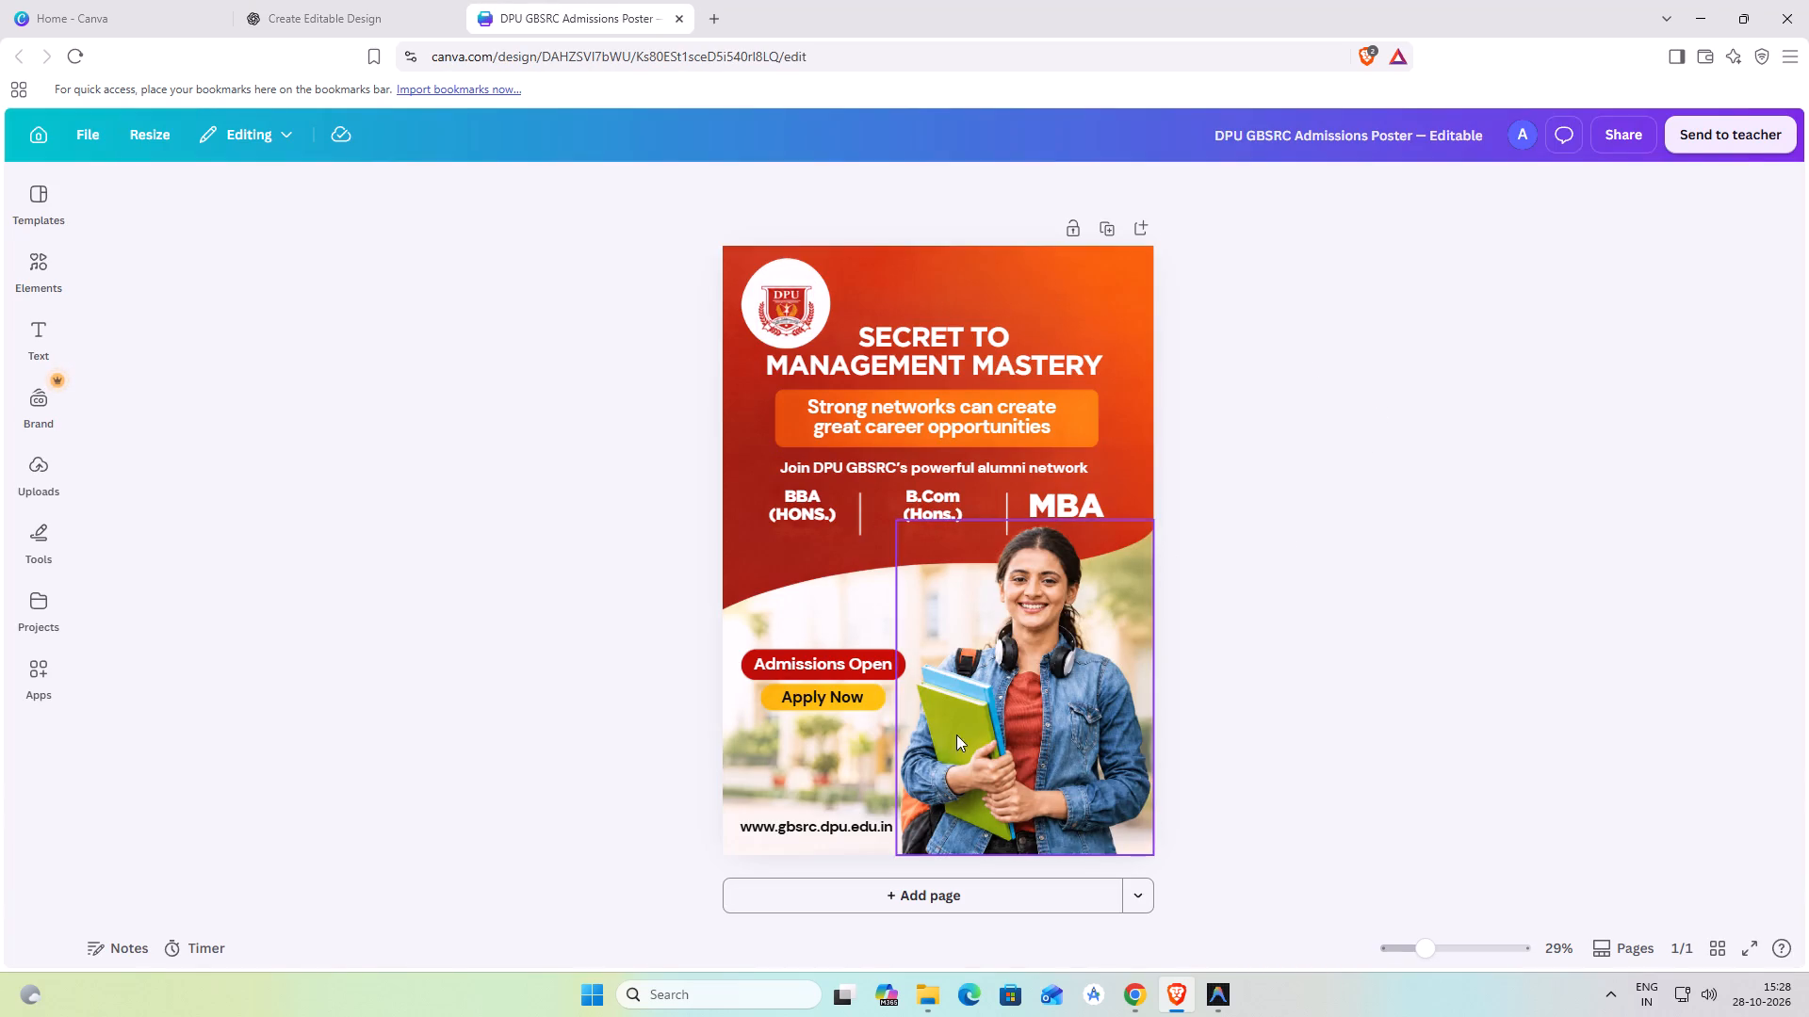
left_click(773, 271)
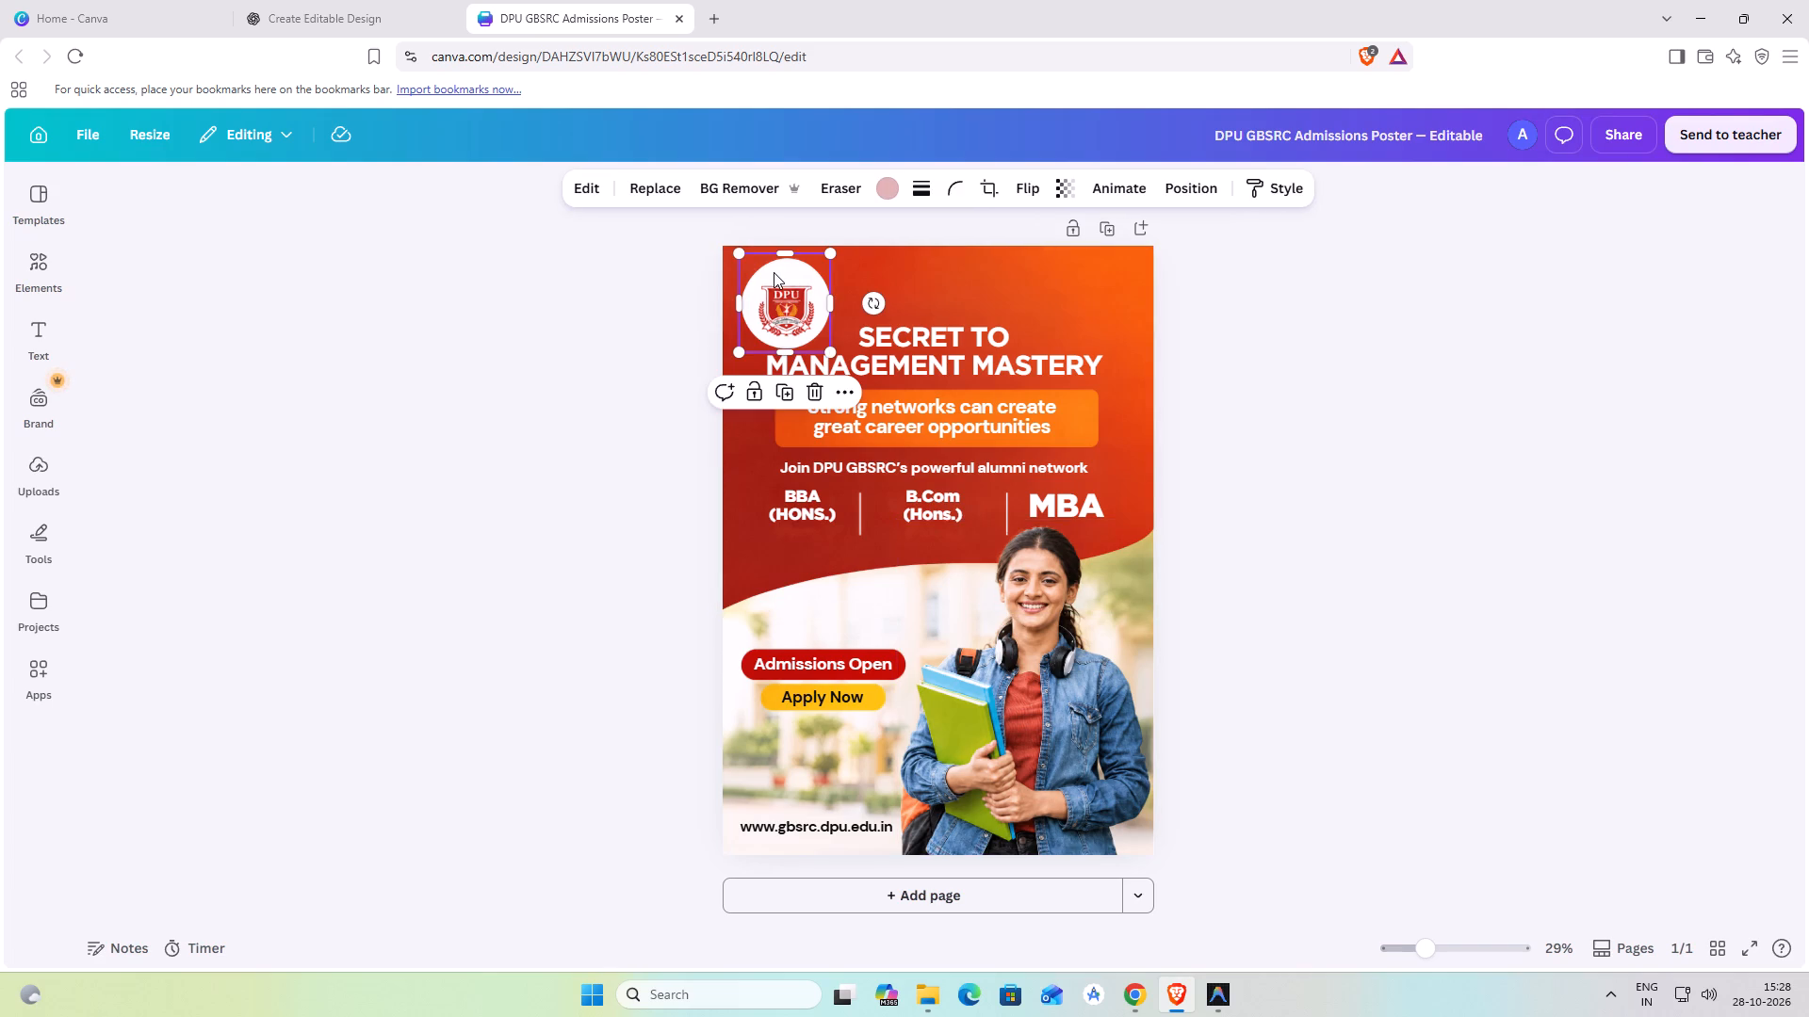
key("Delete")
left_click(774, 294)
key("Delete")
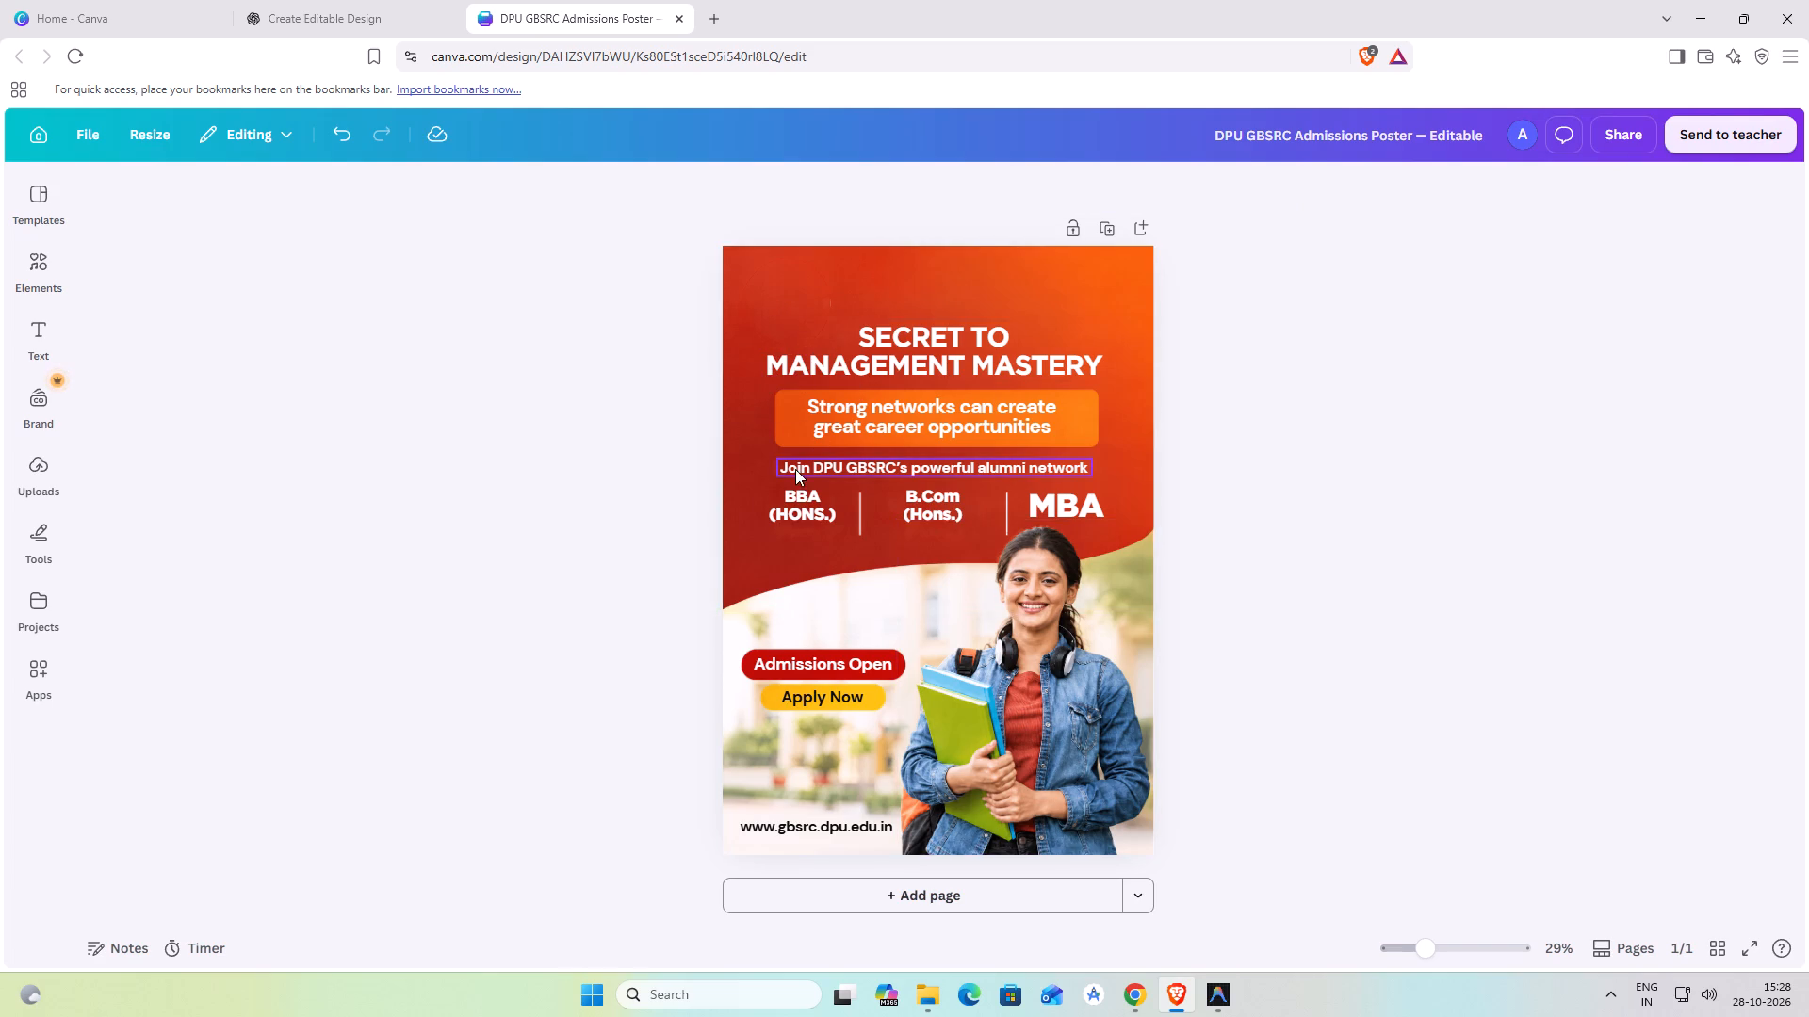
left_click(859, 828)
key("Delete")
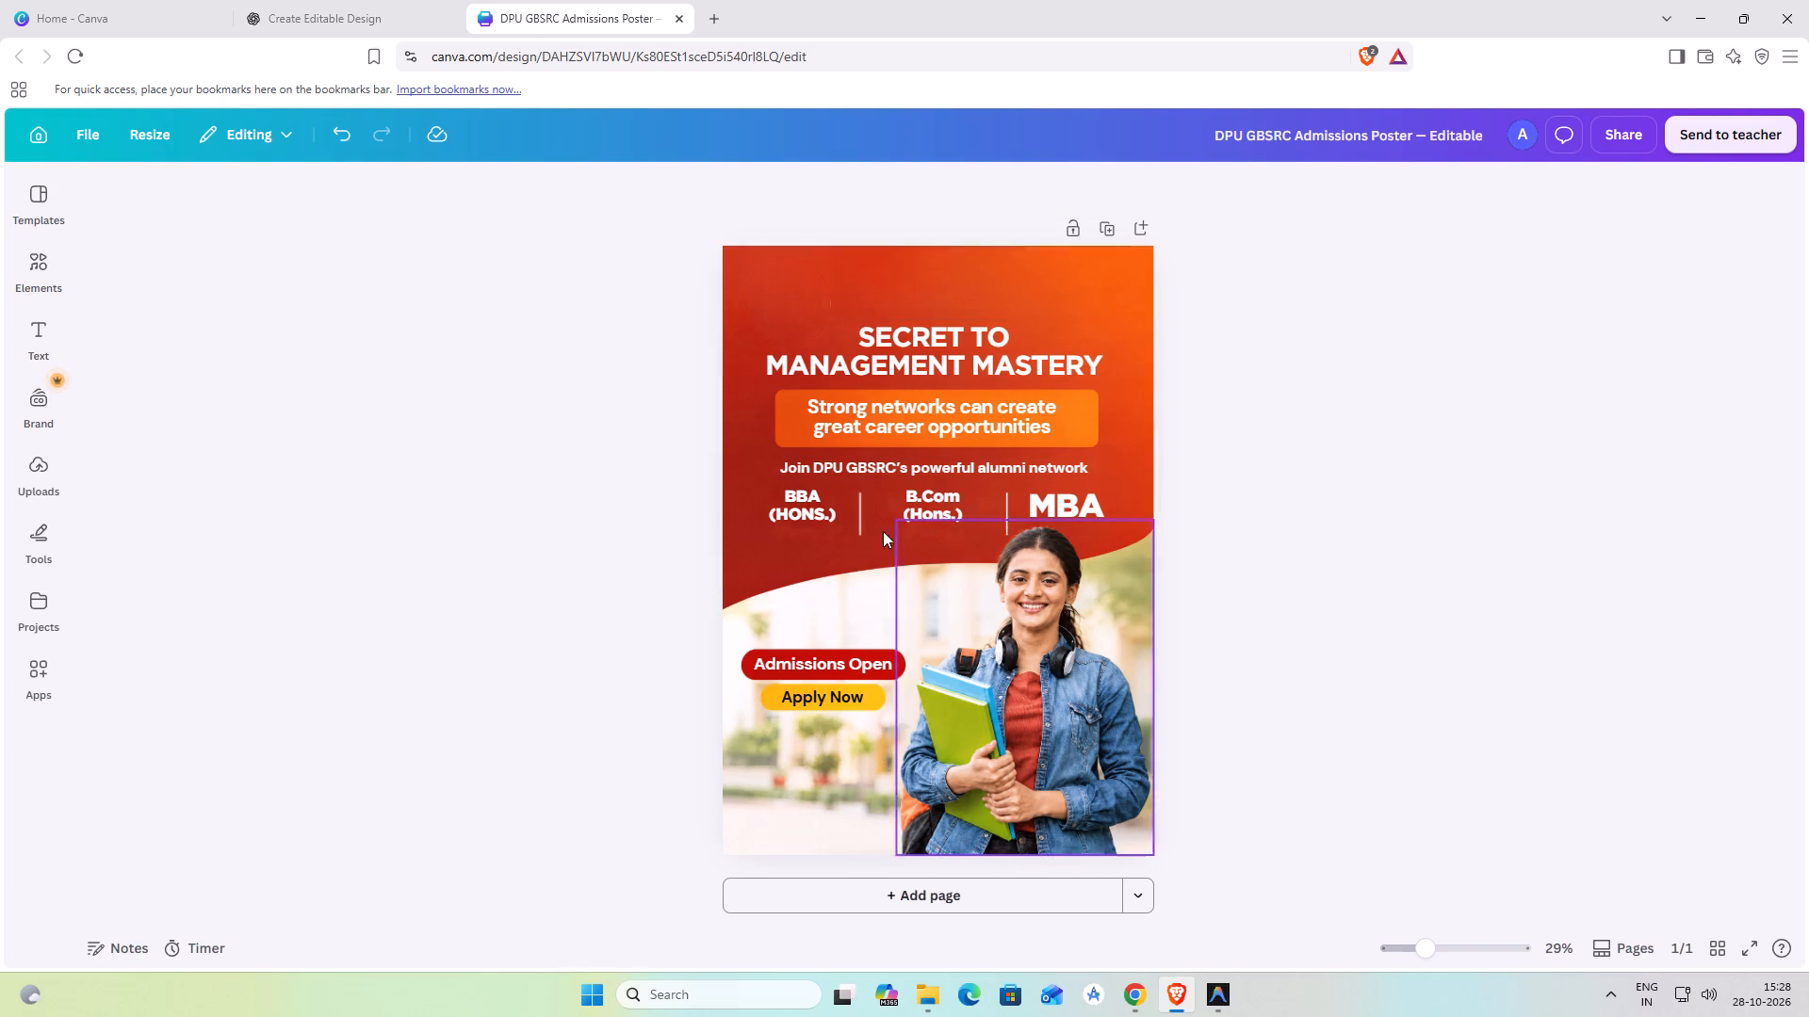
Replace "DPU GBSRC's" with "Madhav University" in the alumni network line.
left_click(904, 464)
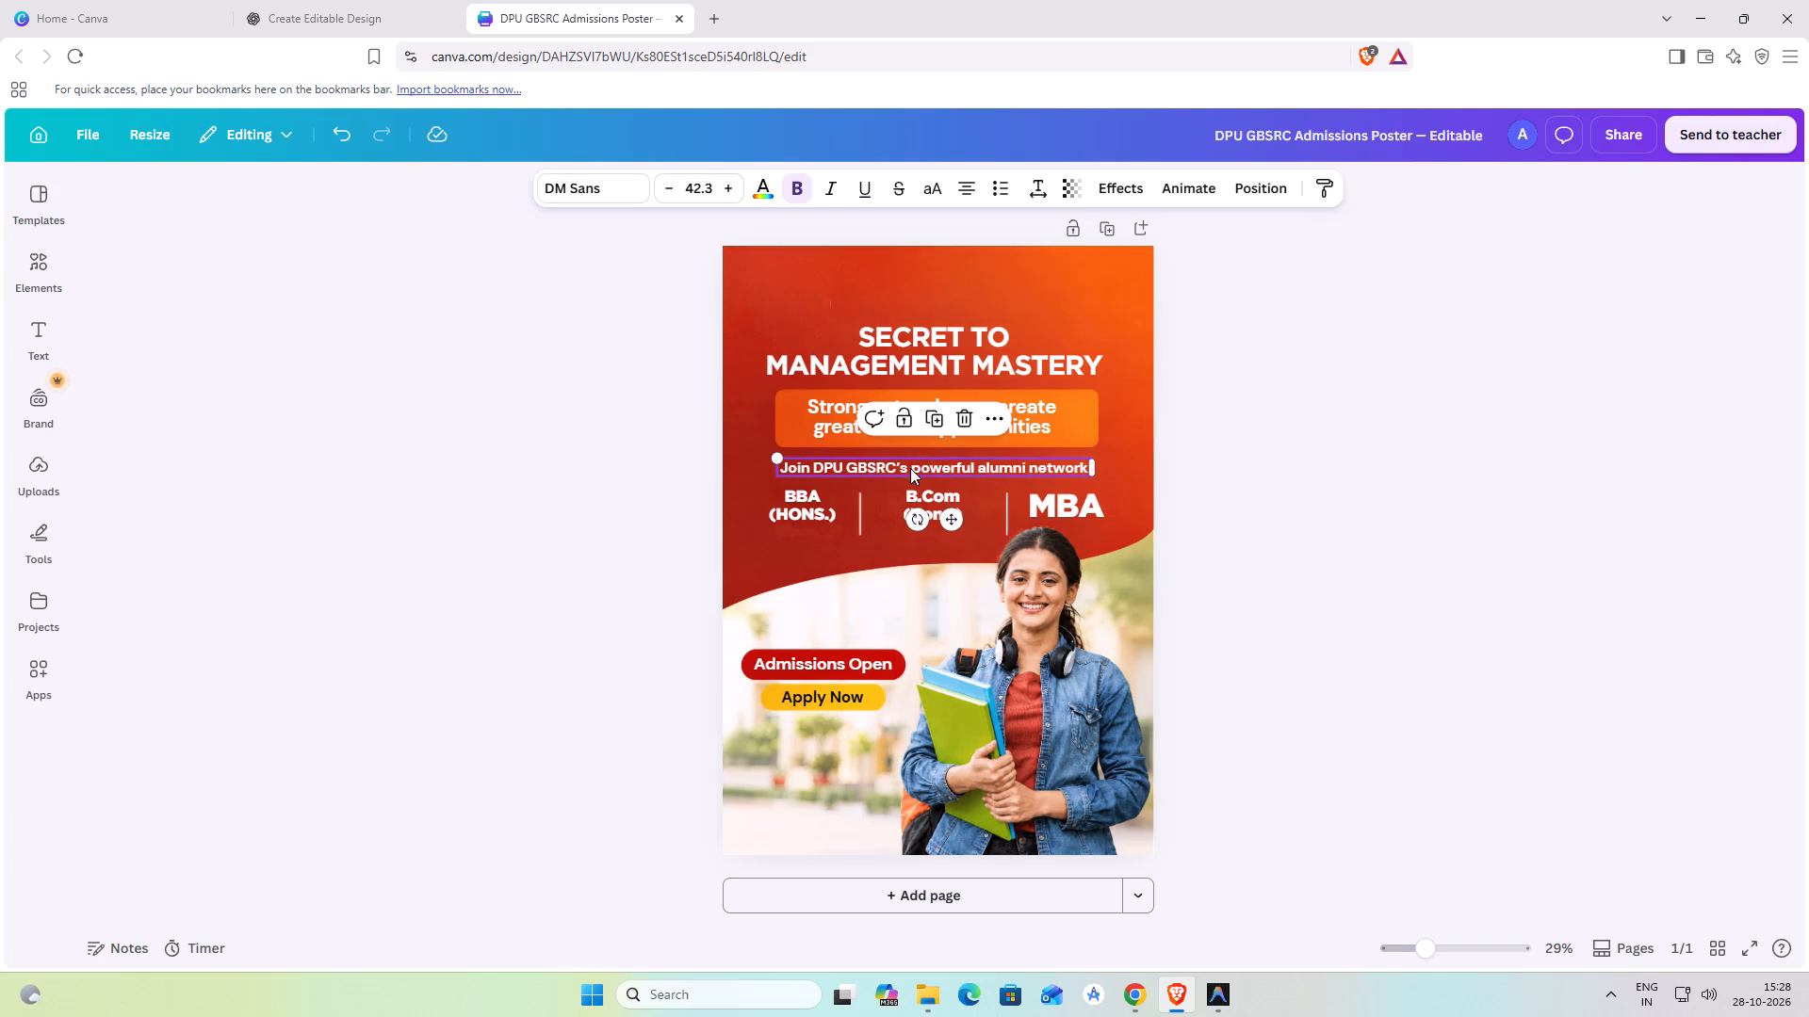
left_click(910, 468)
left_click(904, 466)
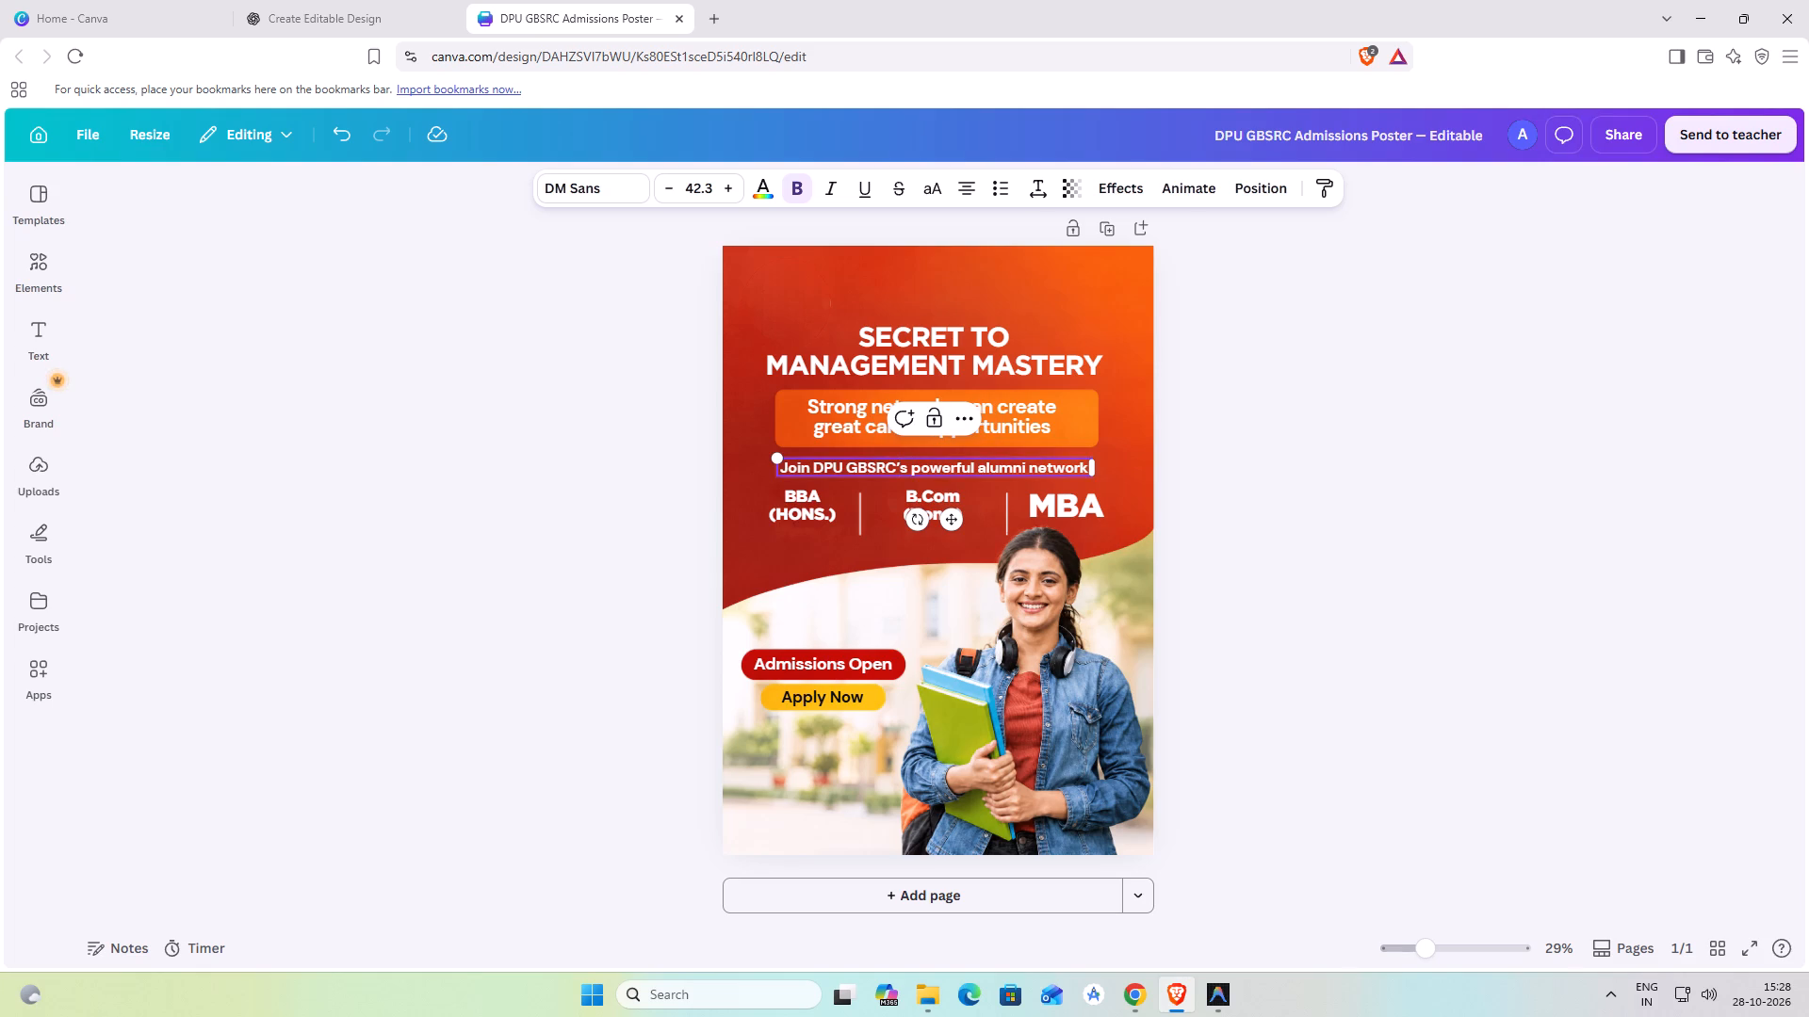
left_click(905, 464)
key("BackSpace")
key("BackSpace")
key("BackSpace")
key("BackSpace")
key("BackSpace")
key("BackSpace")
key("BackSpace")
key("BackSpace")
key("BackSpace")
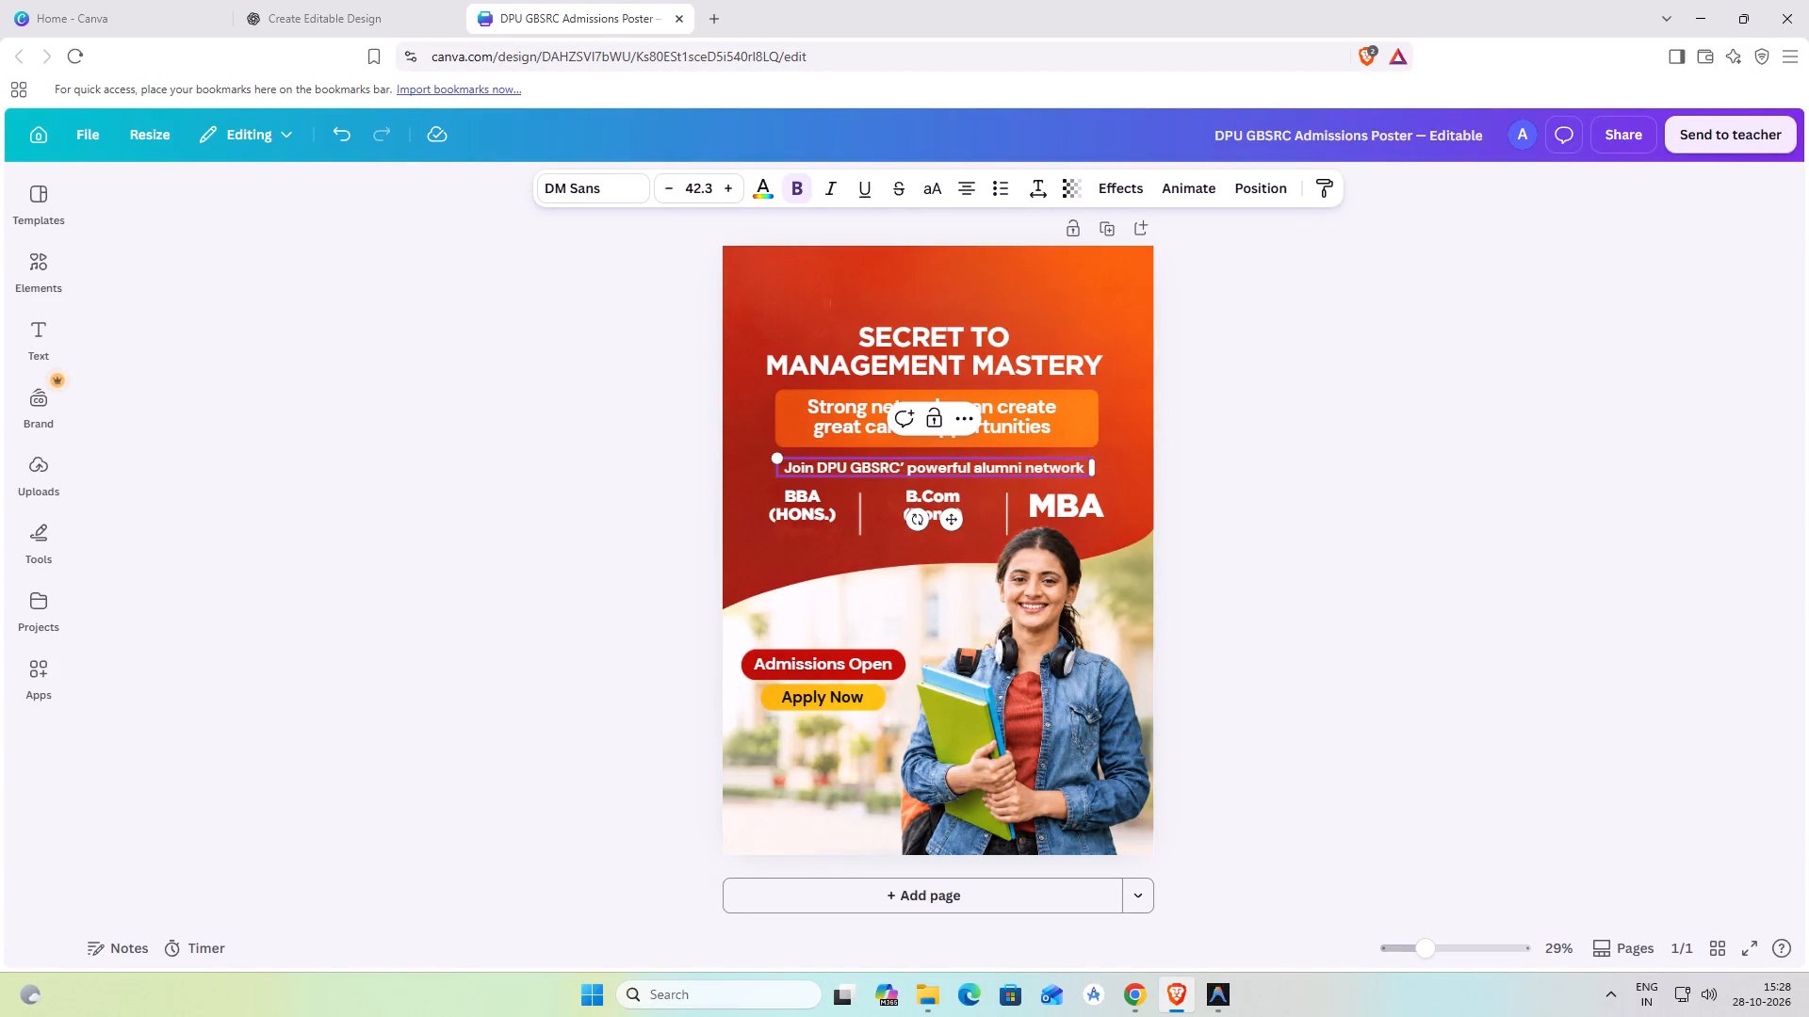
key("BackSpace")
key("BackSpace")
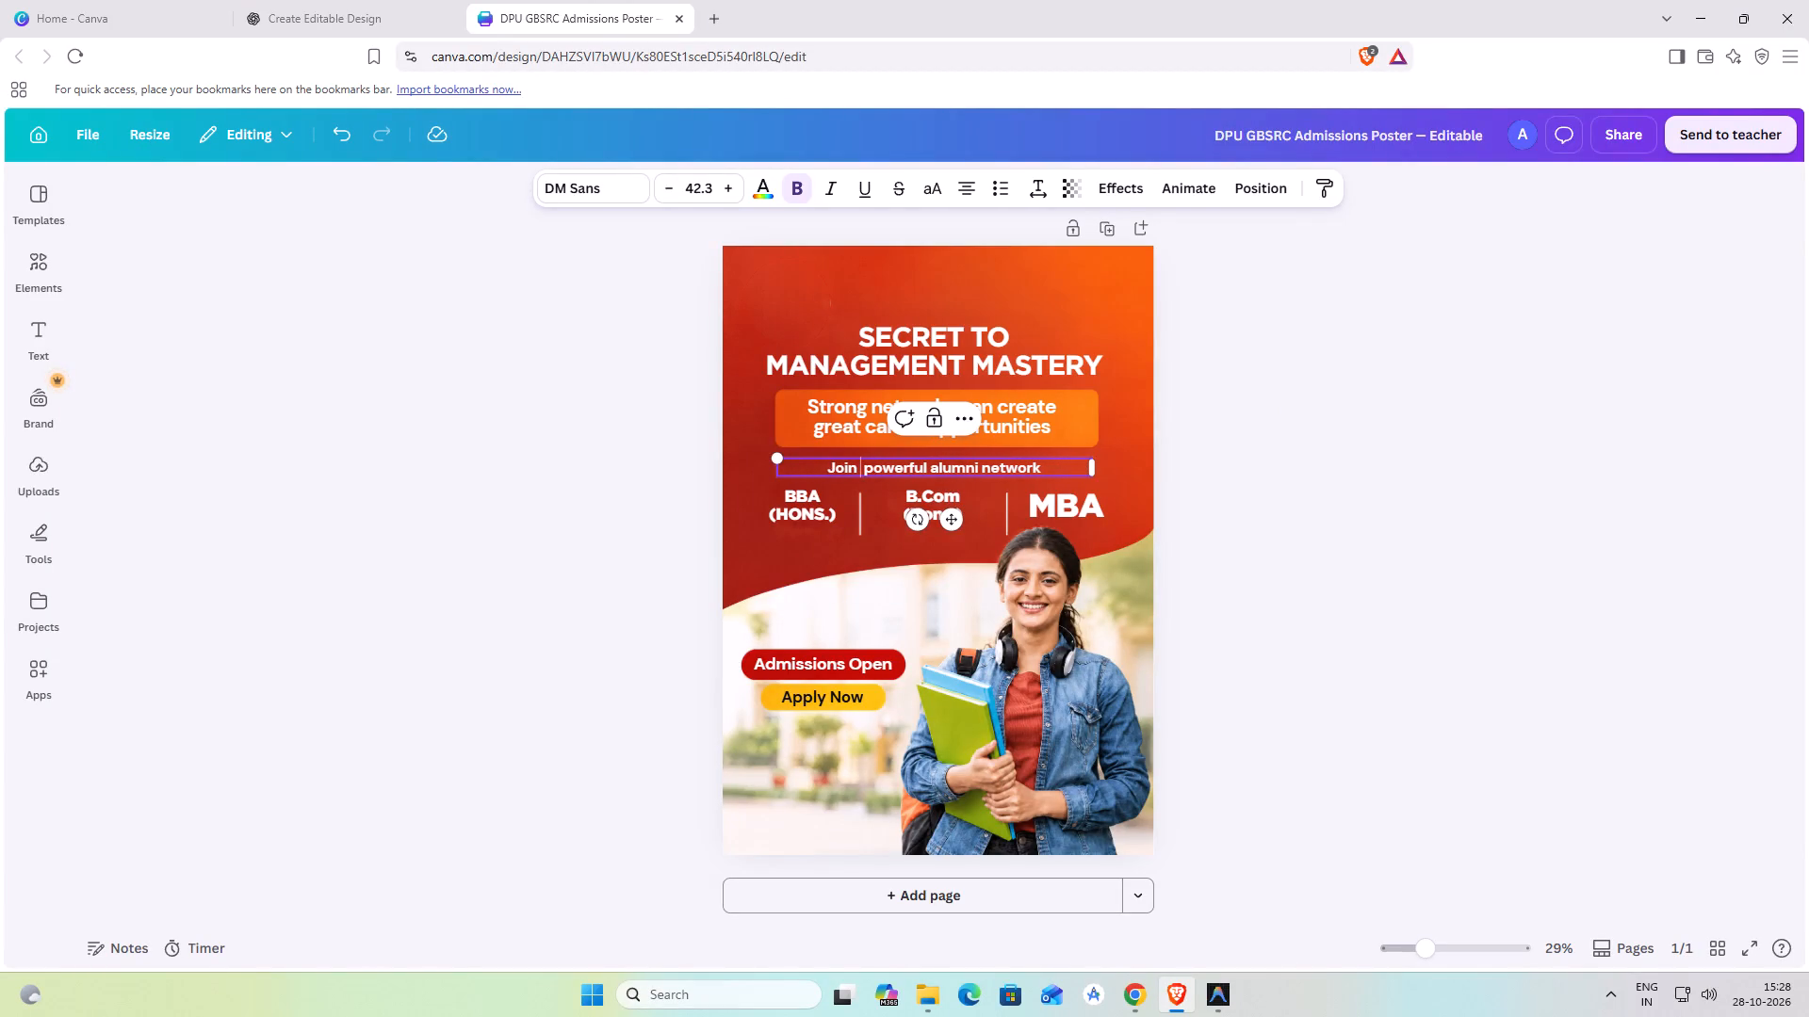
type("Ma")
type("dhav")
key("space")
type("Un")
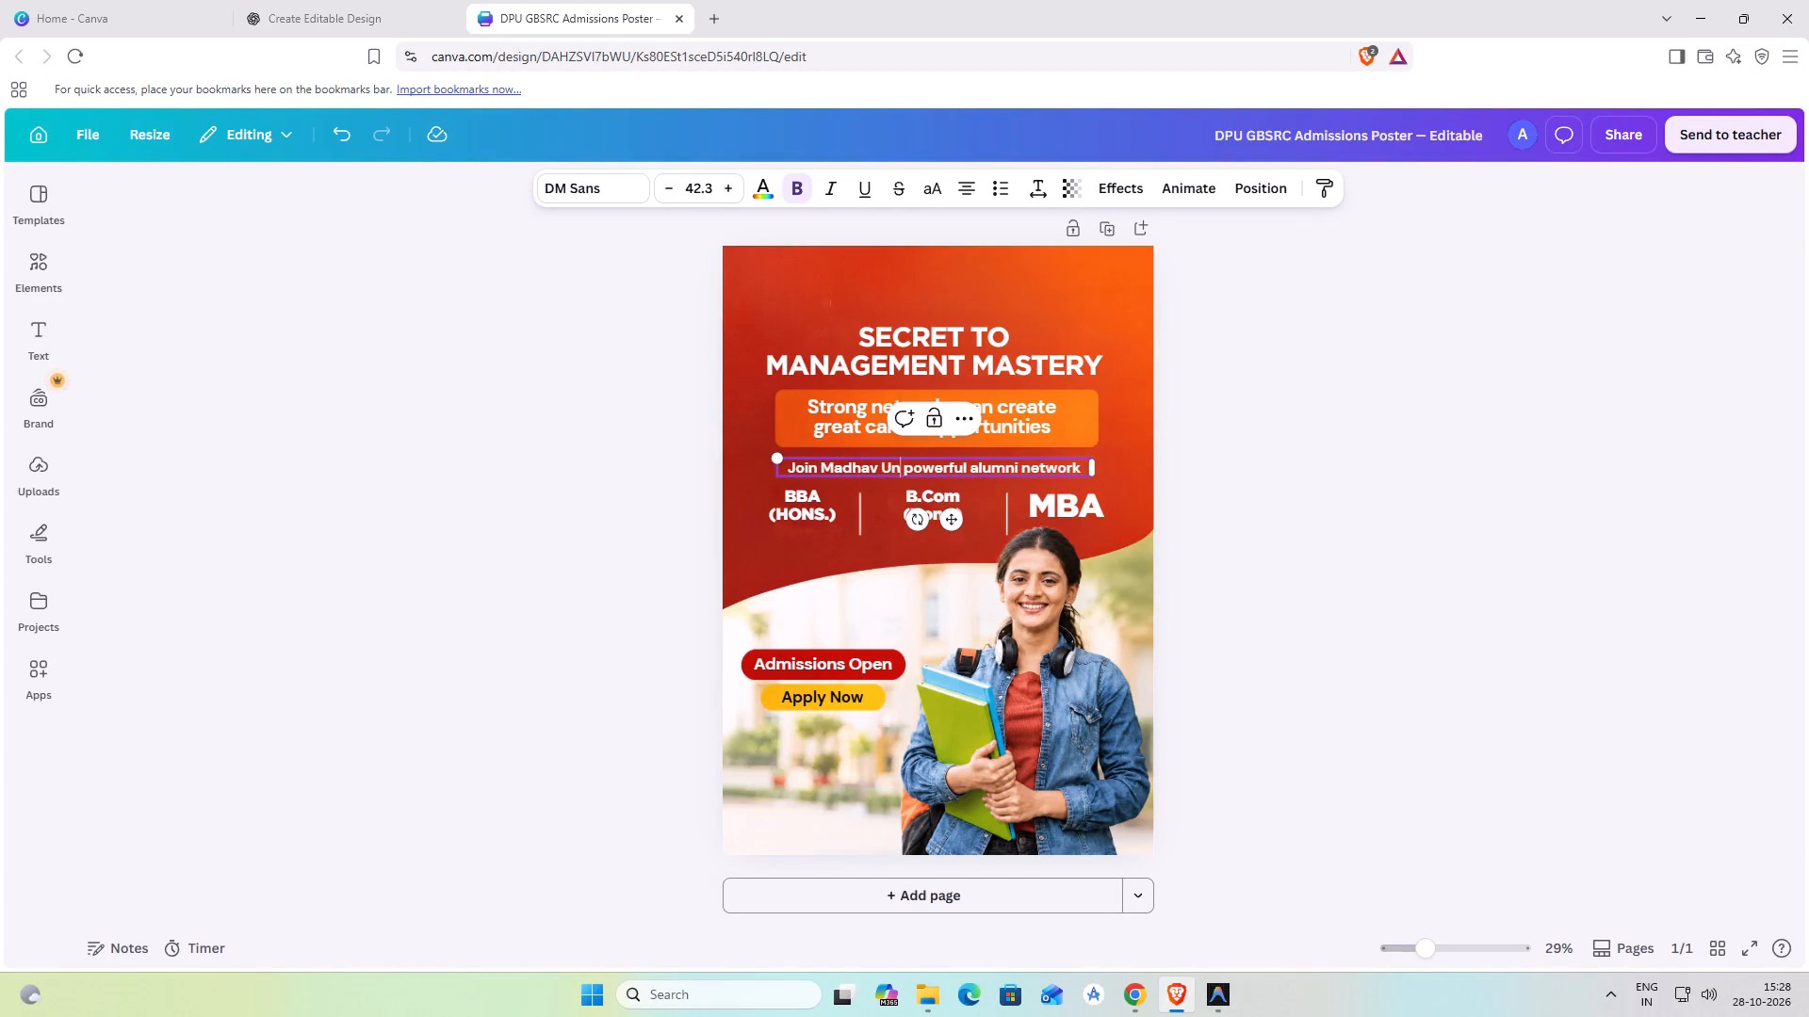
type("iversity")
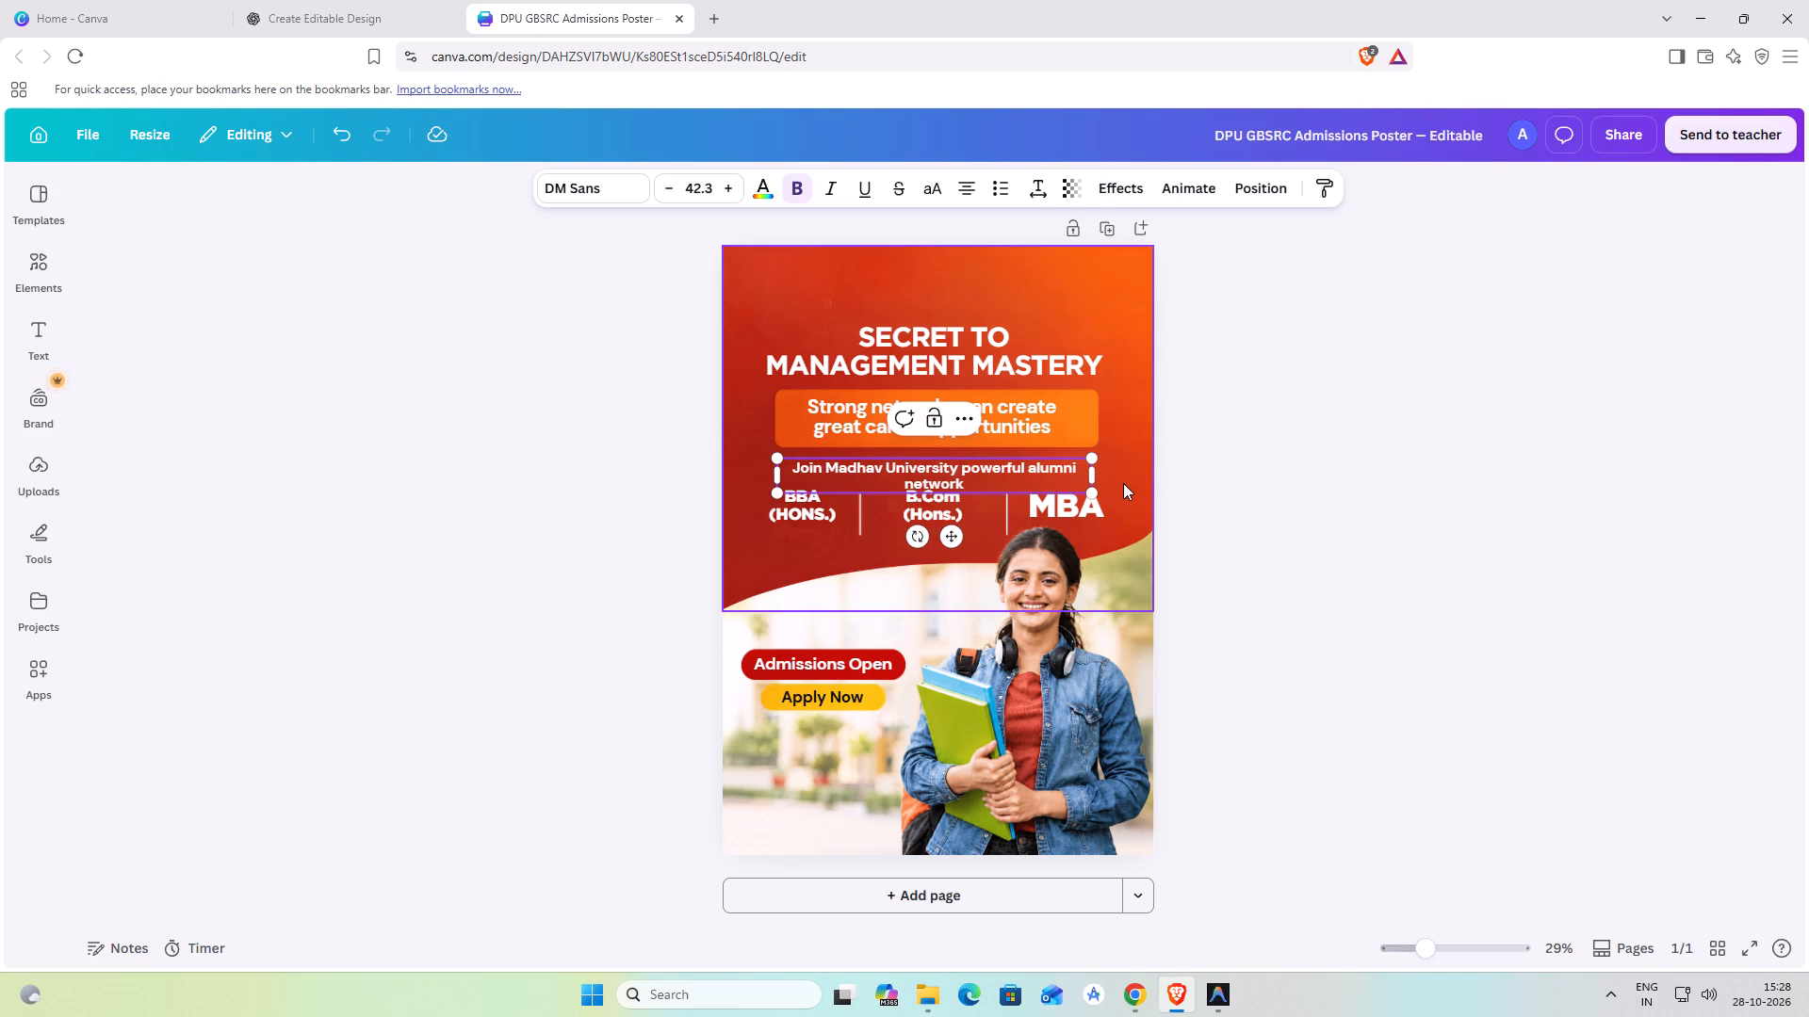
Widen the alumni network line's text box on both sides so the text fits on one line.
left_click_drag(1092, 478, 1119, 476)
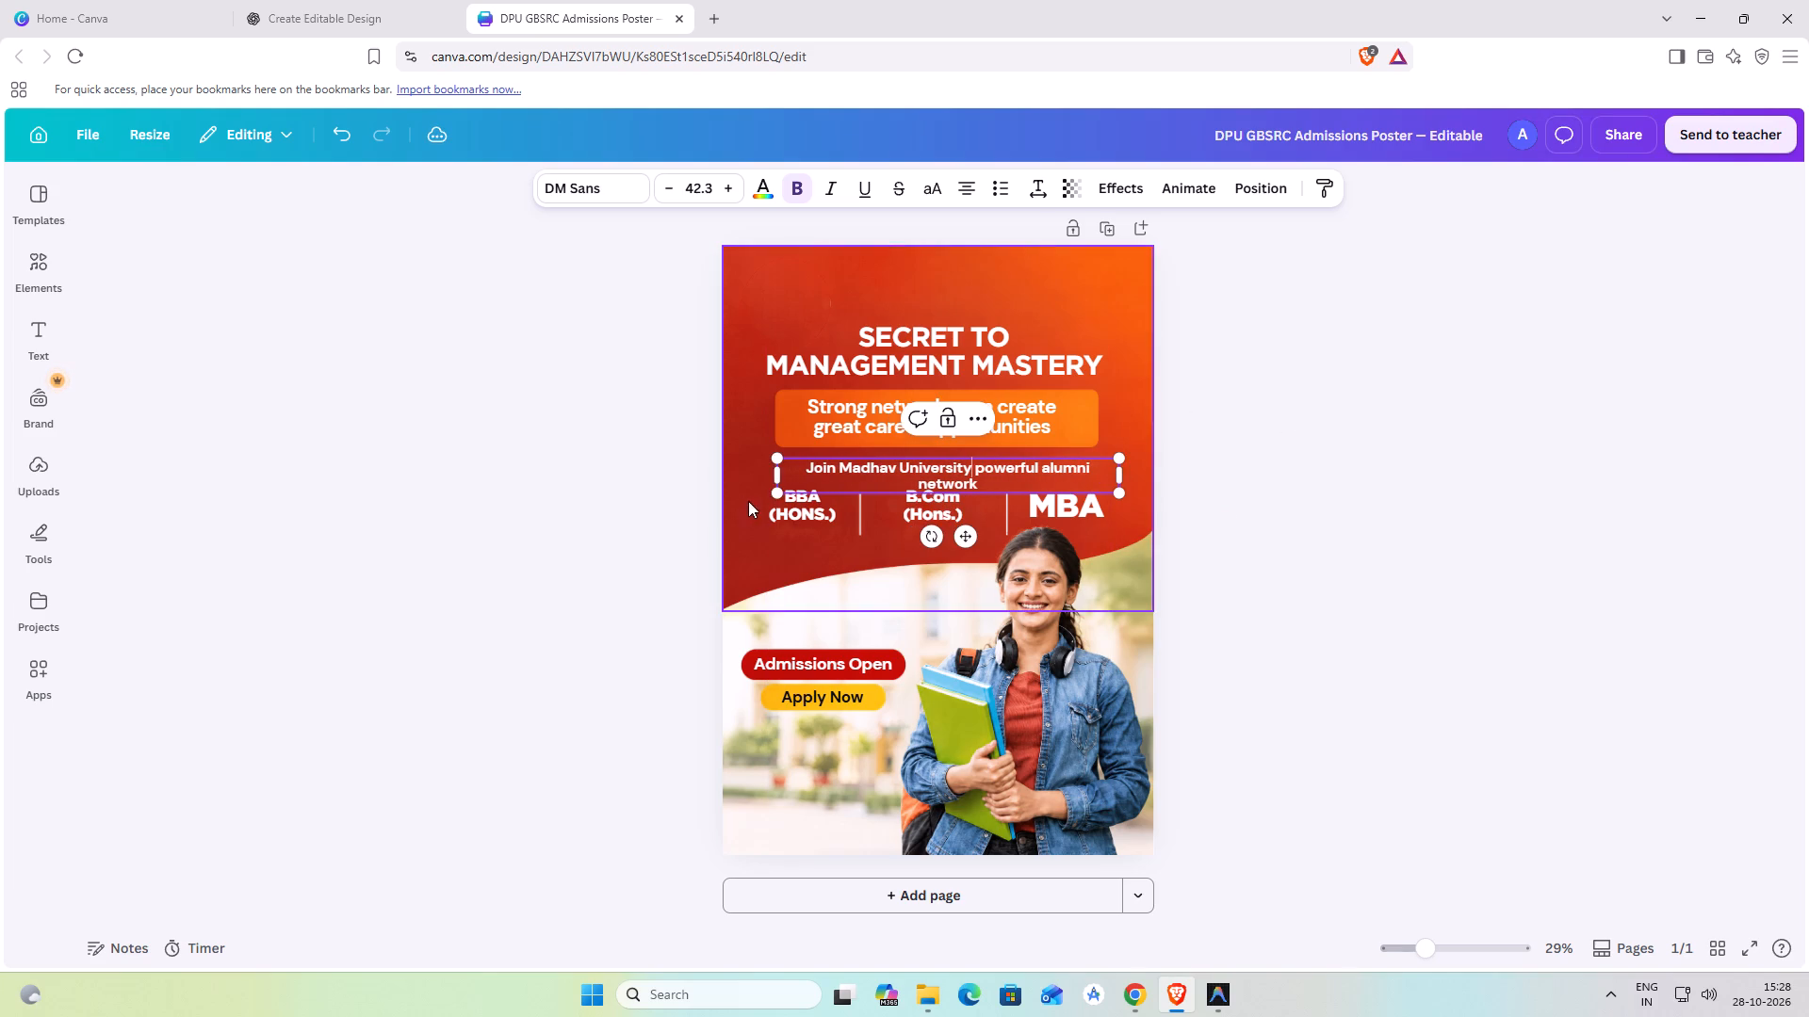
left_click_drag(777, 472, 757, 473)
left_click(1326, 491)
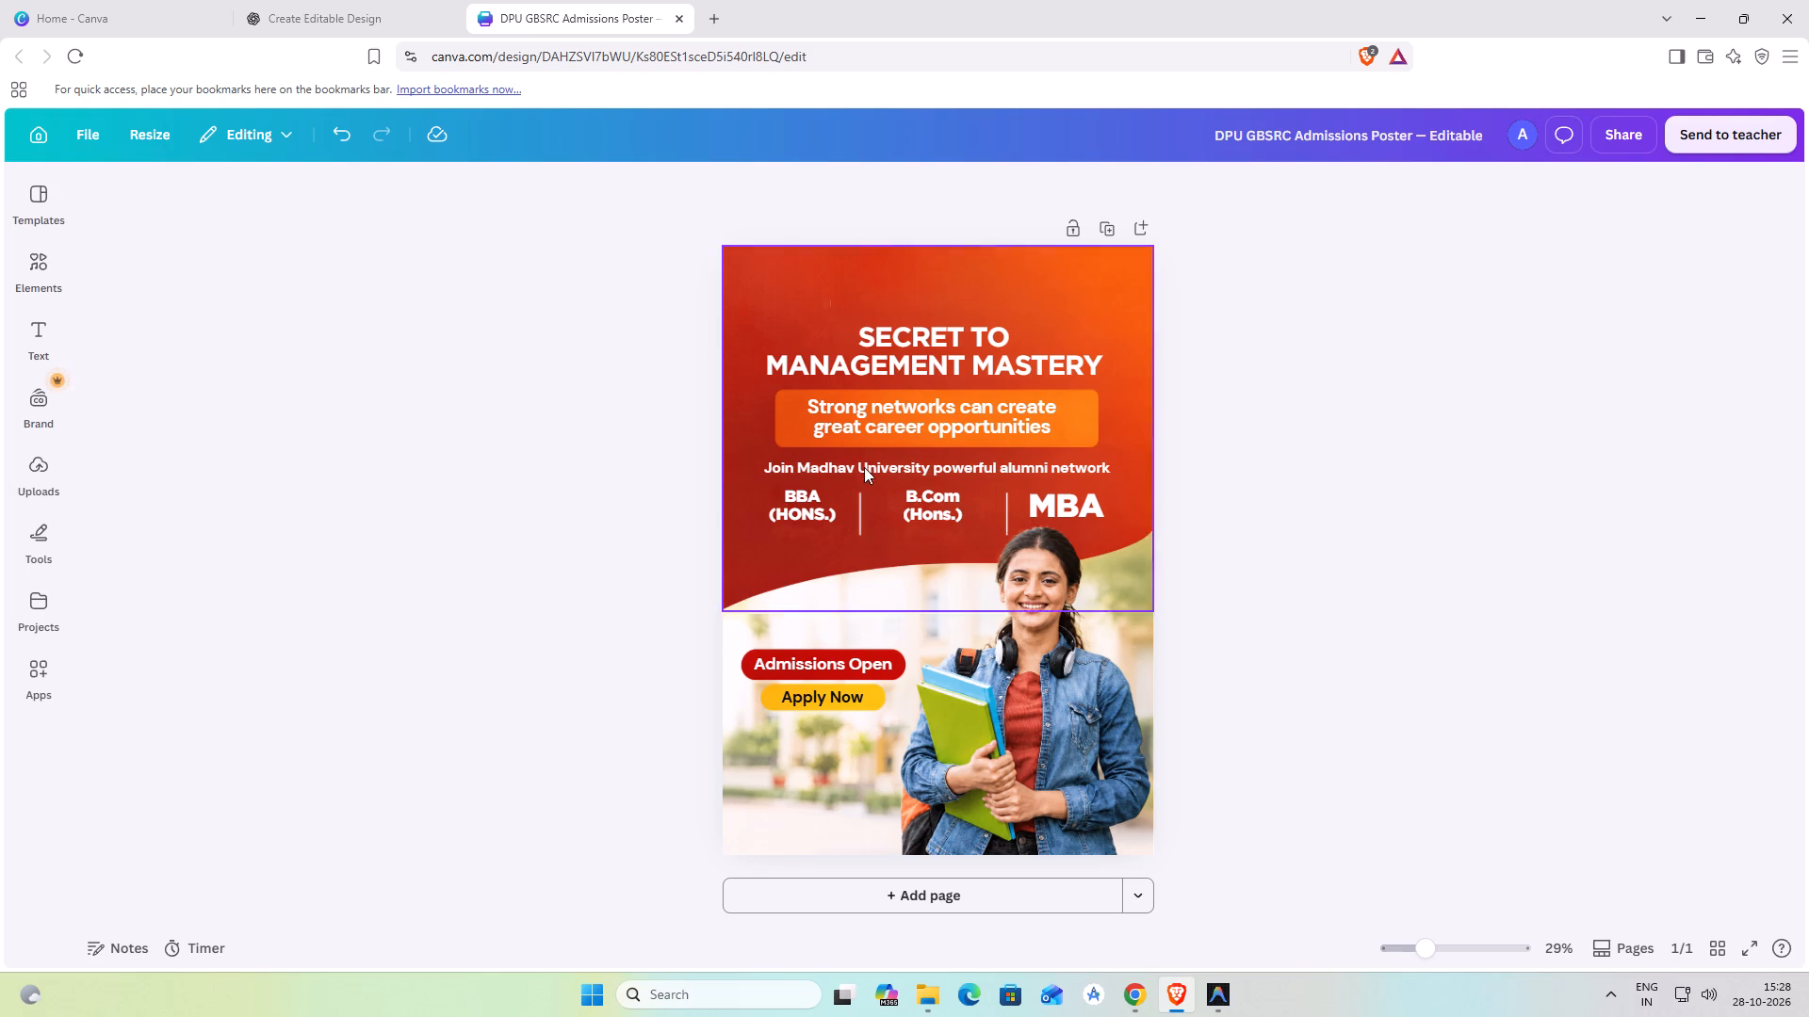
Capitalize the last three words of the alumni line so it reads "Join Madhav University Powerful Alumni Network".
left_click(943, 467)
left_click(943, 469)
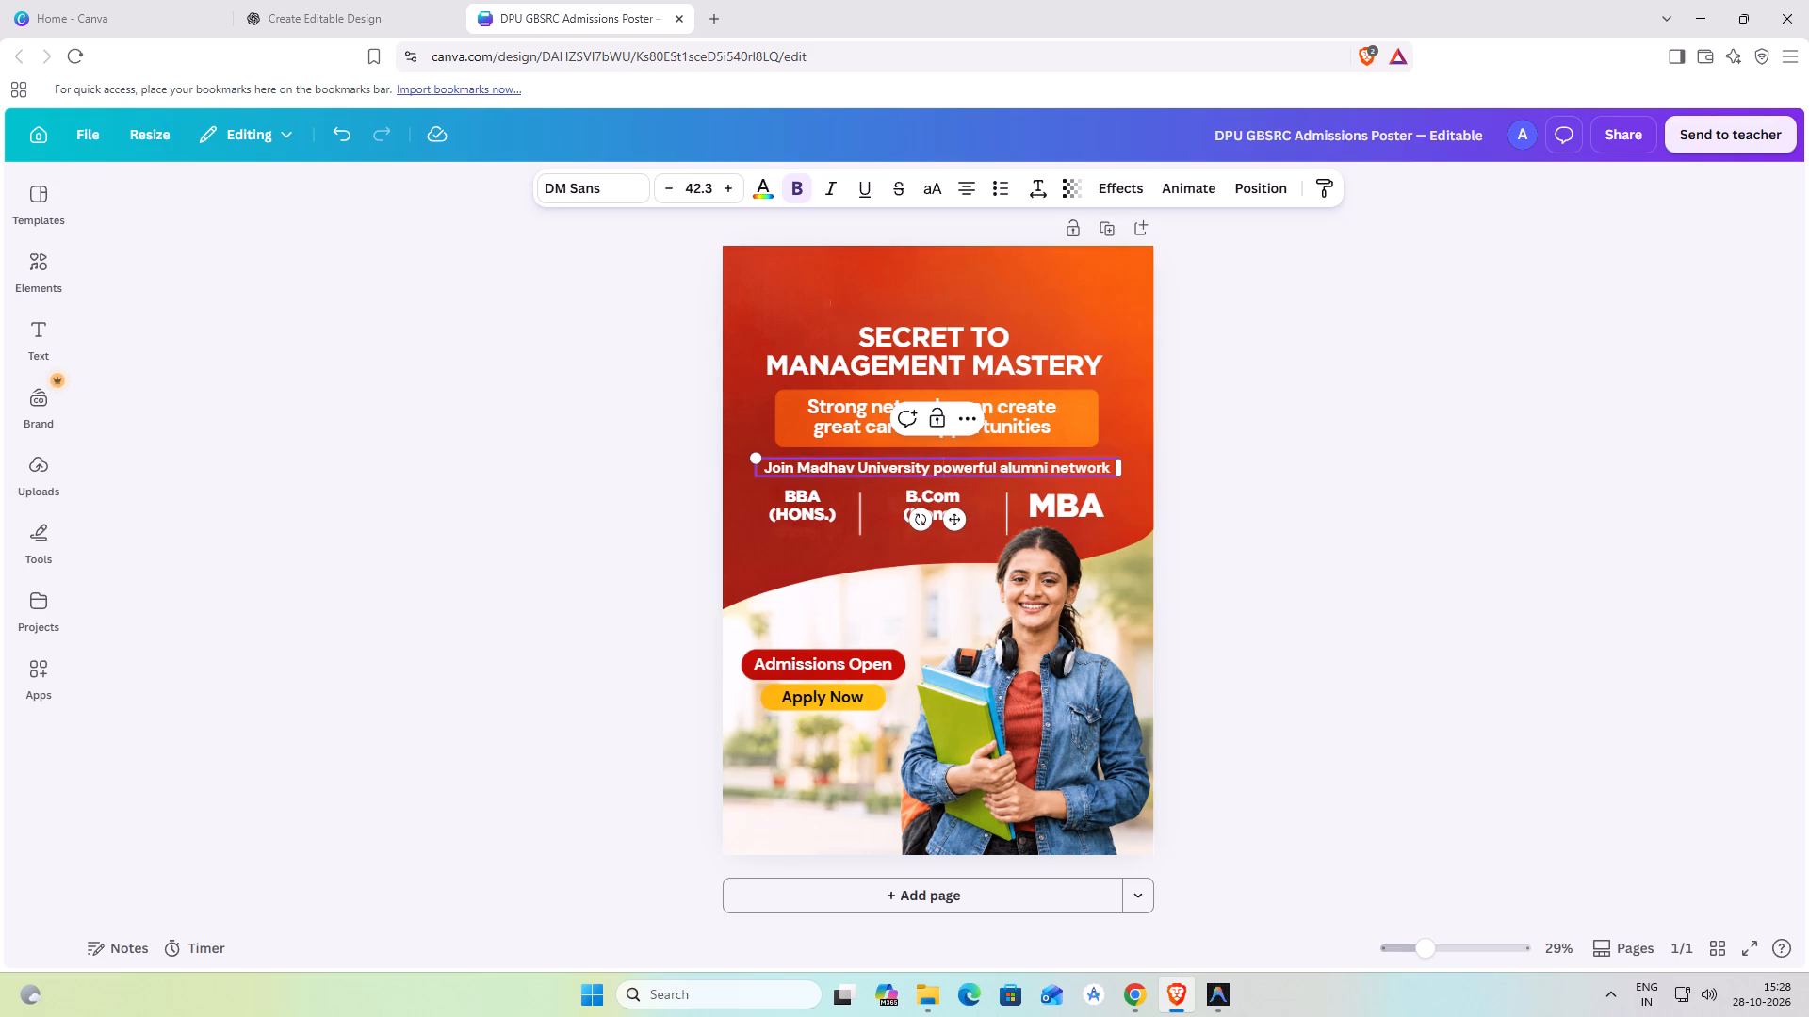
key("BackSpace")
key("shift+p")
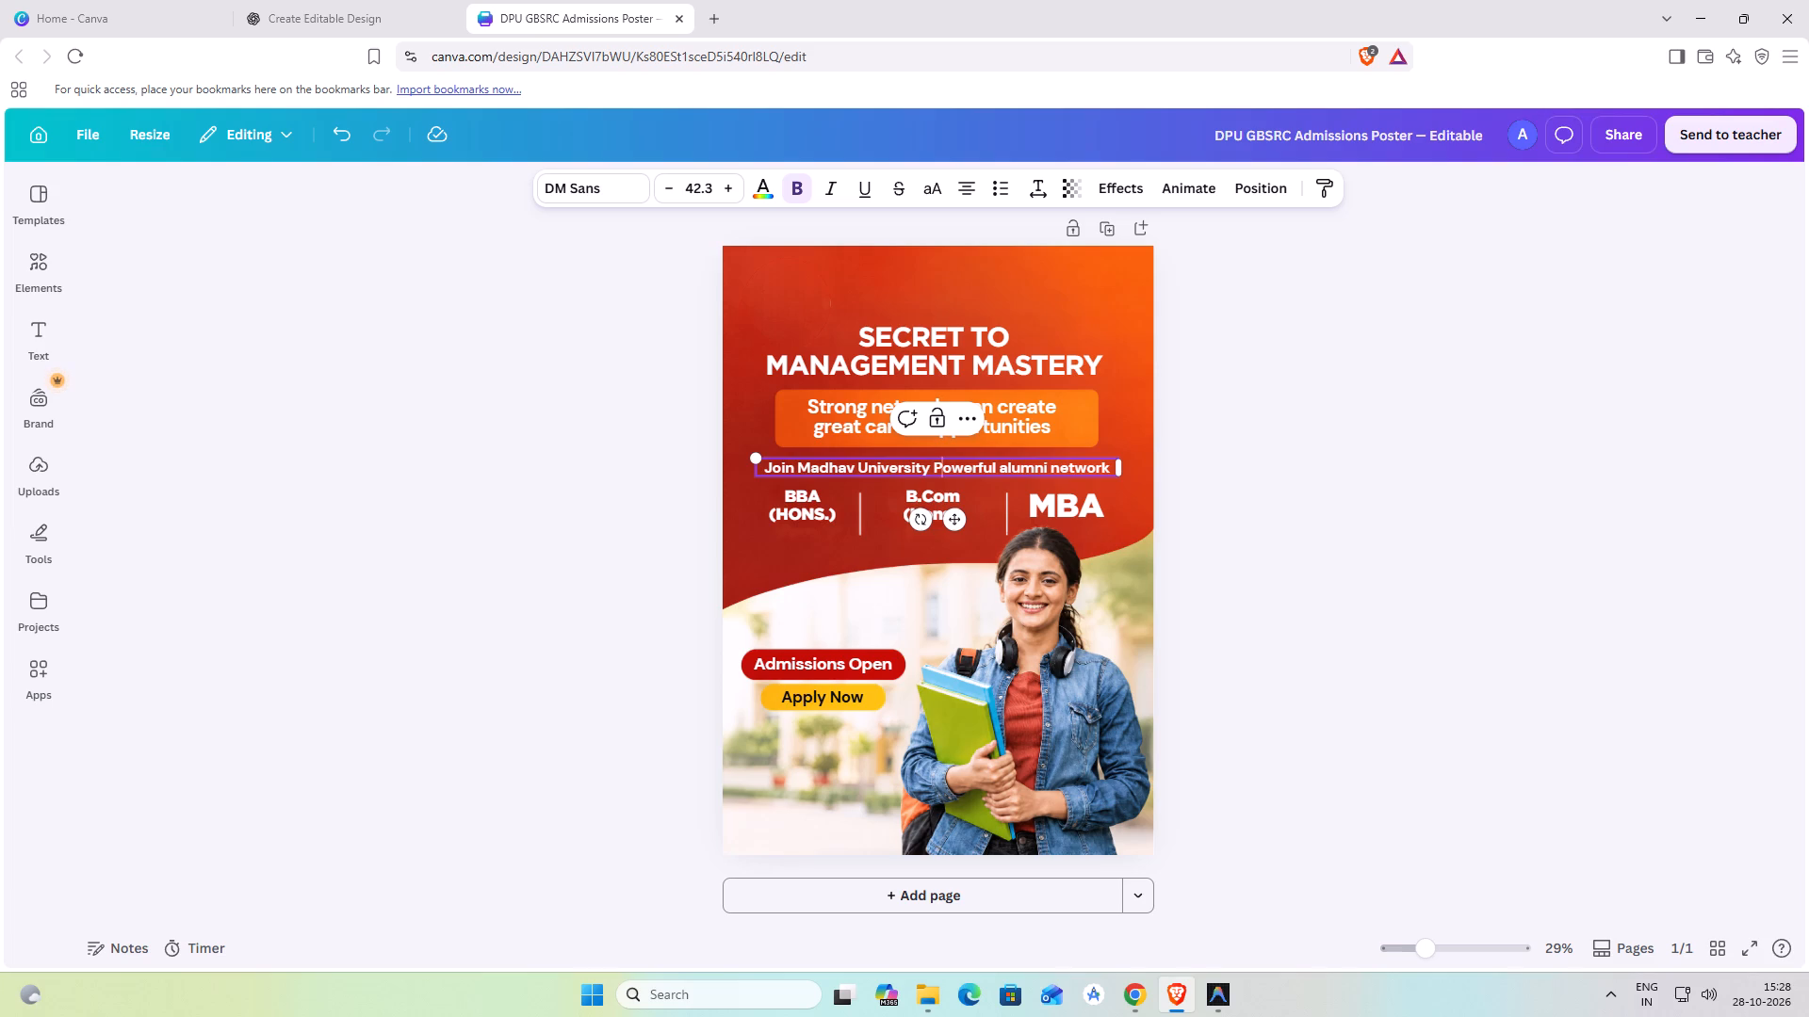
left_click(1009, 466)
key("BackSpace")
key("shift+a")
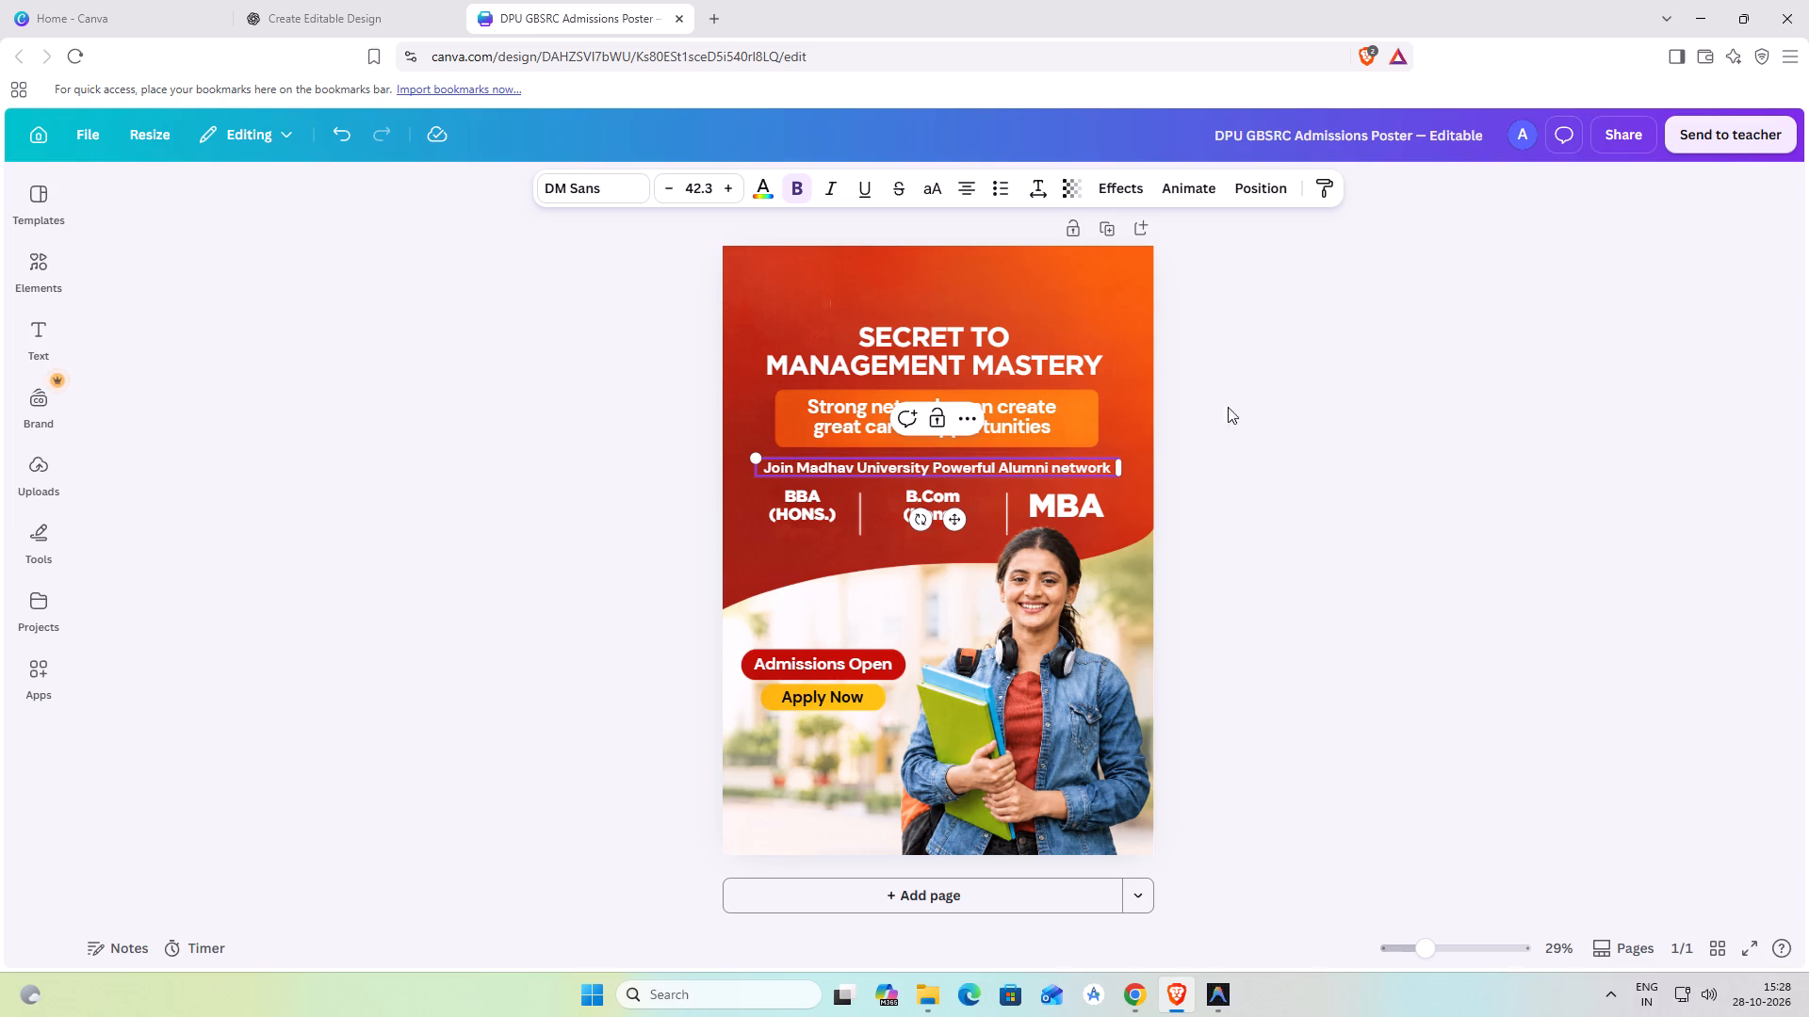
left_click(1061, 463)
key("BackSpace")
key("shift+m")
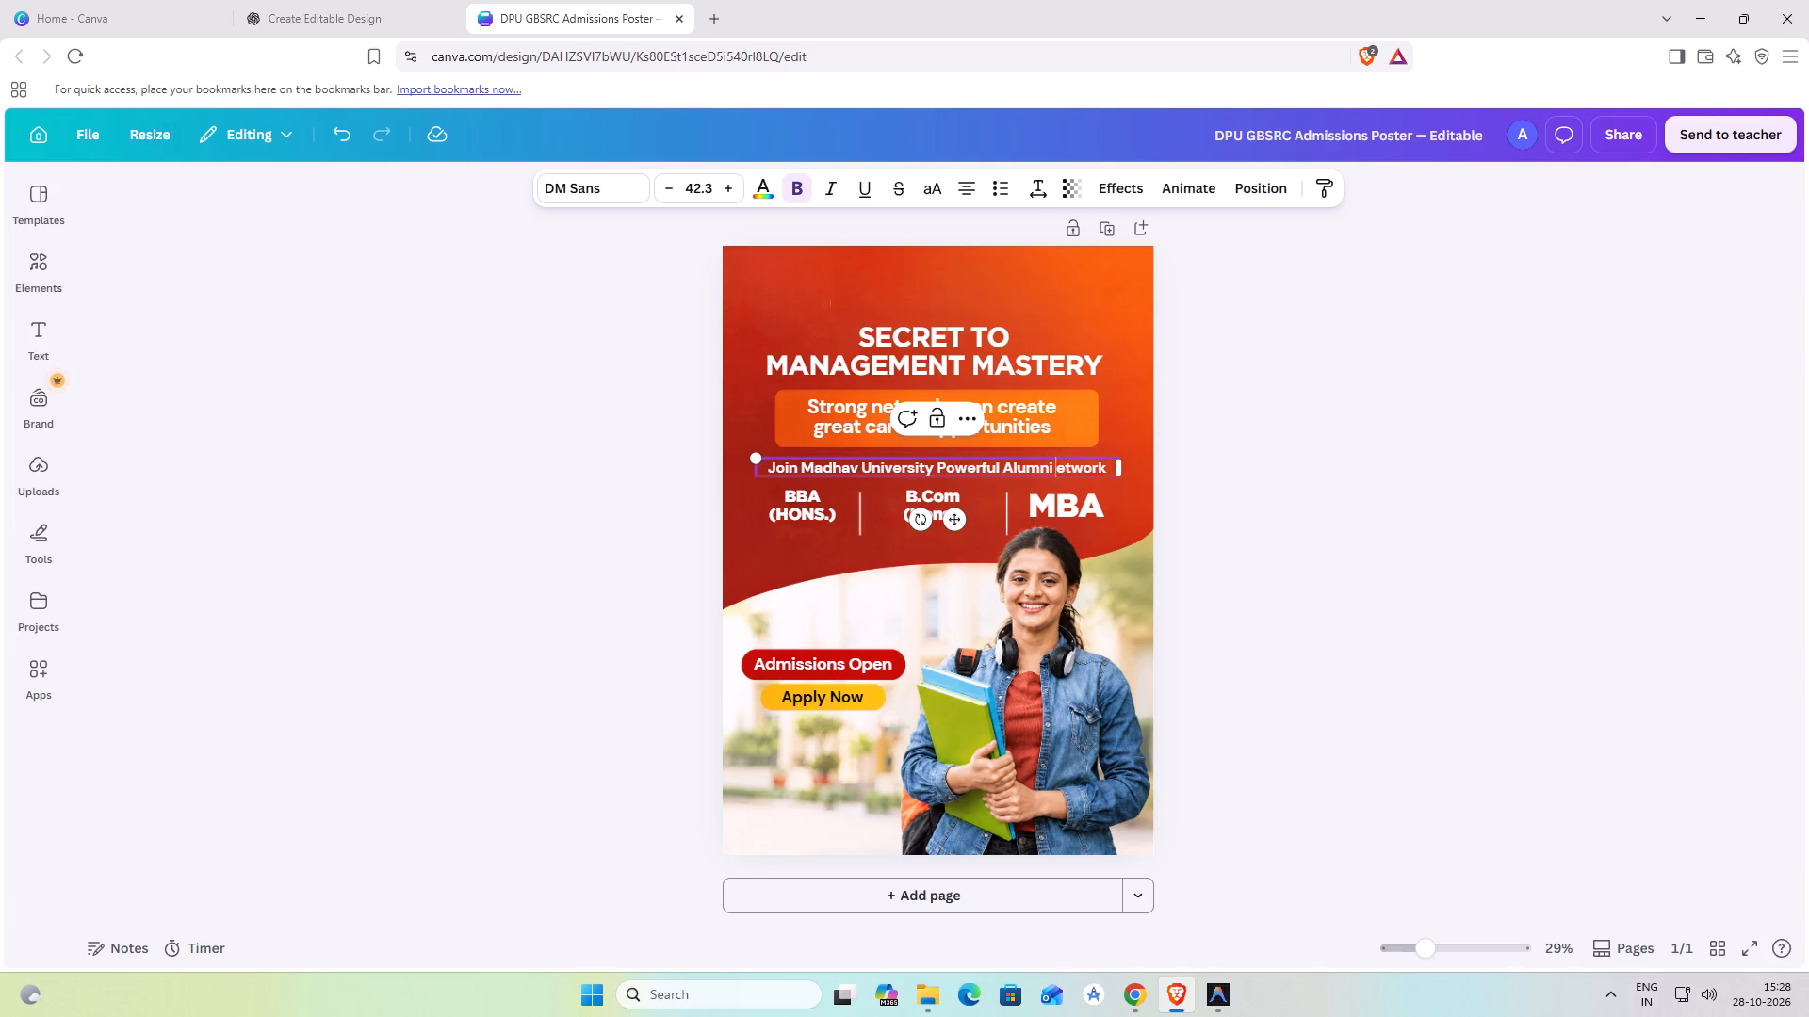
key("BackSpace")
key("shift+n")
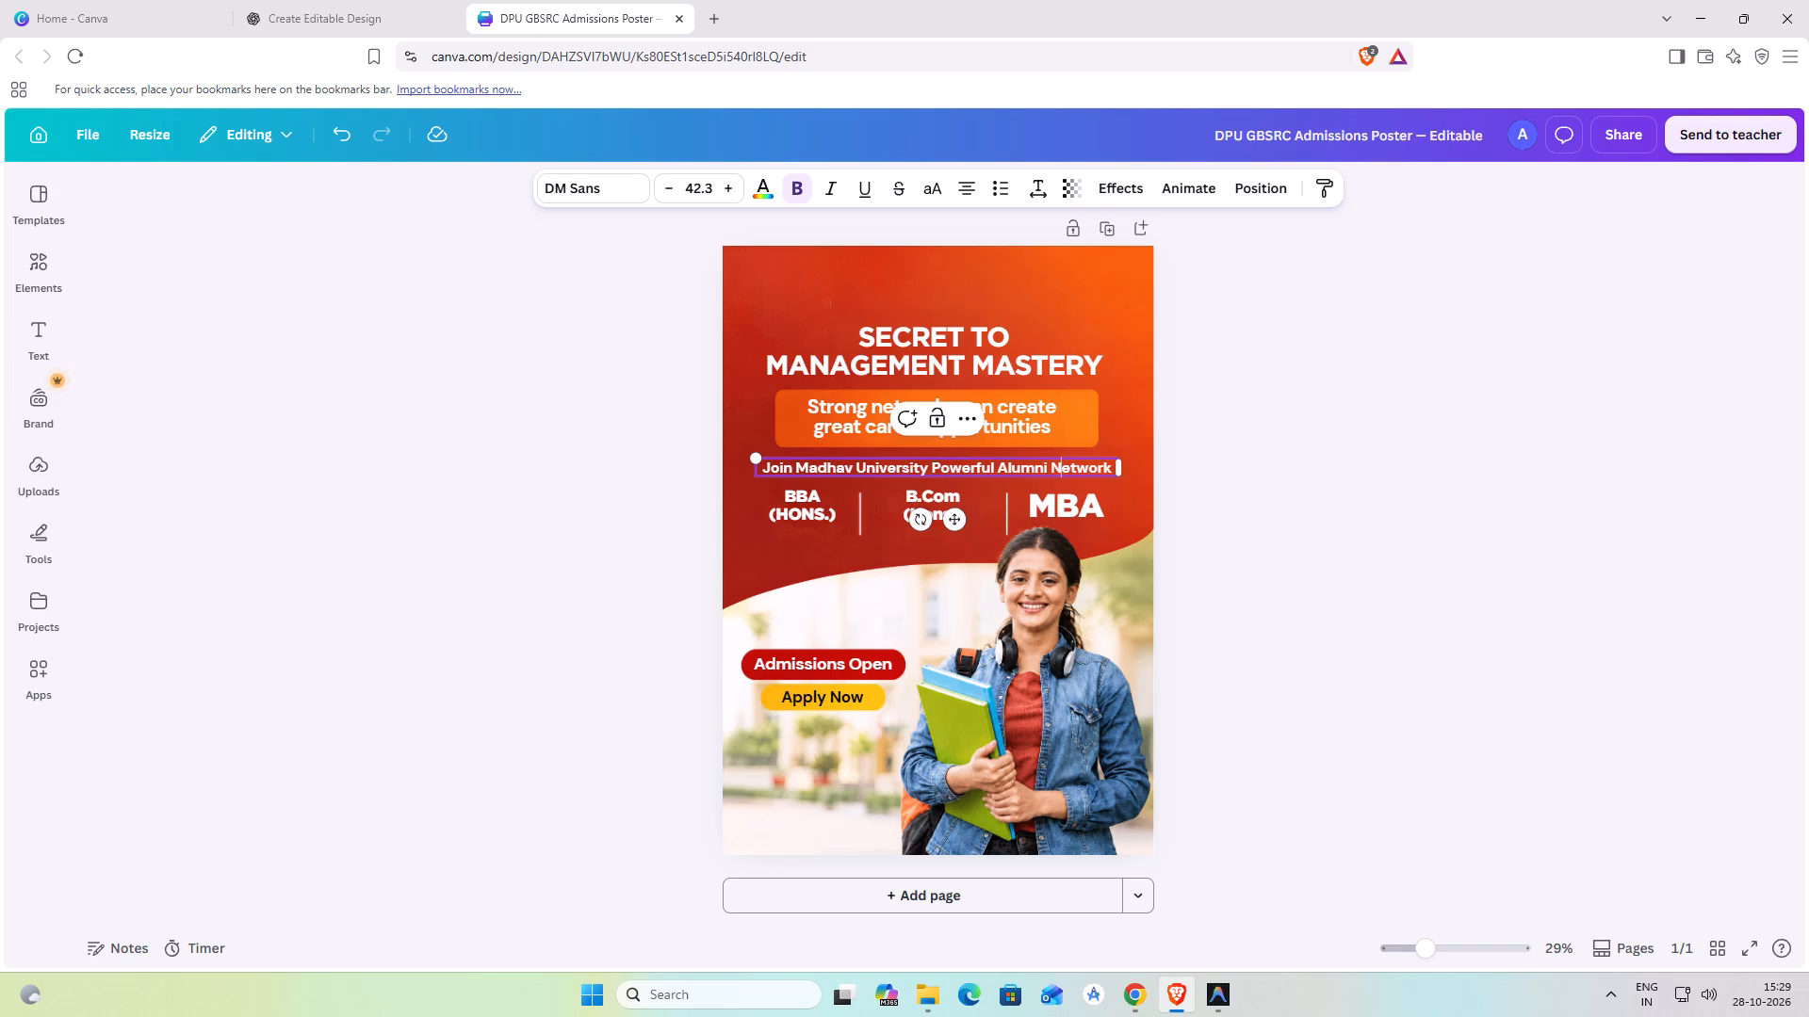
left_click(1308, 424)
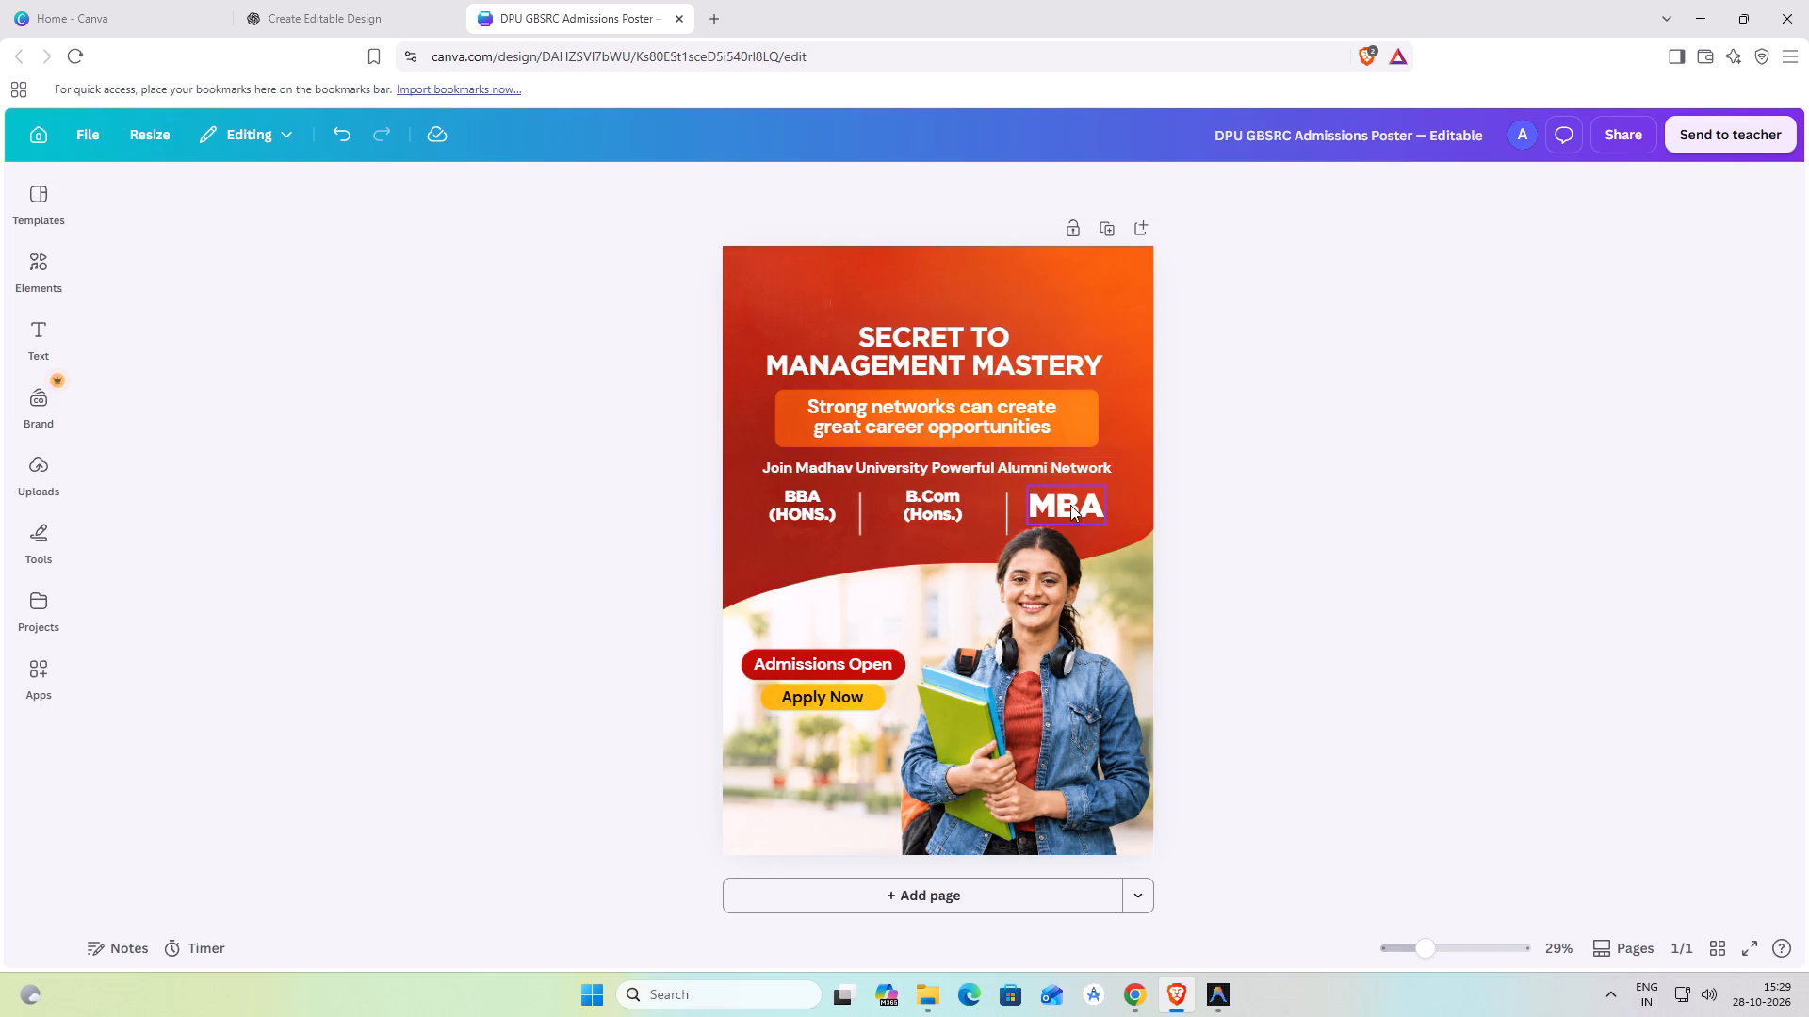
Nudge the BBA (HONS.) label down and toward the first divider, and lower B.Com (Hons.) to match, centred between the dividers.
left_click(819, 508)
left_click(807, 505)
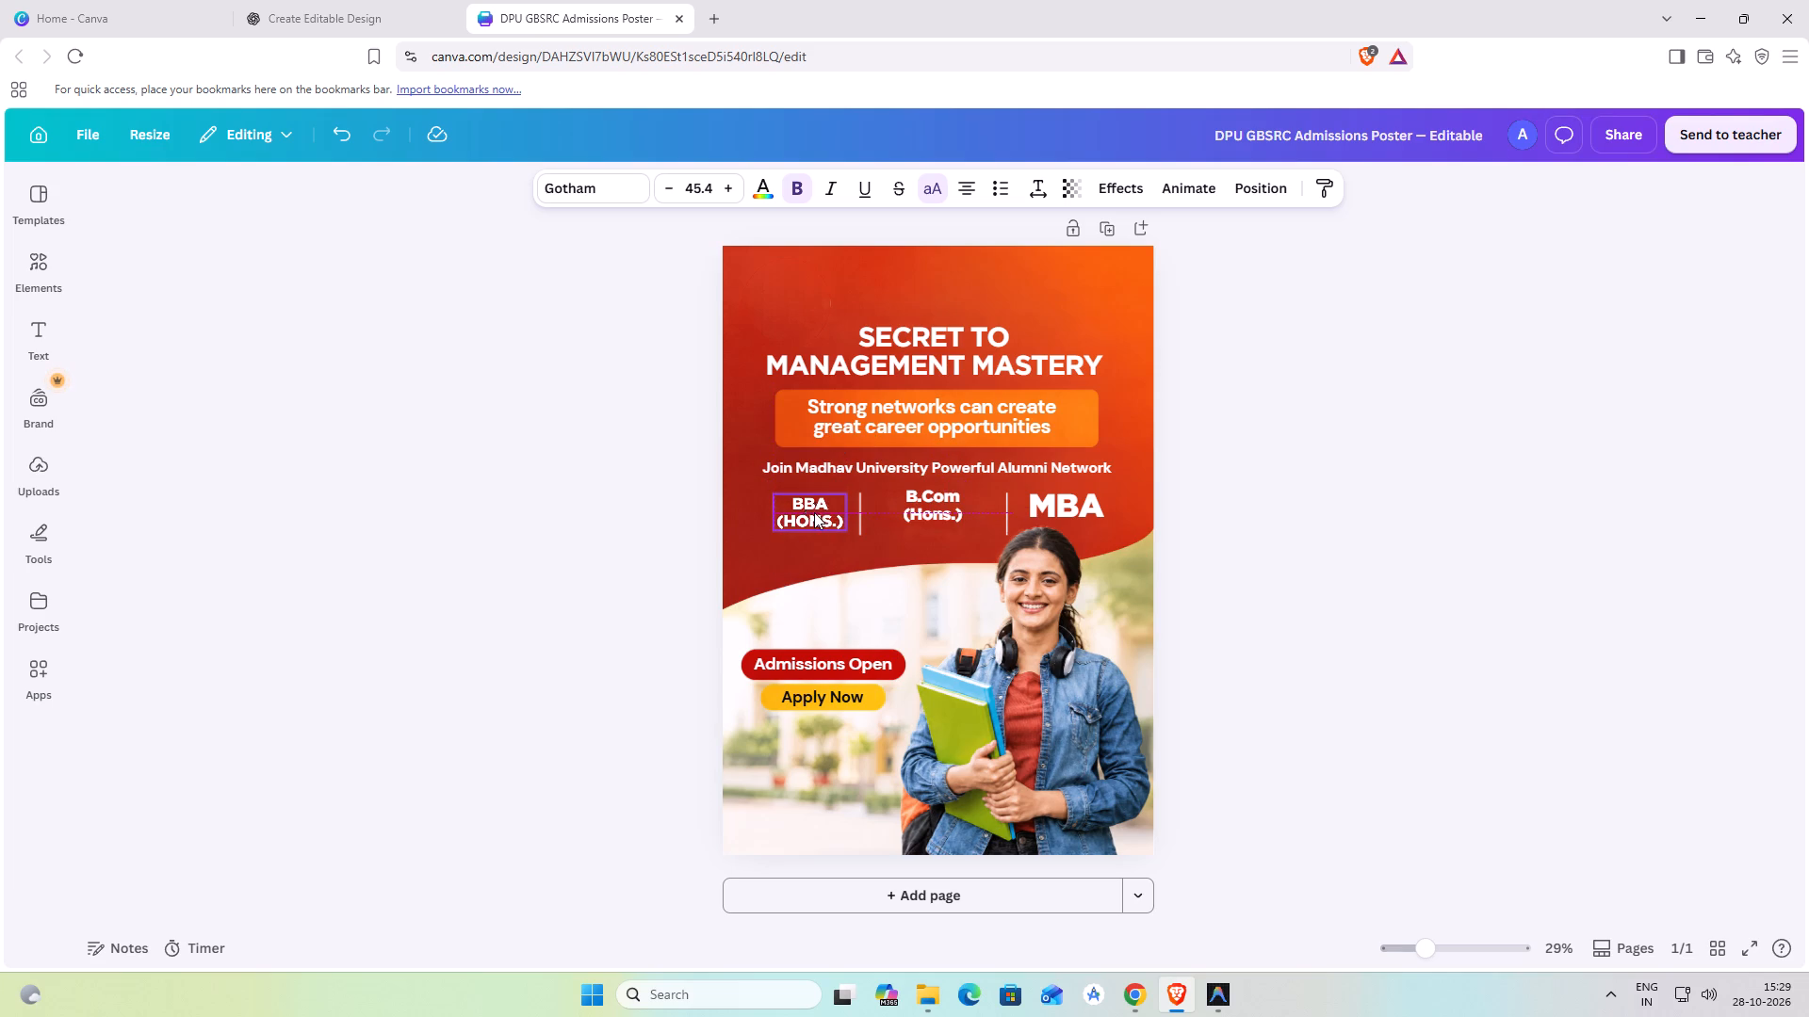
left_click_drag(917, 507, 903, 513)
left_click_drag(912, 512, 923, 512)
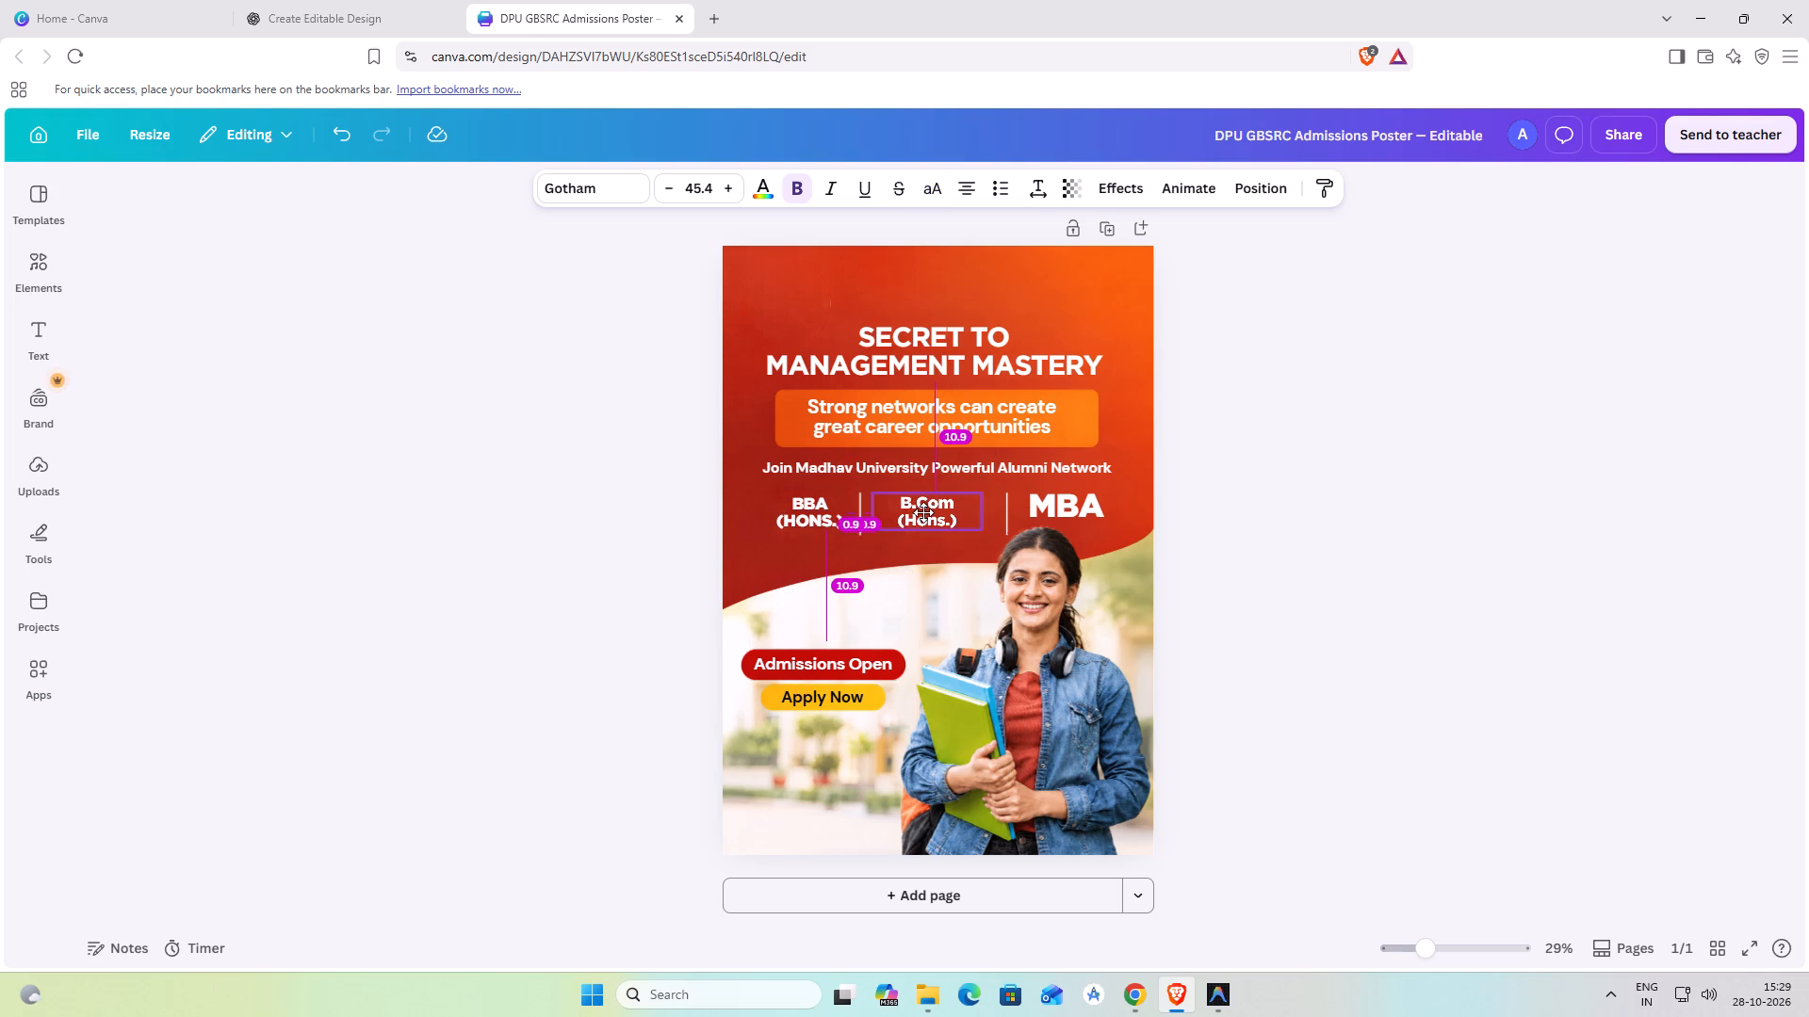
left_click_drag(923, 512, 927, 512)
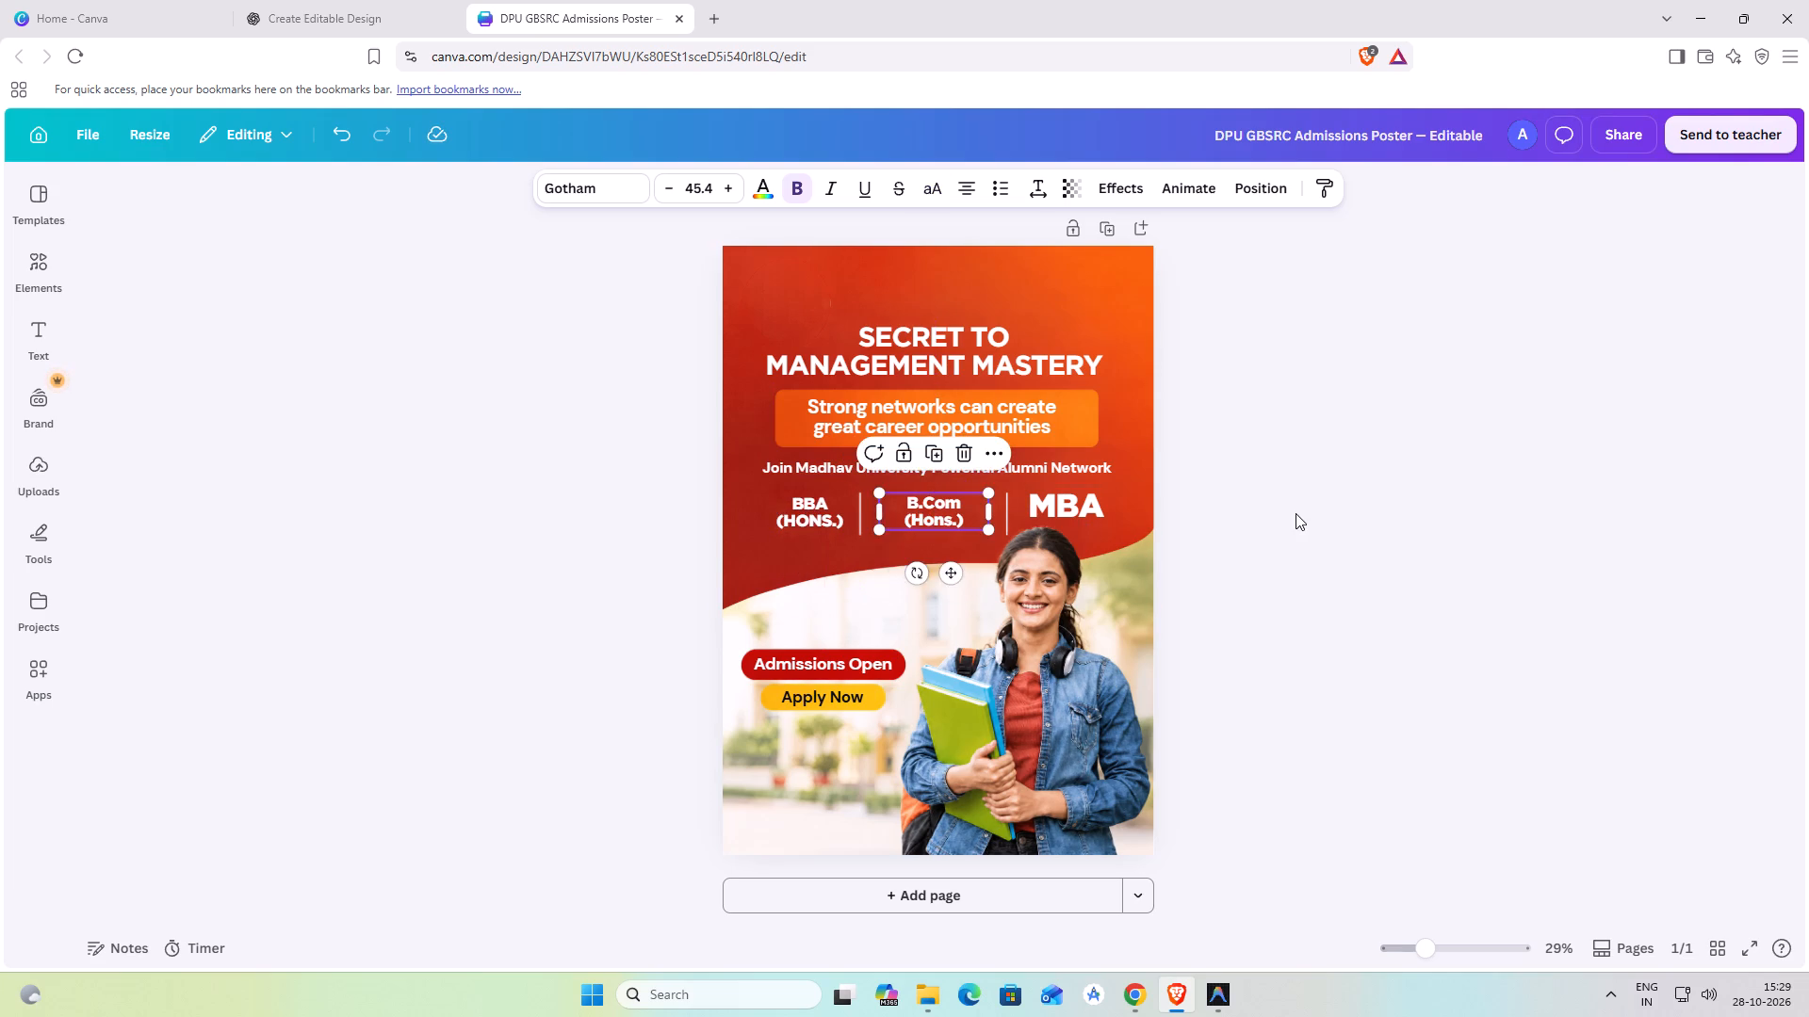
left_click(1296, 513)
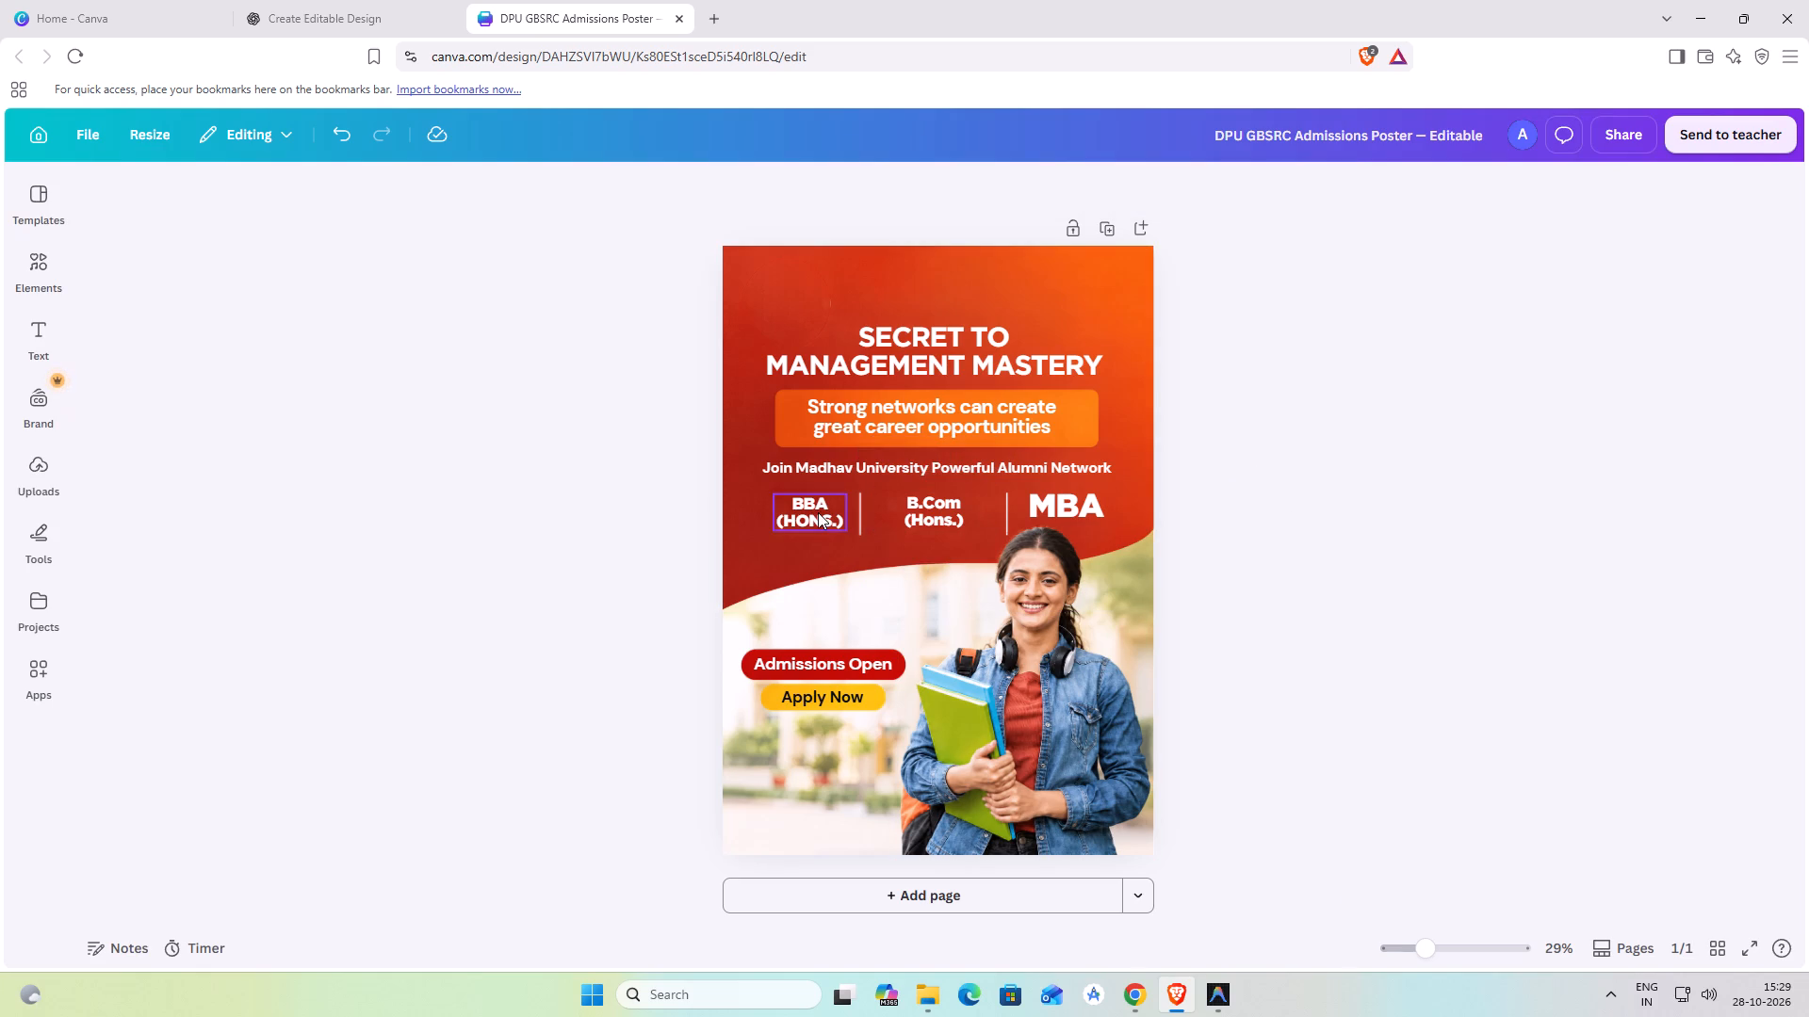
Enlarge the BBA (HONS.) label to font size 56.2 and shift it back from the first divider line.
left_click(818, 512)
left_click_drag(848, 531, 862, 541)
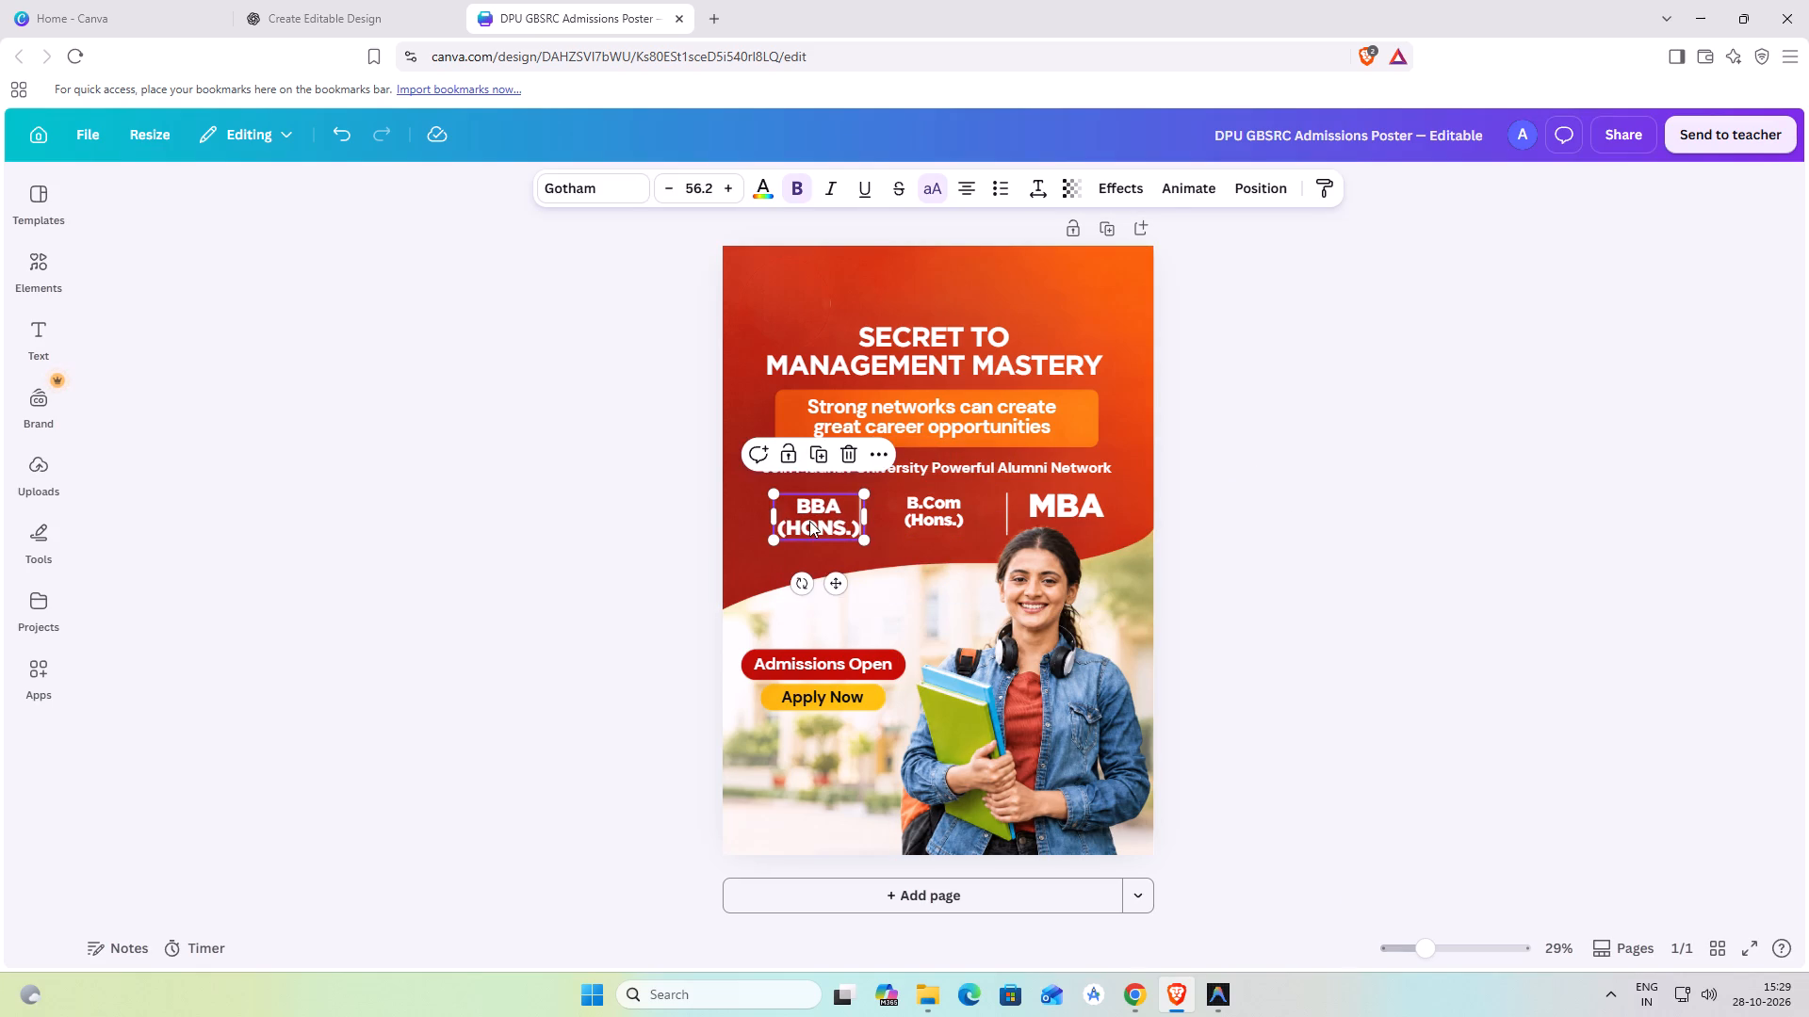
left_click(1195, 504)
left_click(820, 516)
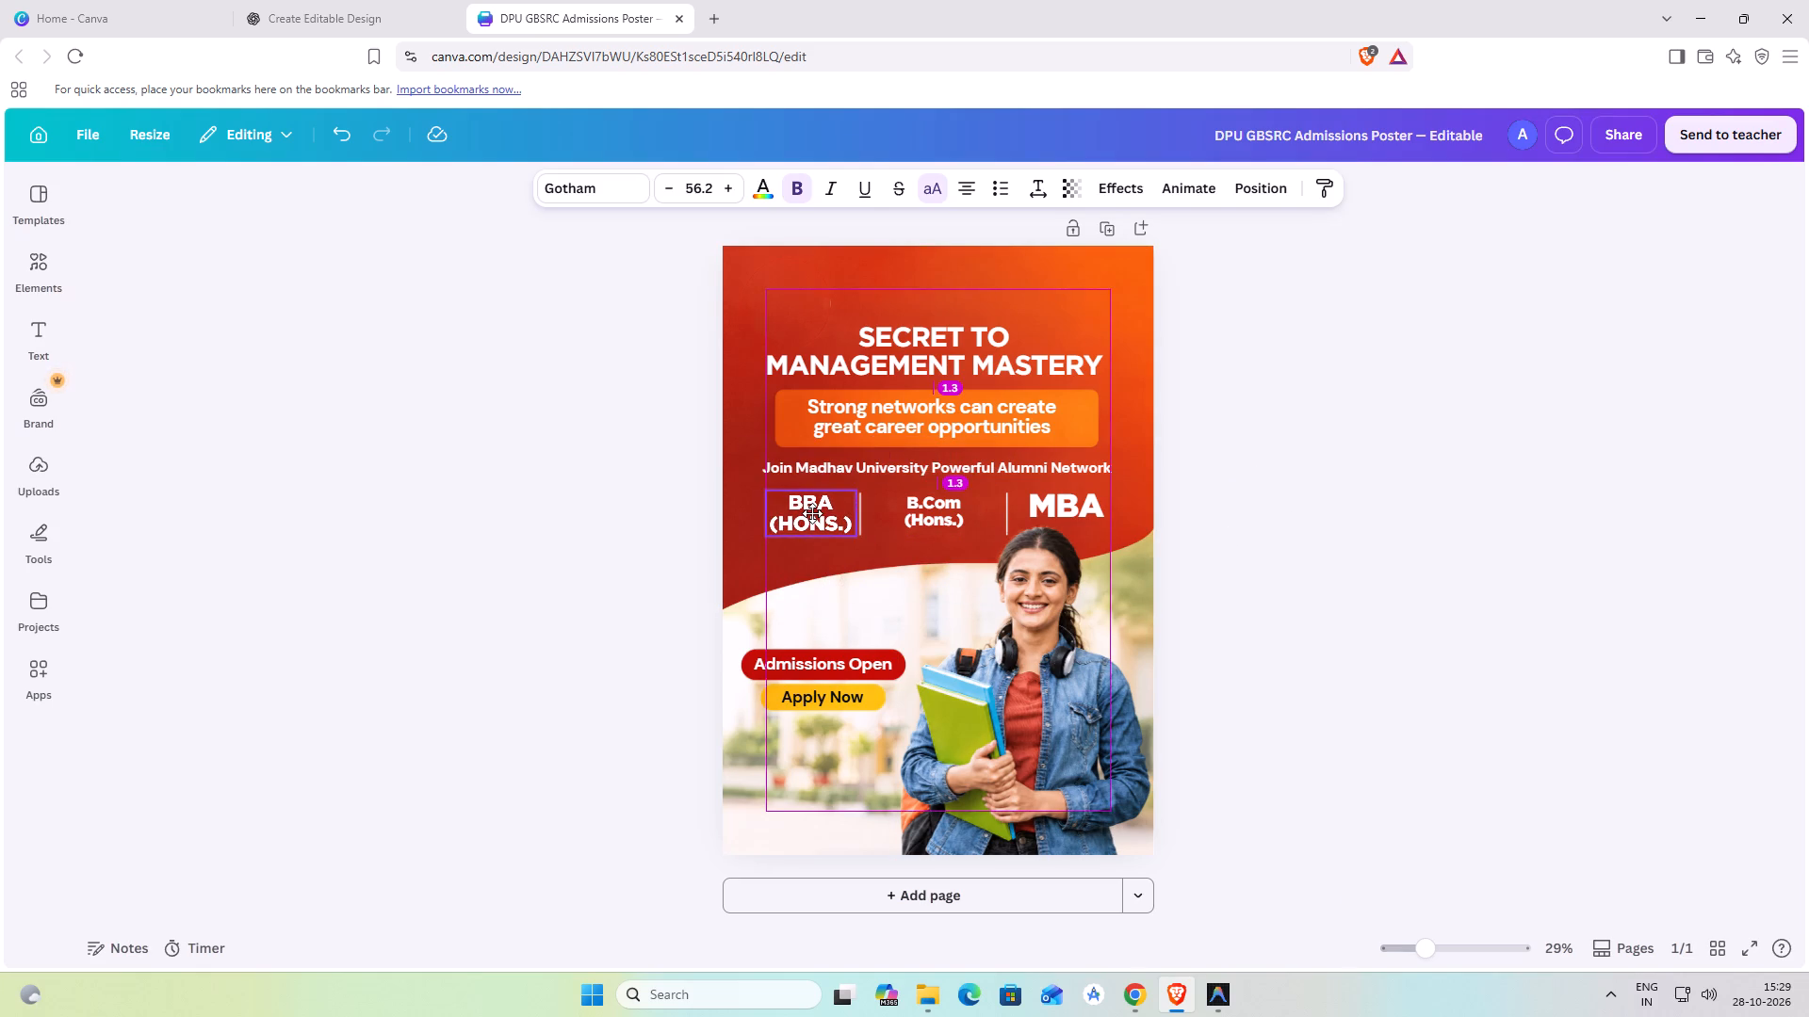
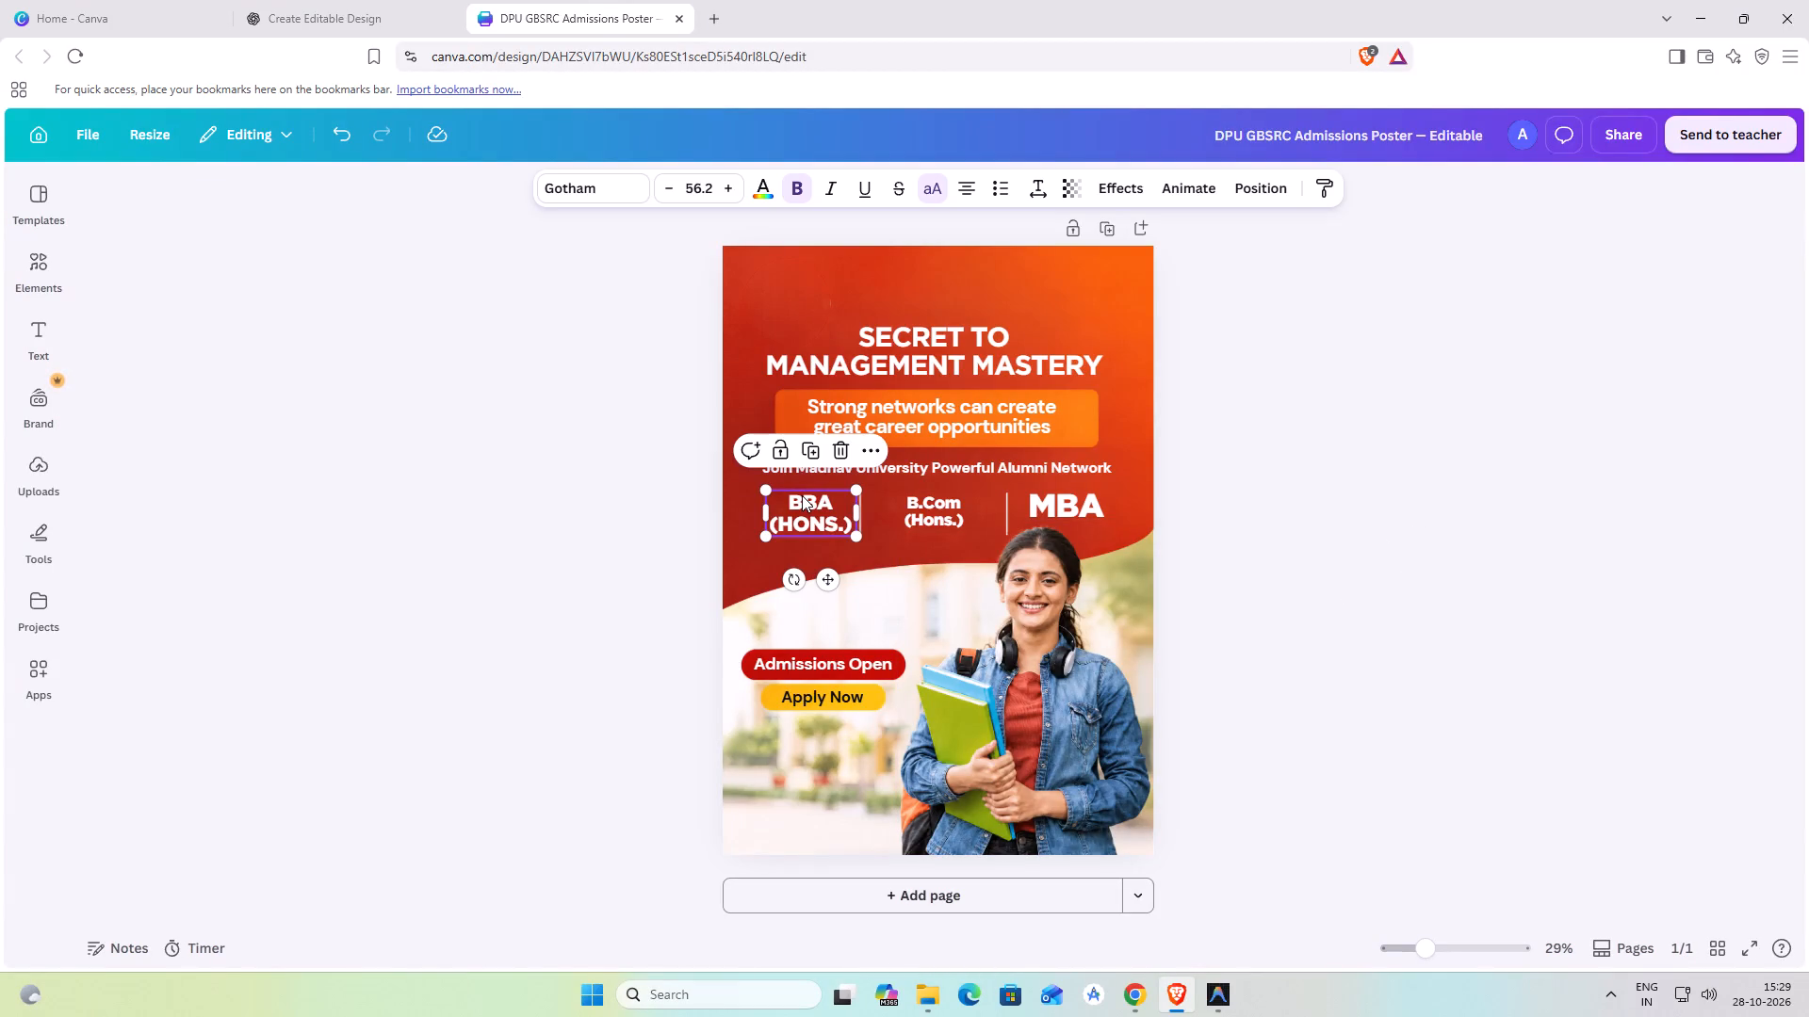
Narrow the B.Com (Hons.) text box, enlarge the label to font size 55.5 and centre it between the two dividers.
left_click(917, 509)
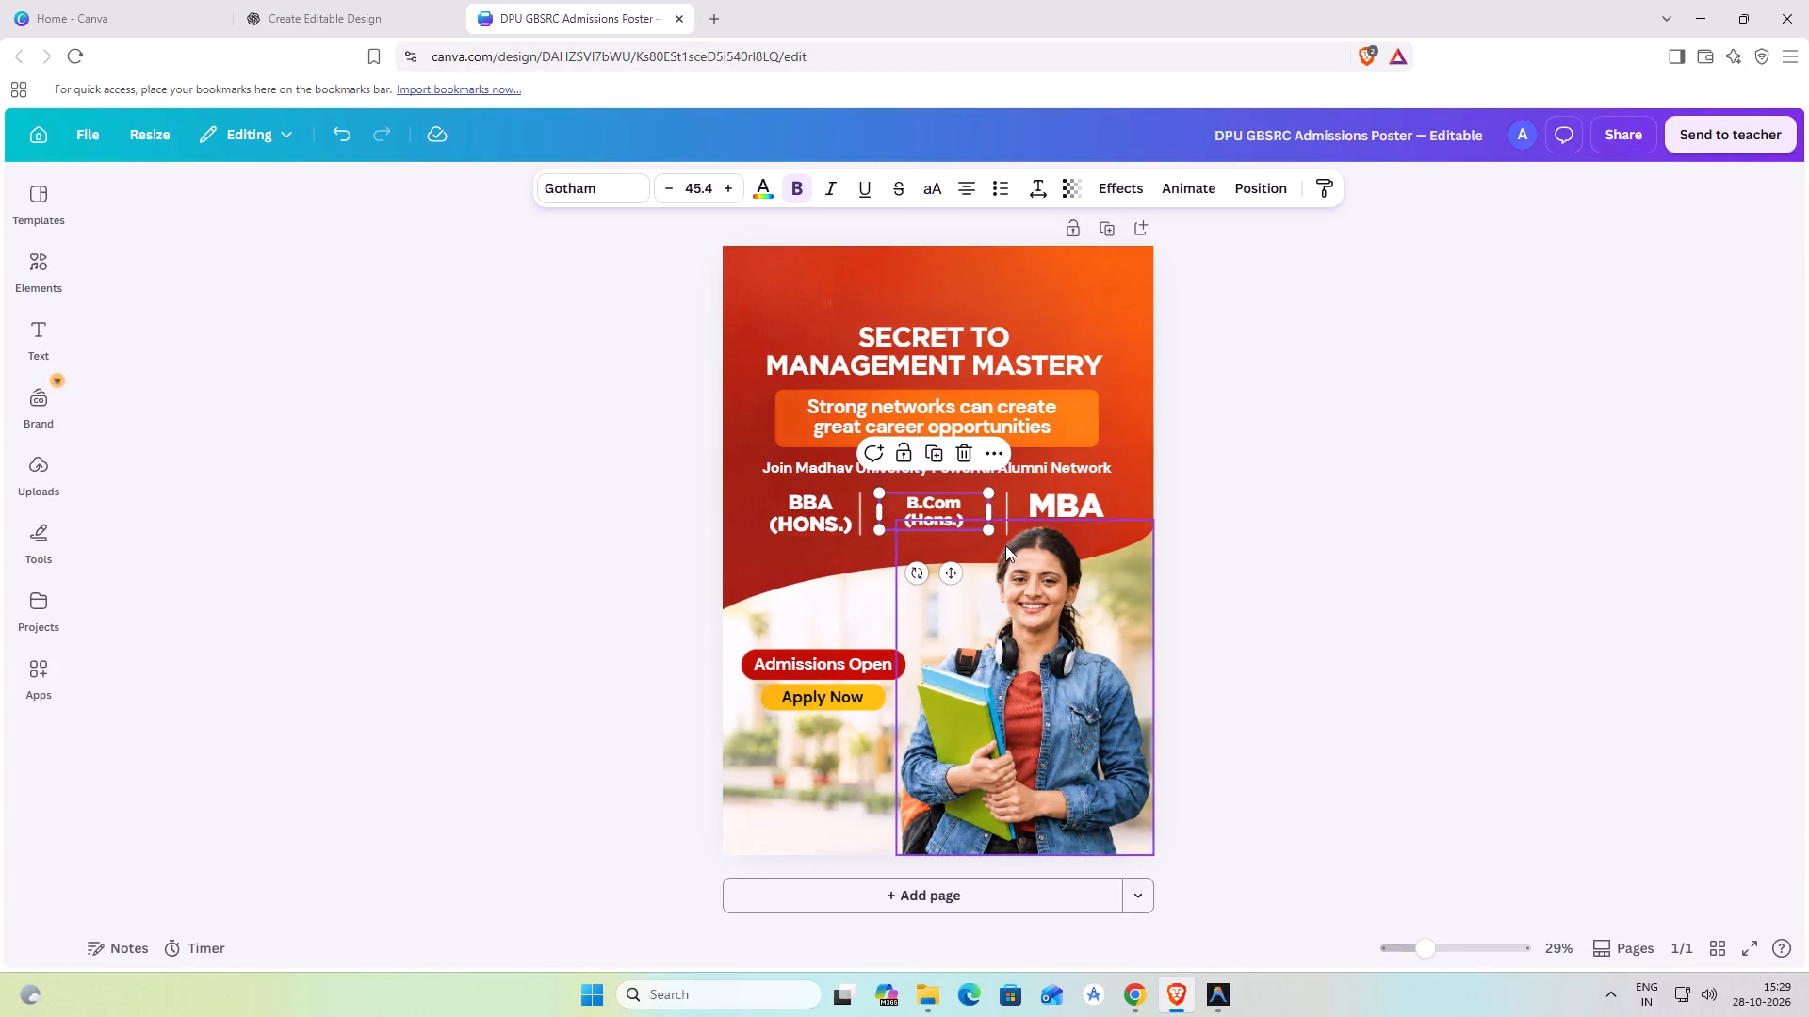
left_click_drag(990, 512, 953, 513)
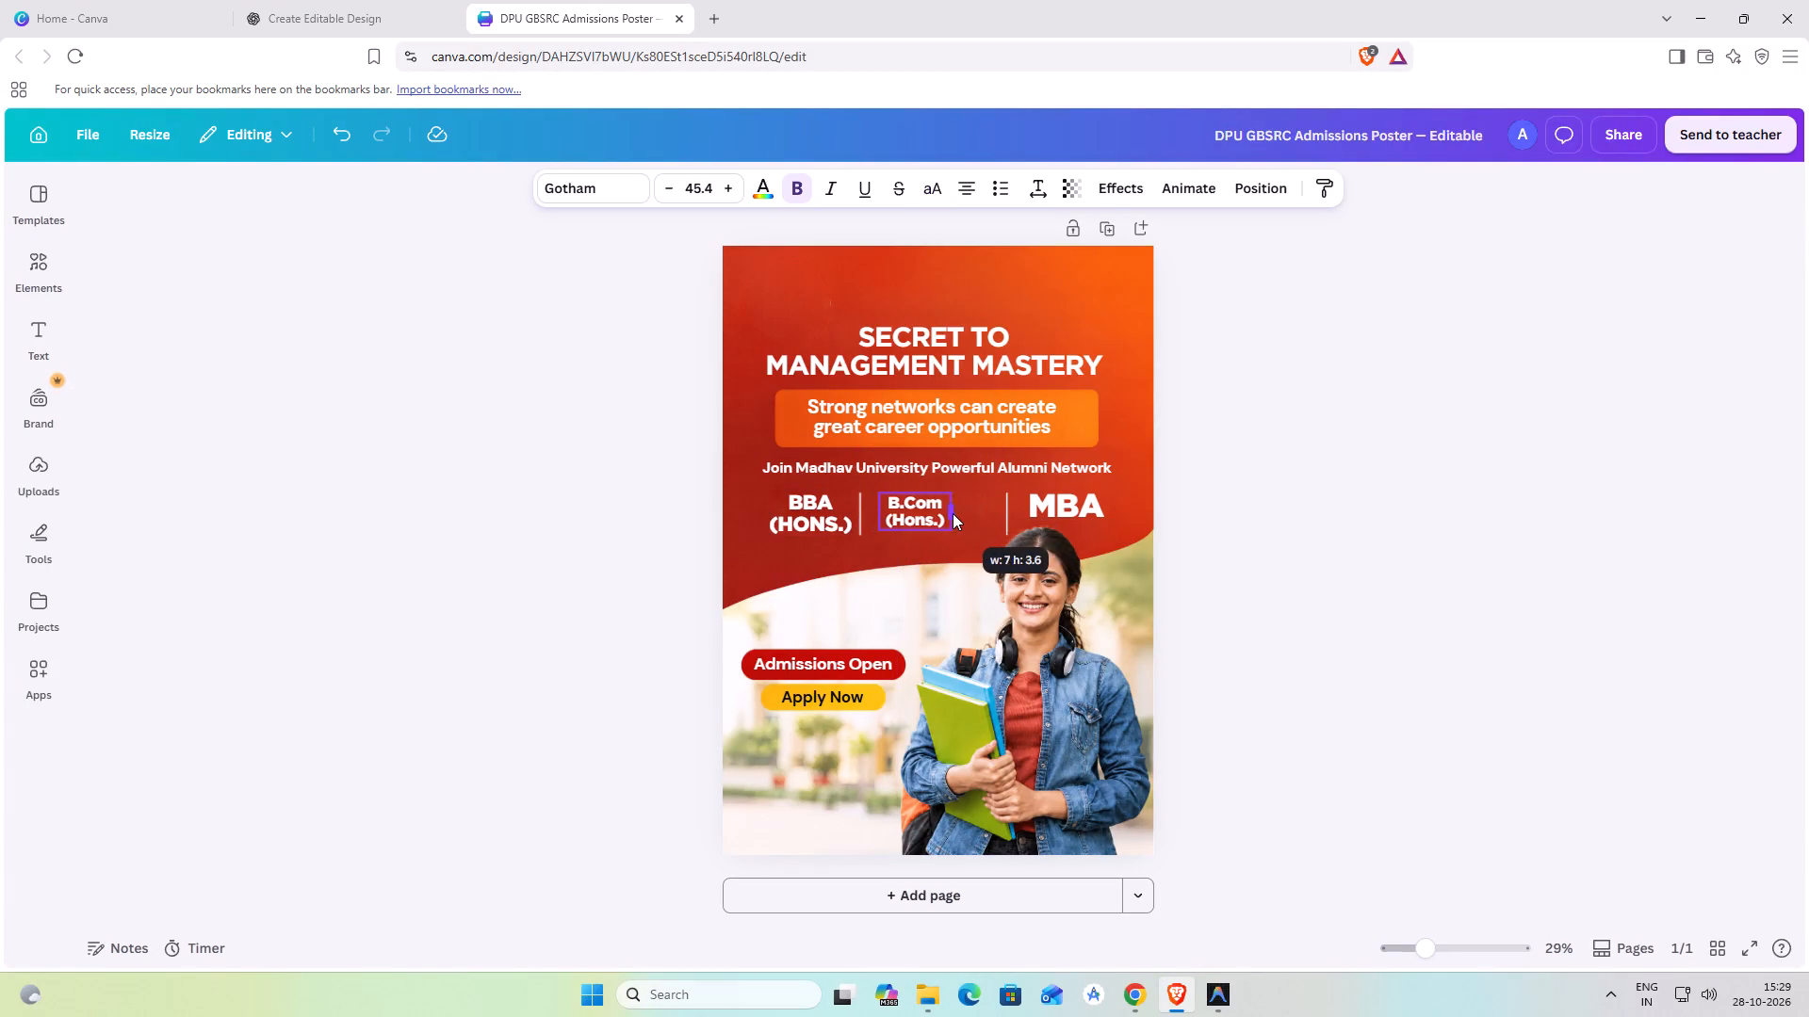
left_click_drag(953, 513, 947, 512)
left_click_drag(946, 527, 967, 536)
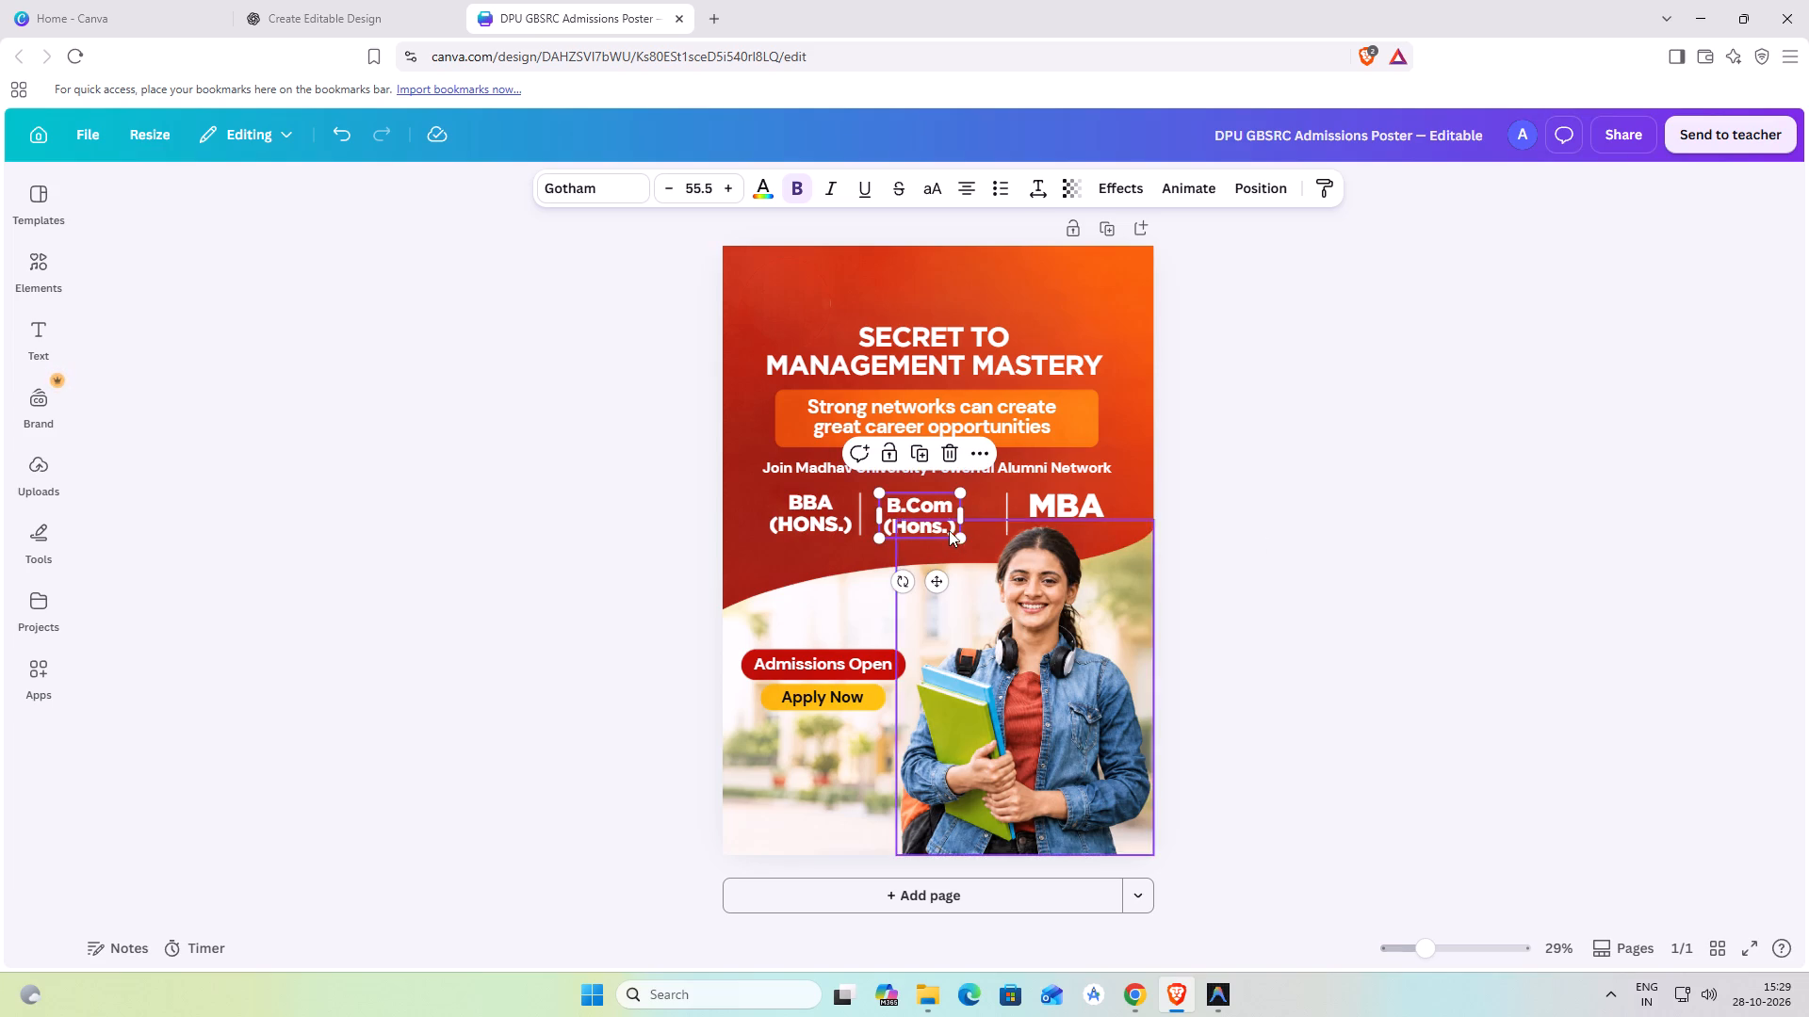
left_click_drag(919, 507, 939, 505)
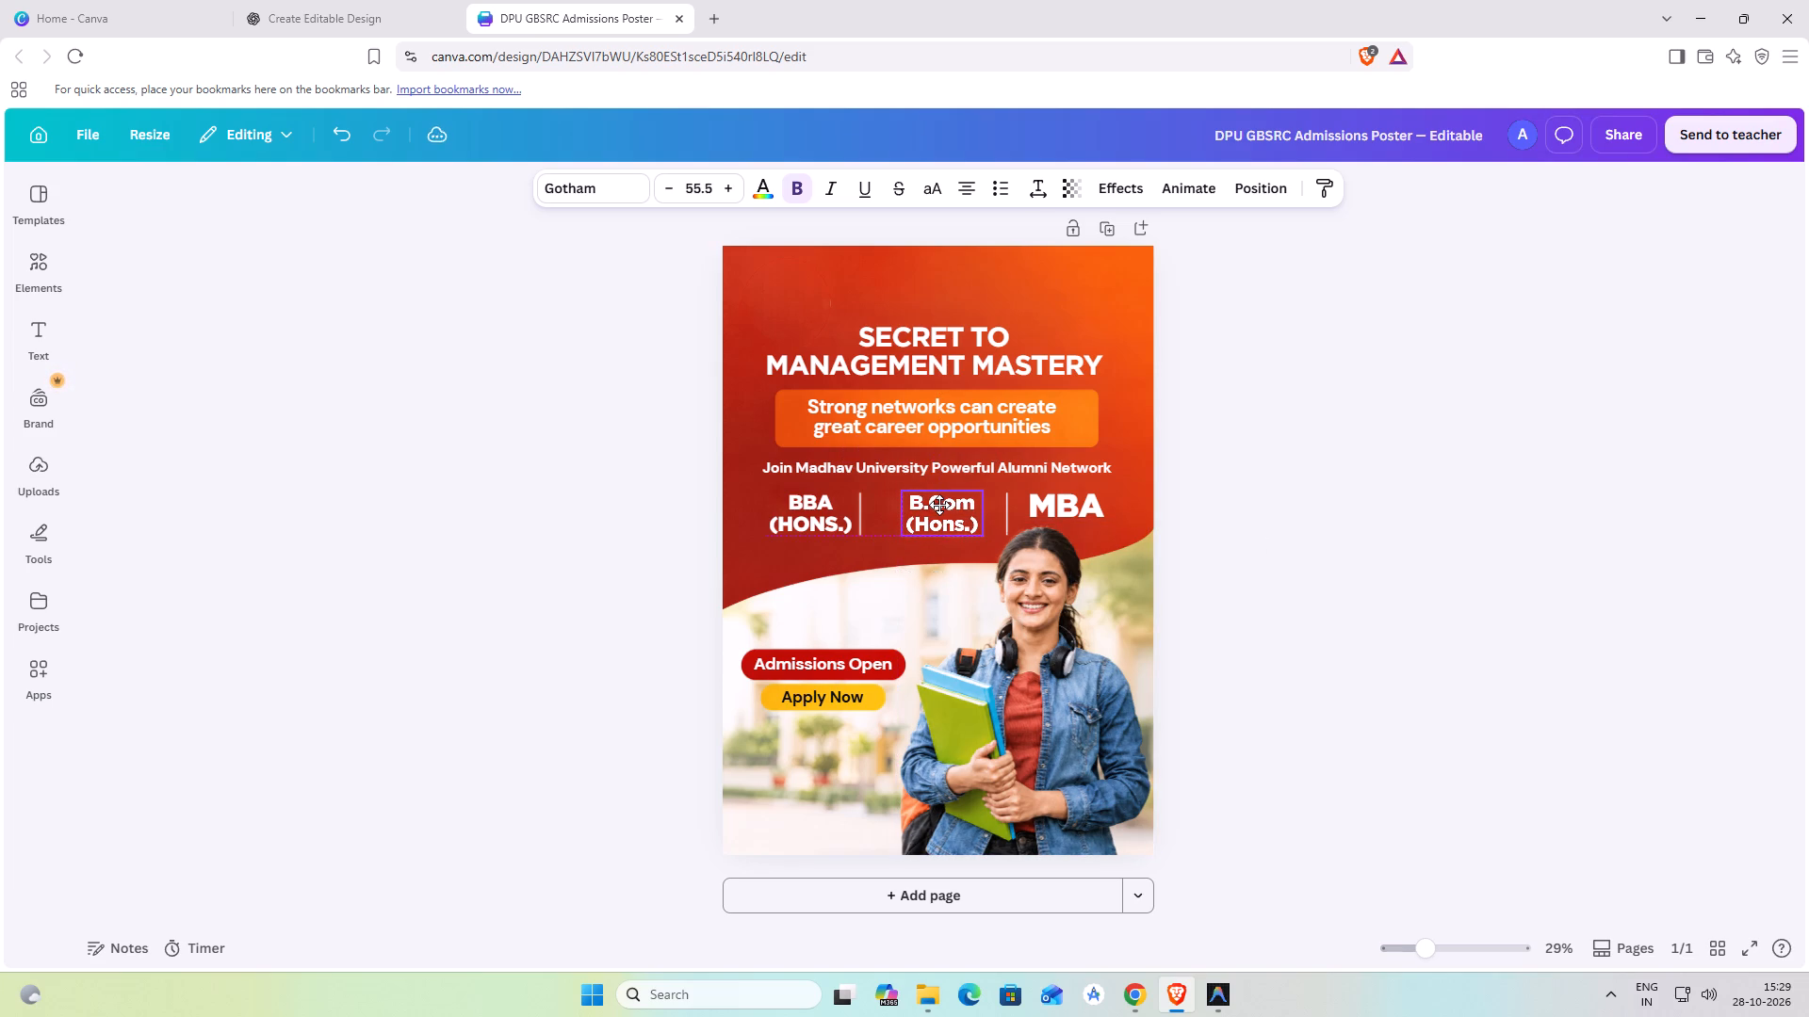
left_click_drag(939, 505, 938, 504)
left_click(1258, 512)
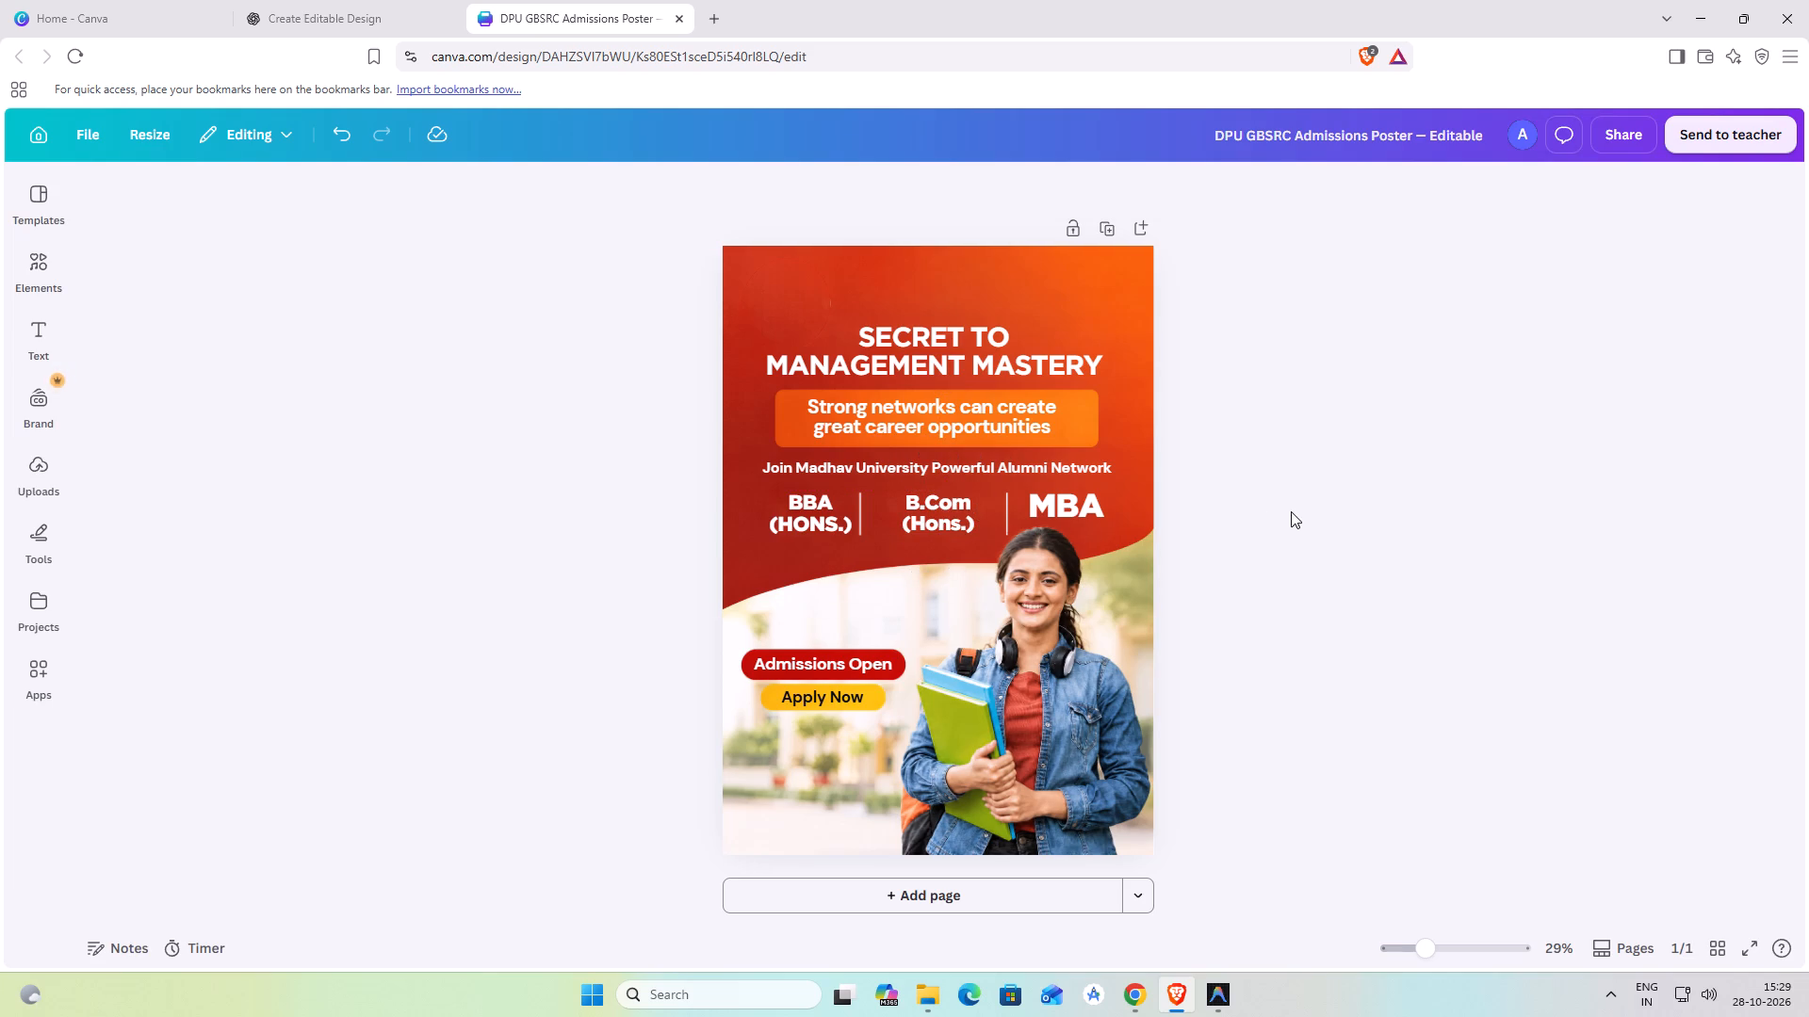
Move the student photo down slightly so her head clears the course labels.
left_click_drag(1041, 638, 1041, 652)
left_click(1359, 583)
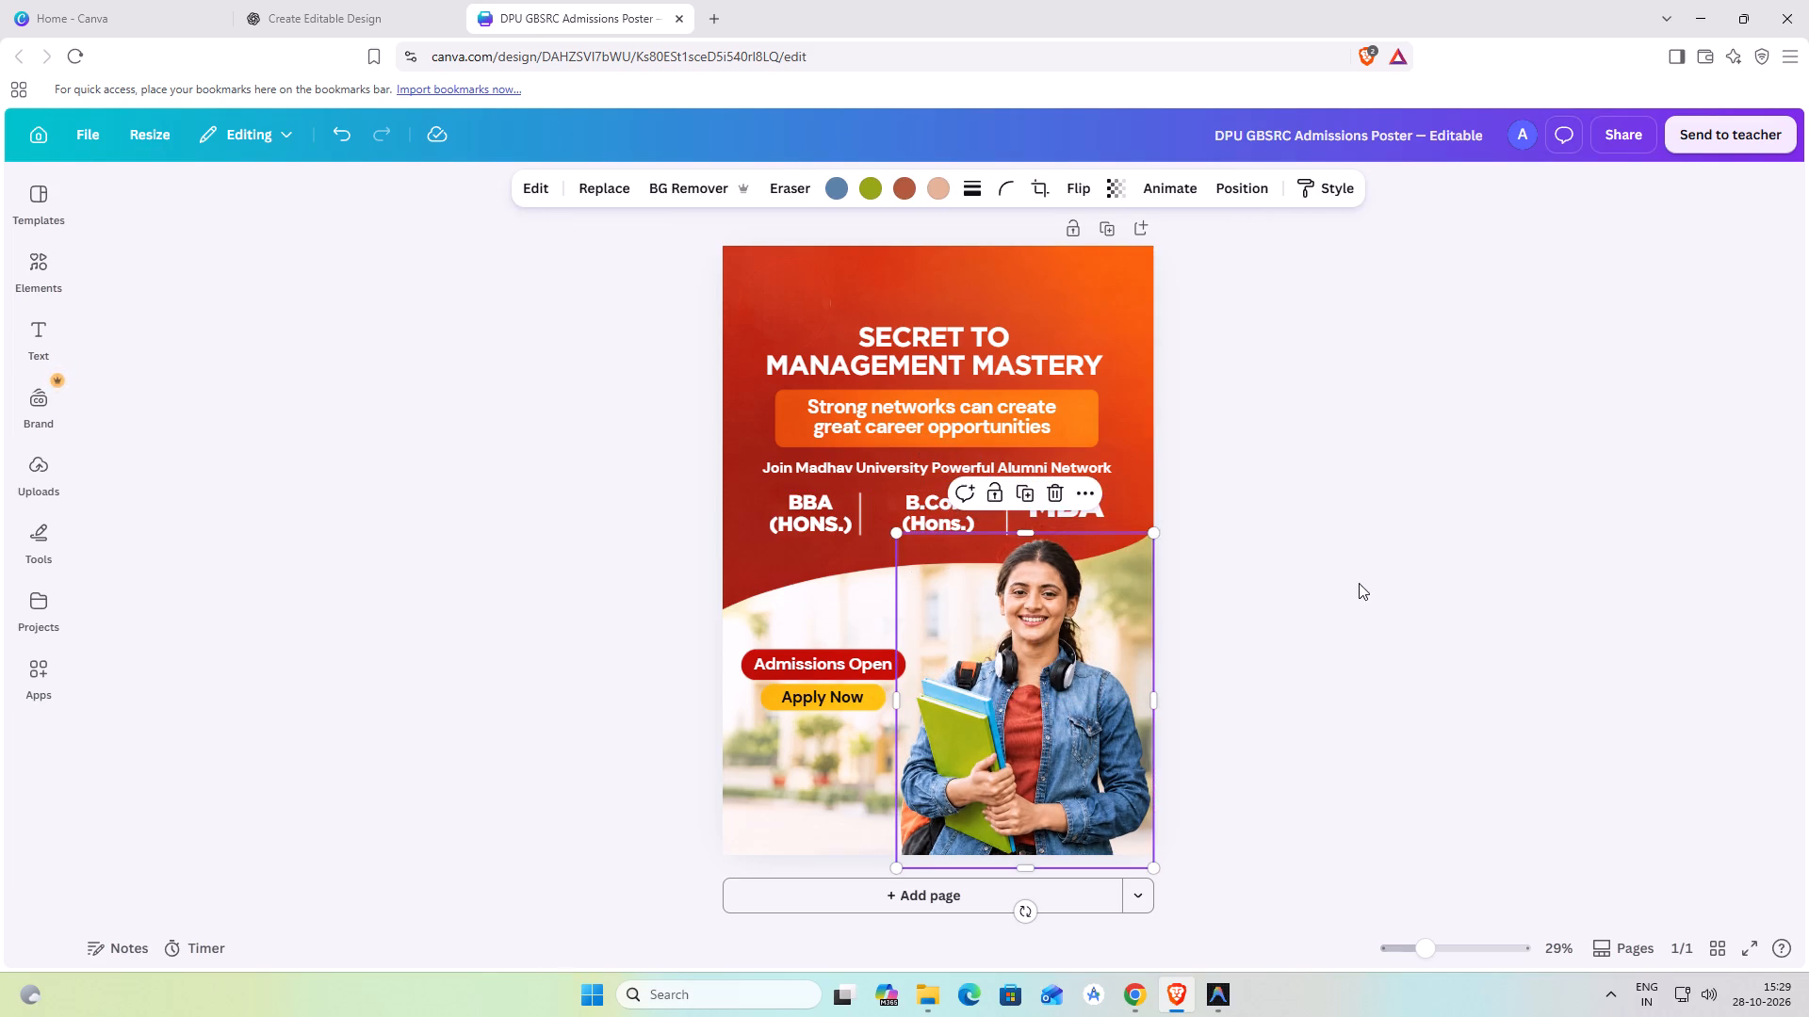
Lower the MBA label slightly so it lines up vertically with the BBA and B.Com labels.
left_click(1107, 504)
left_click(1060, 505)
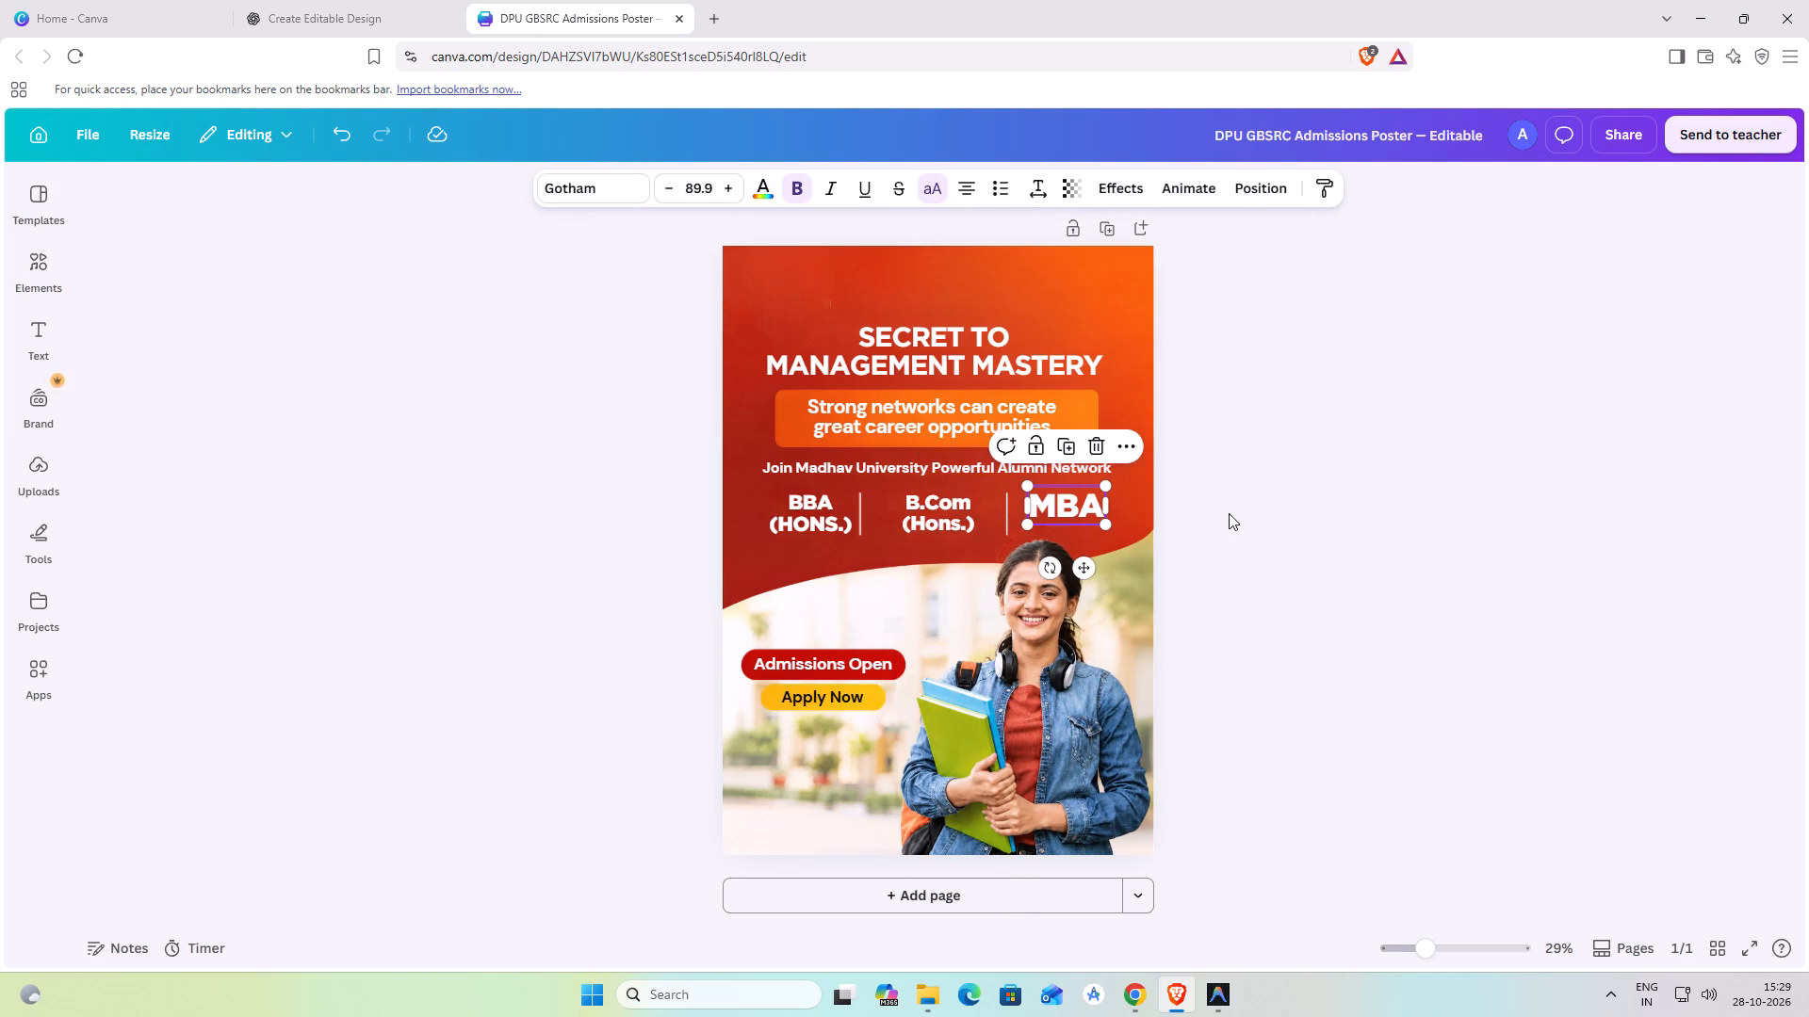
left_click(1077, 502)
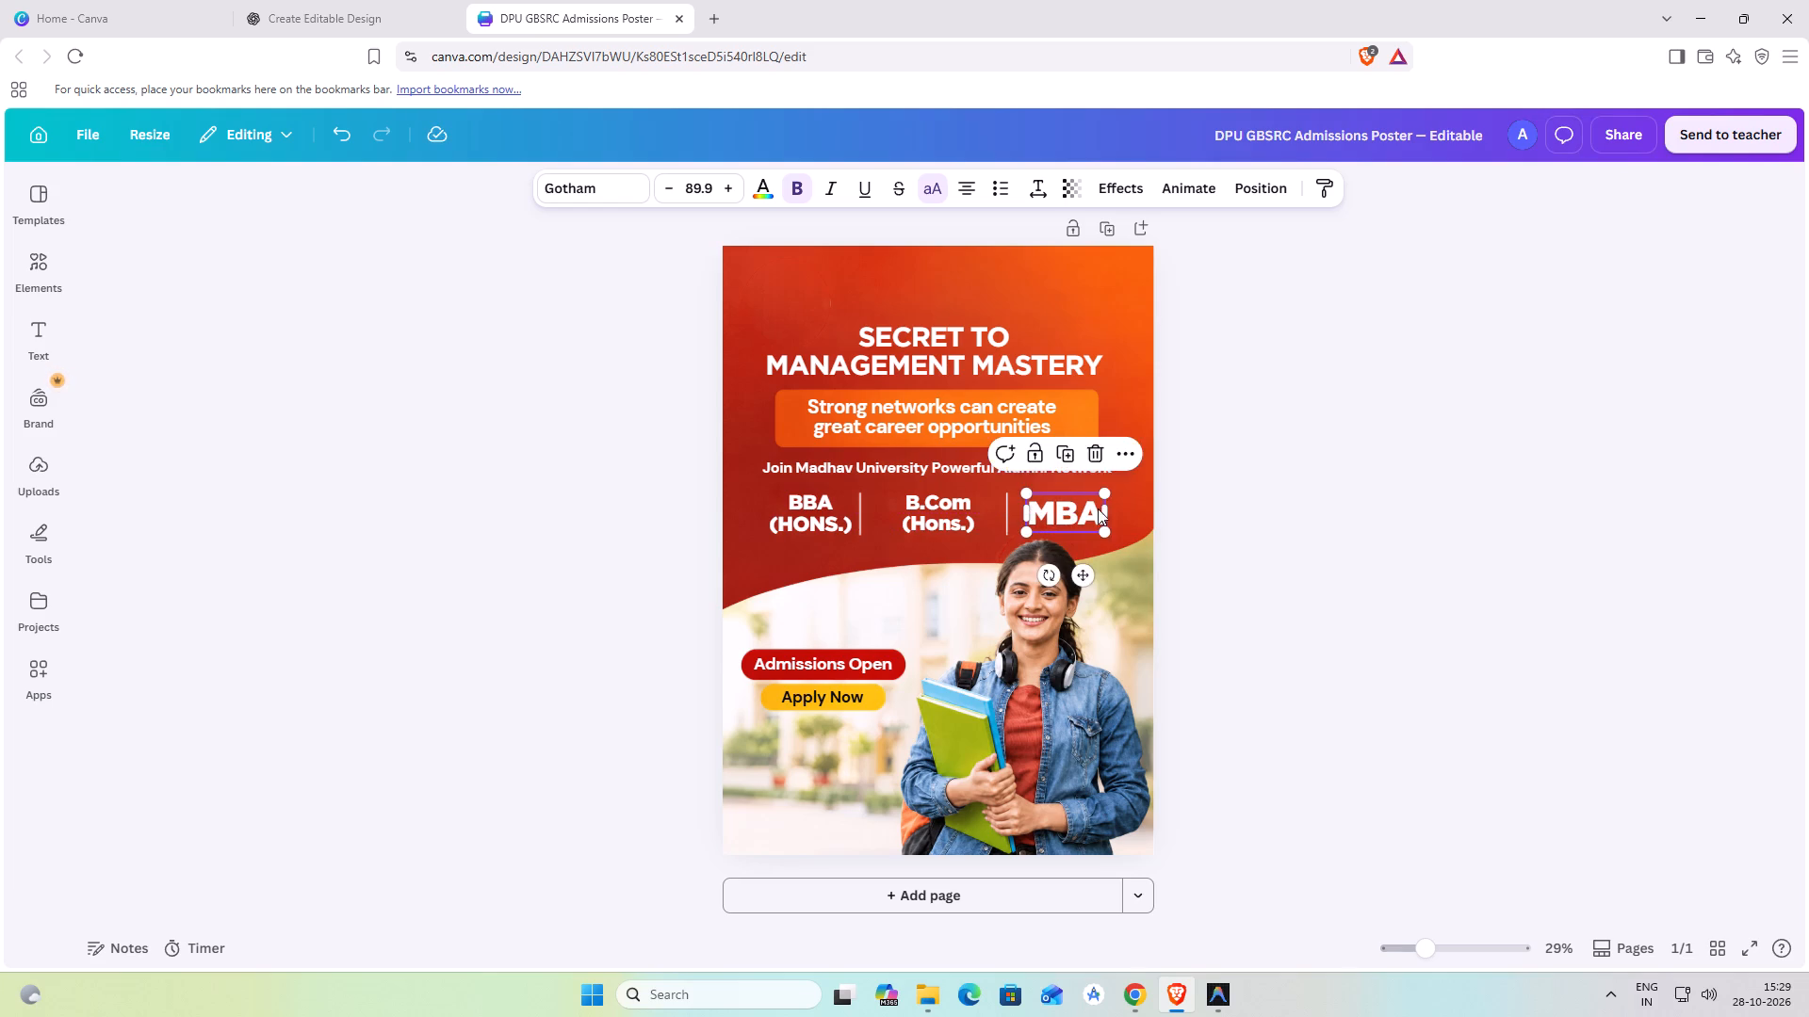
left_click(1302, 501)
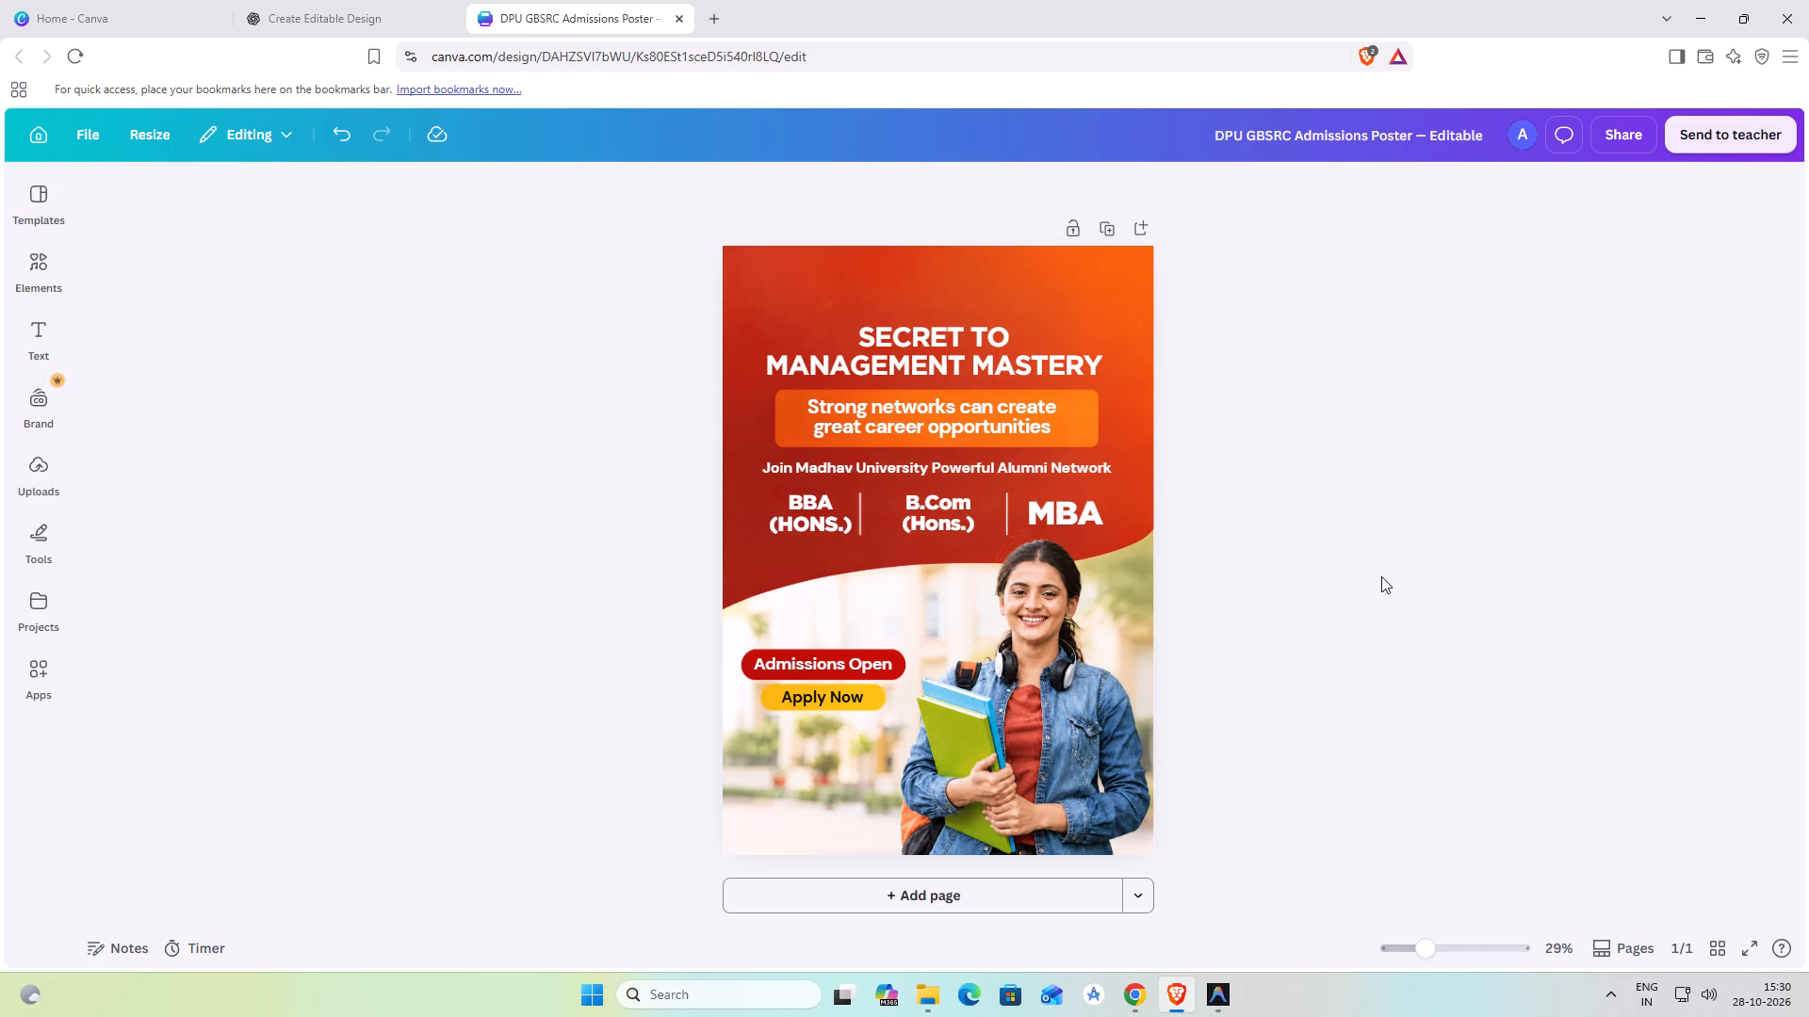
left_click(1387, 557)
Open the Canva home page in a new tab, keeping the poster open.
right_click(39, 130)
left_click(78, 150)
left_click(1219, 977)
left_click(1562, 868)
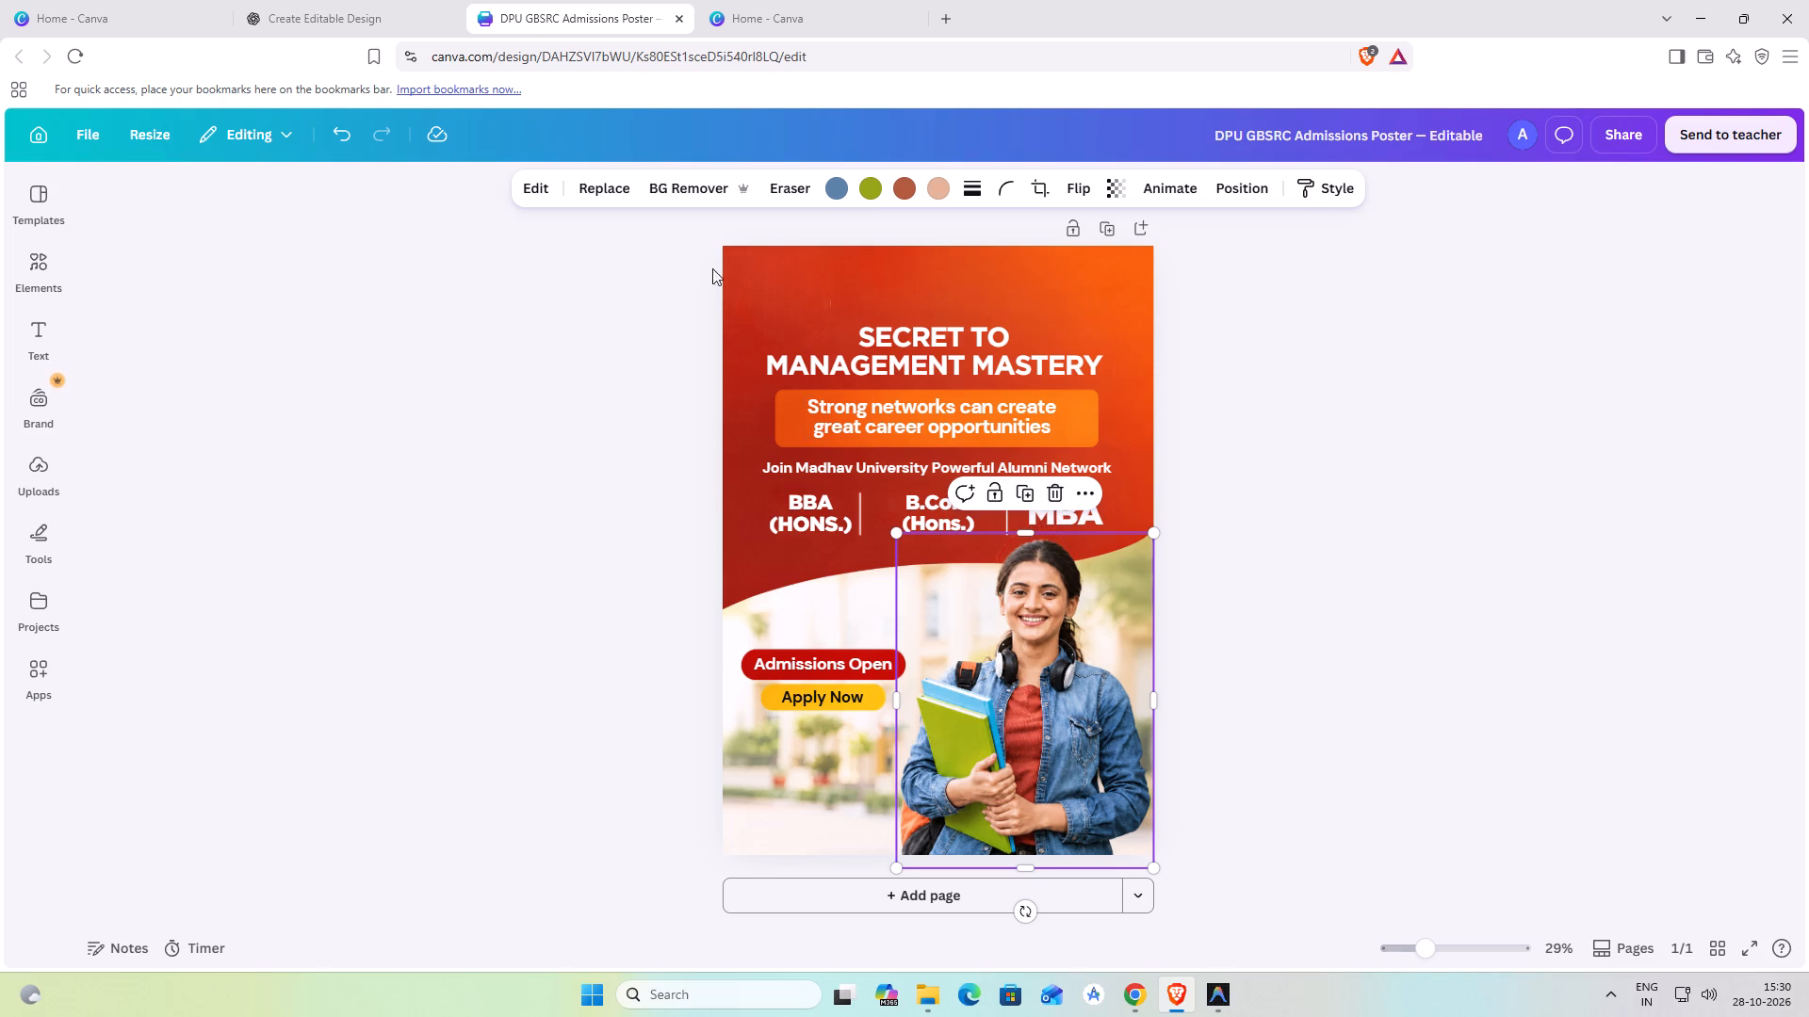
left_click(537, 189)
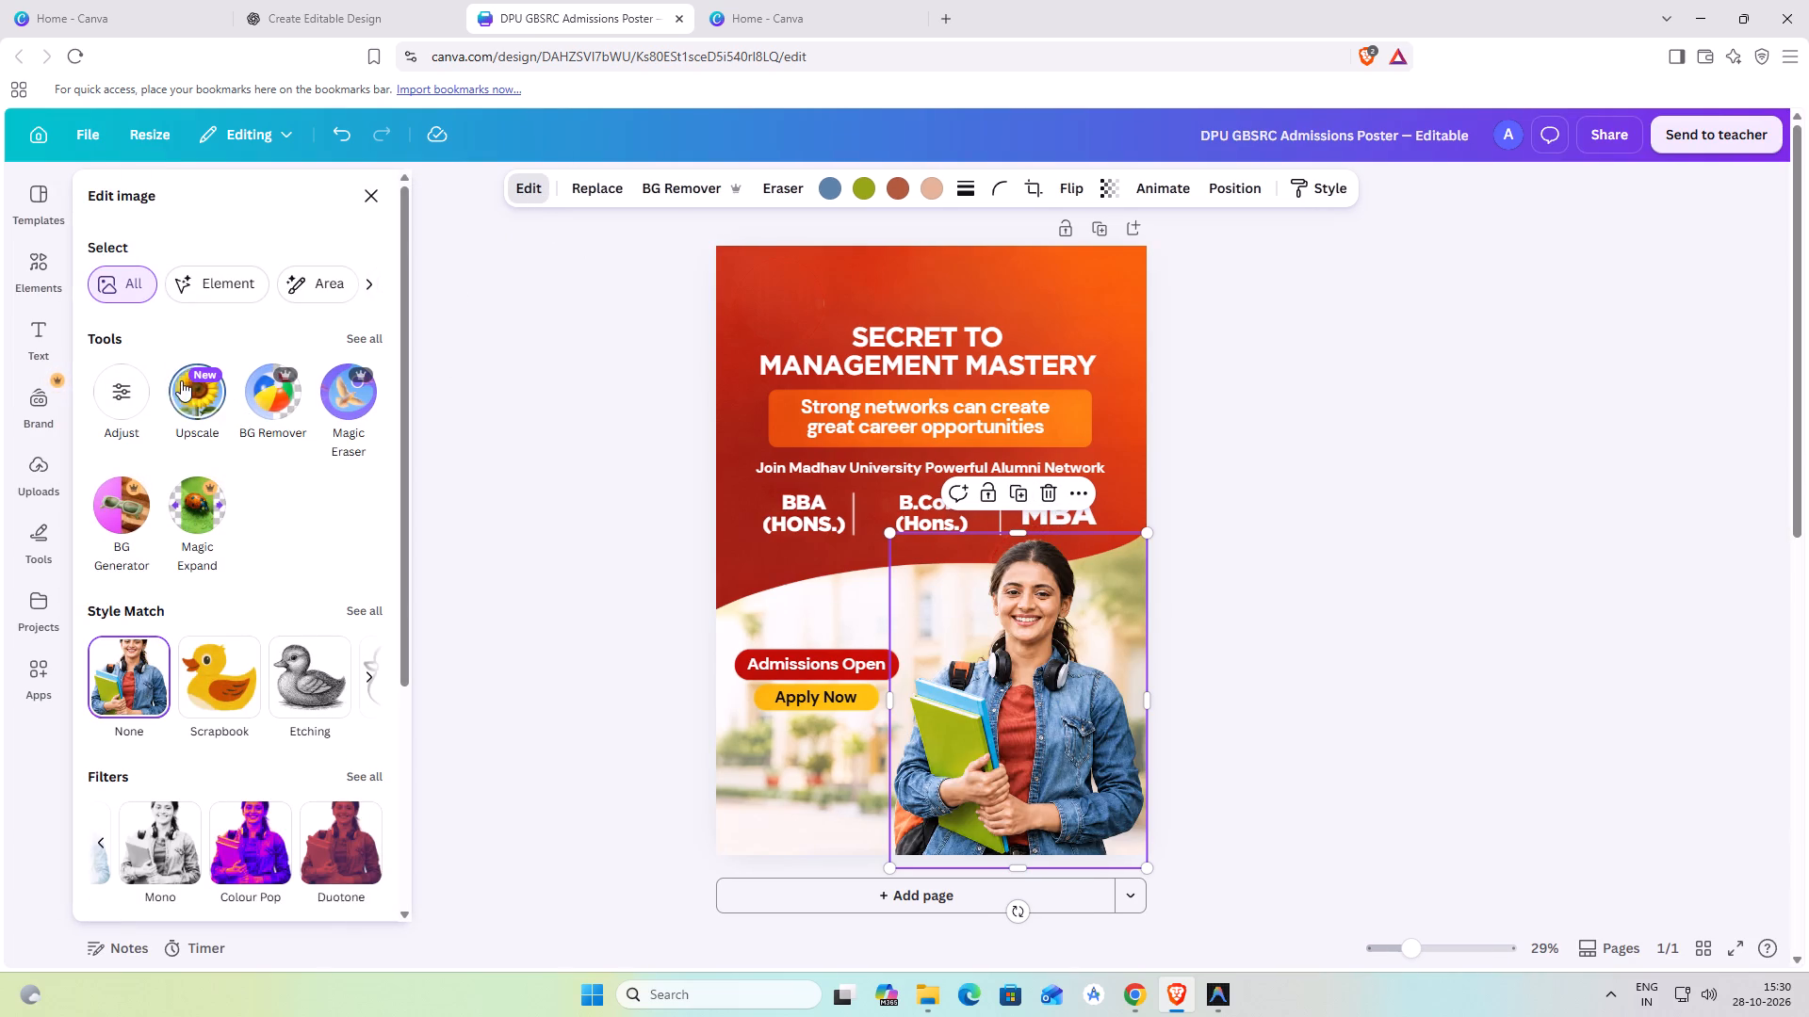
left_click(181, 380)
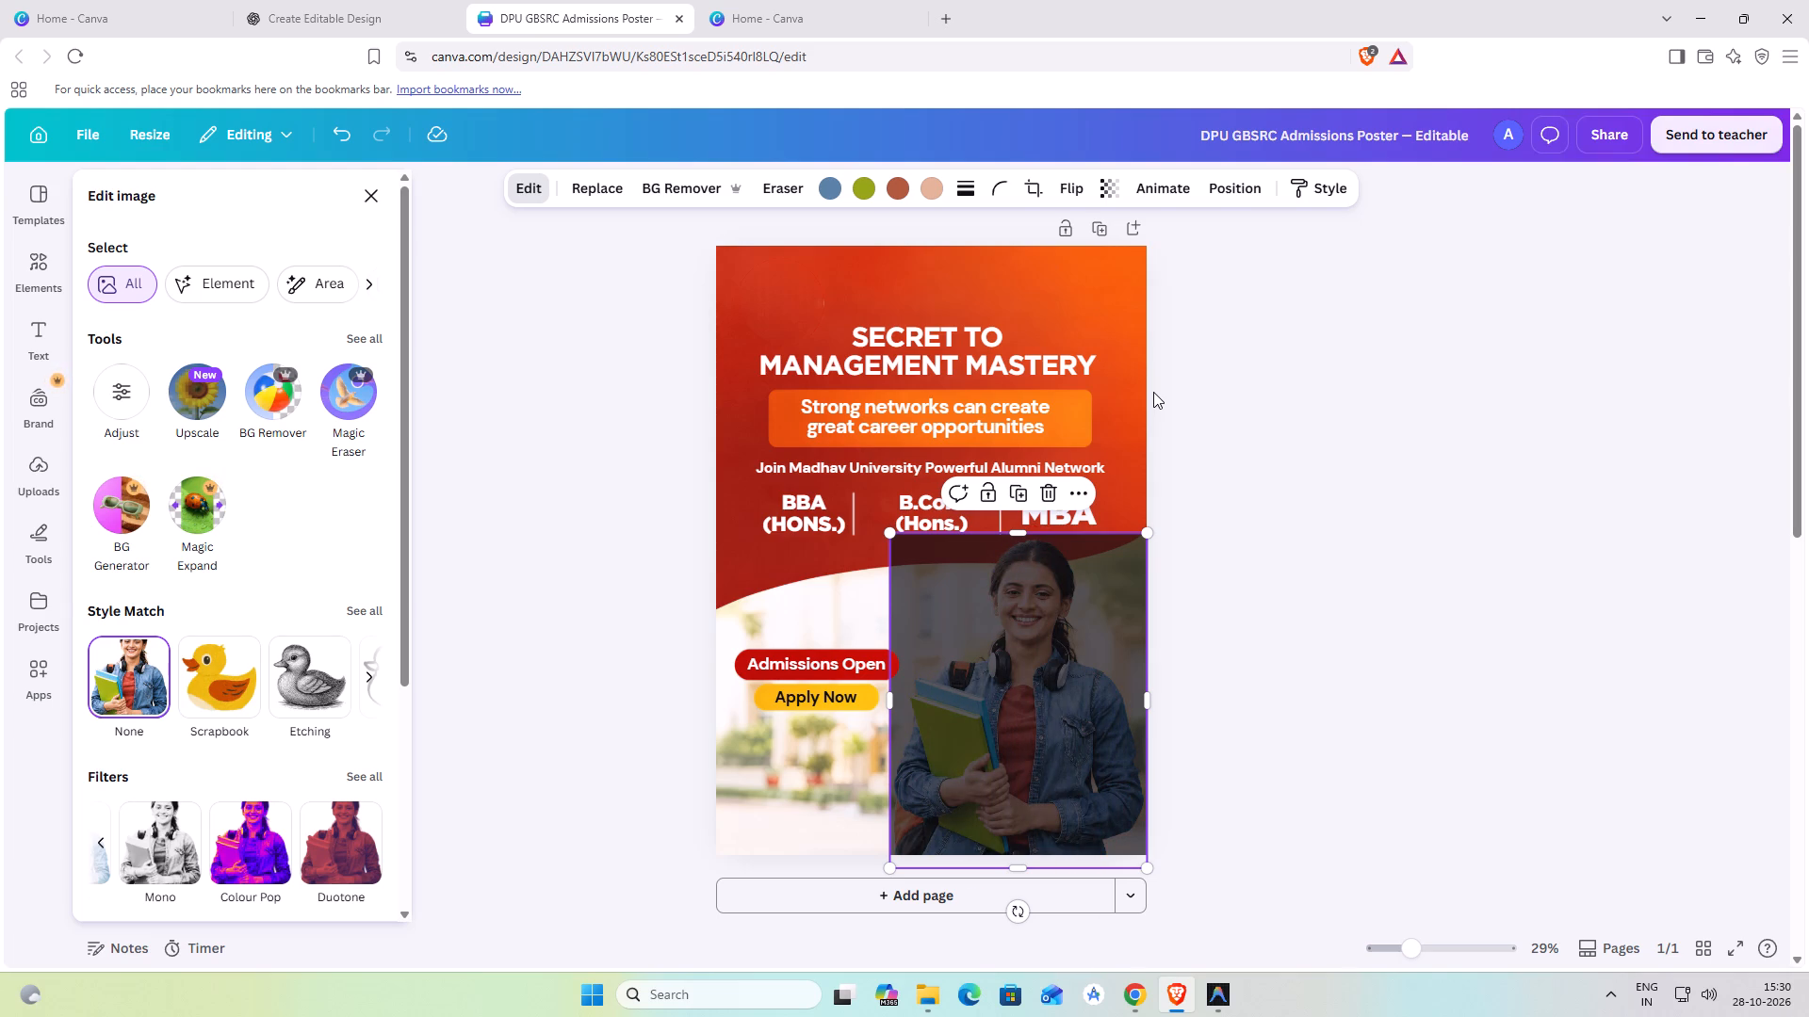
left_click(1469, 458)
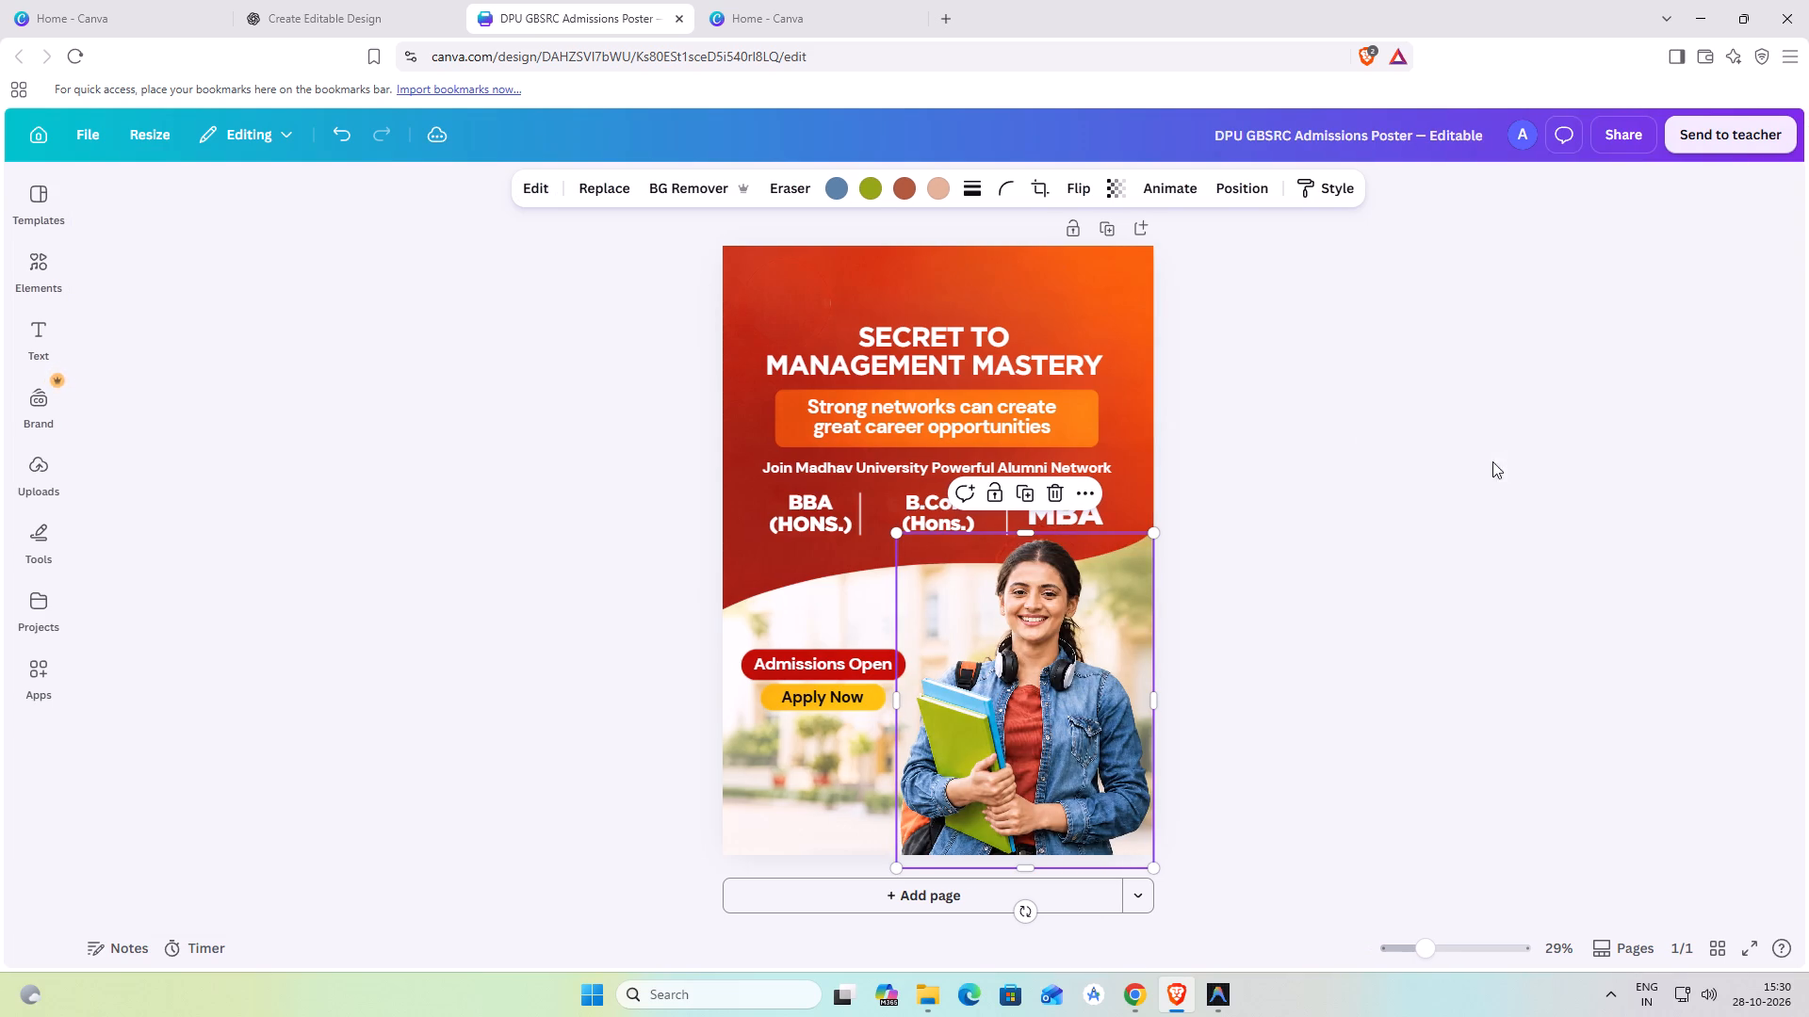
left_click(1440, 426)
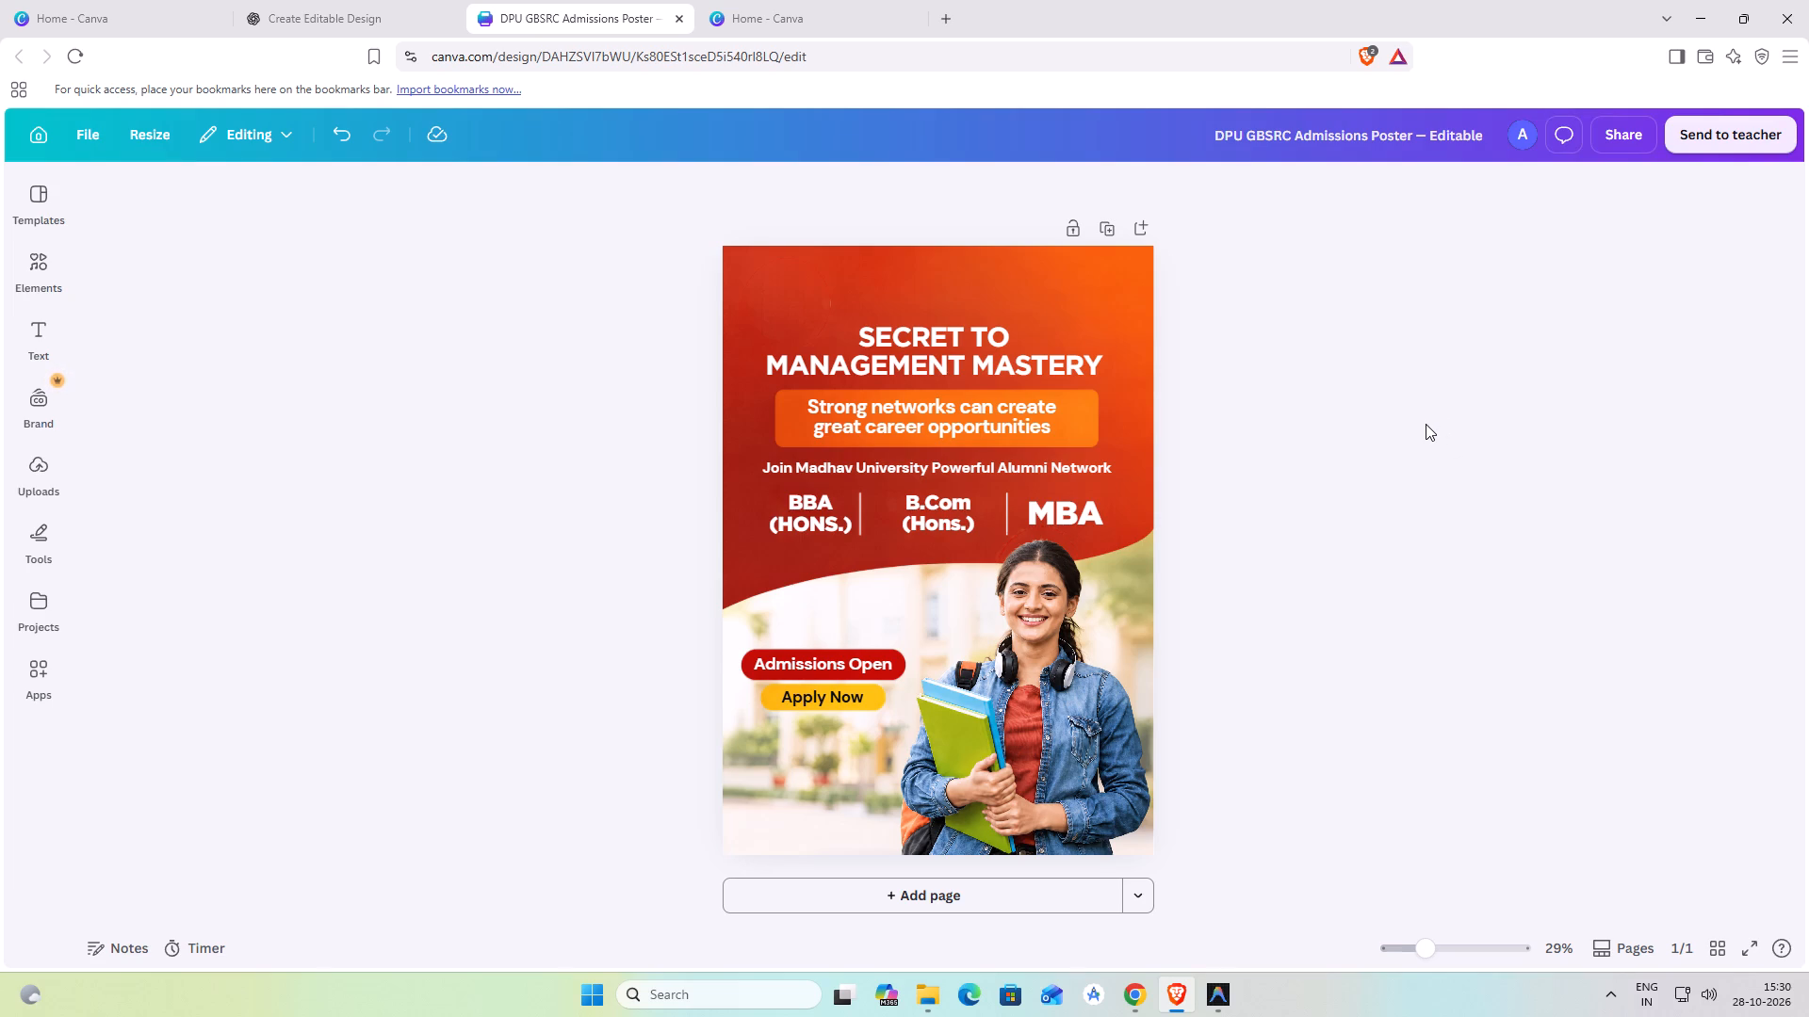
left_click(1378, 415)
Open the Mech design from Canva home and copy the whole Madhav University accreditation header from its first page.
left_click(792, 0)
left_click(429, 655)
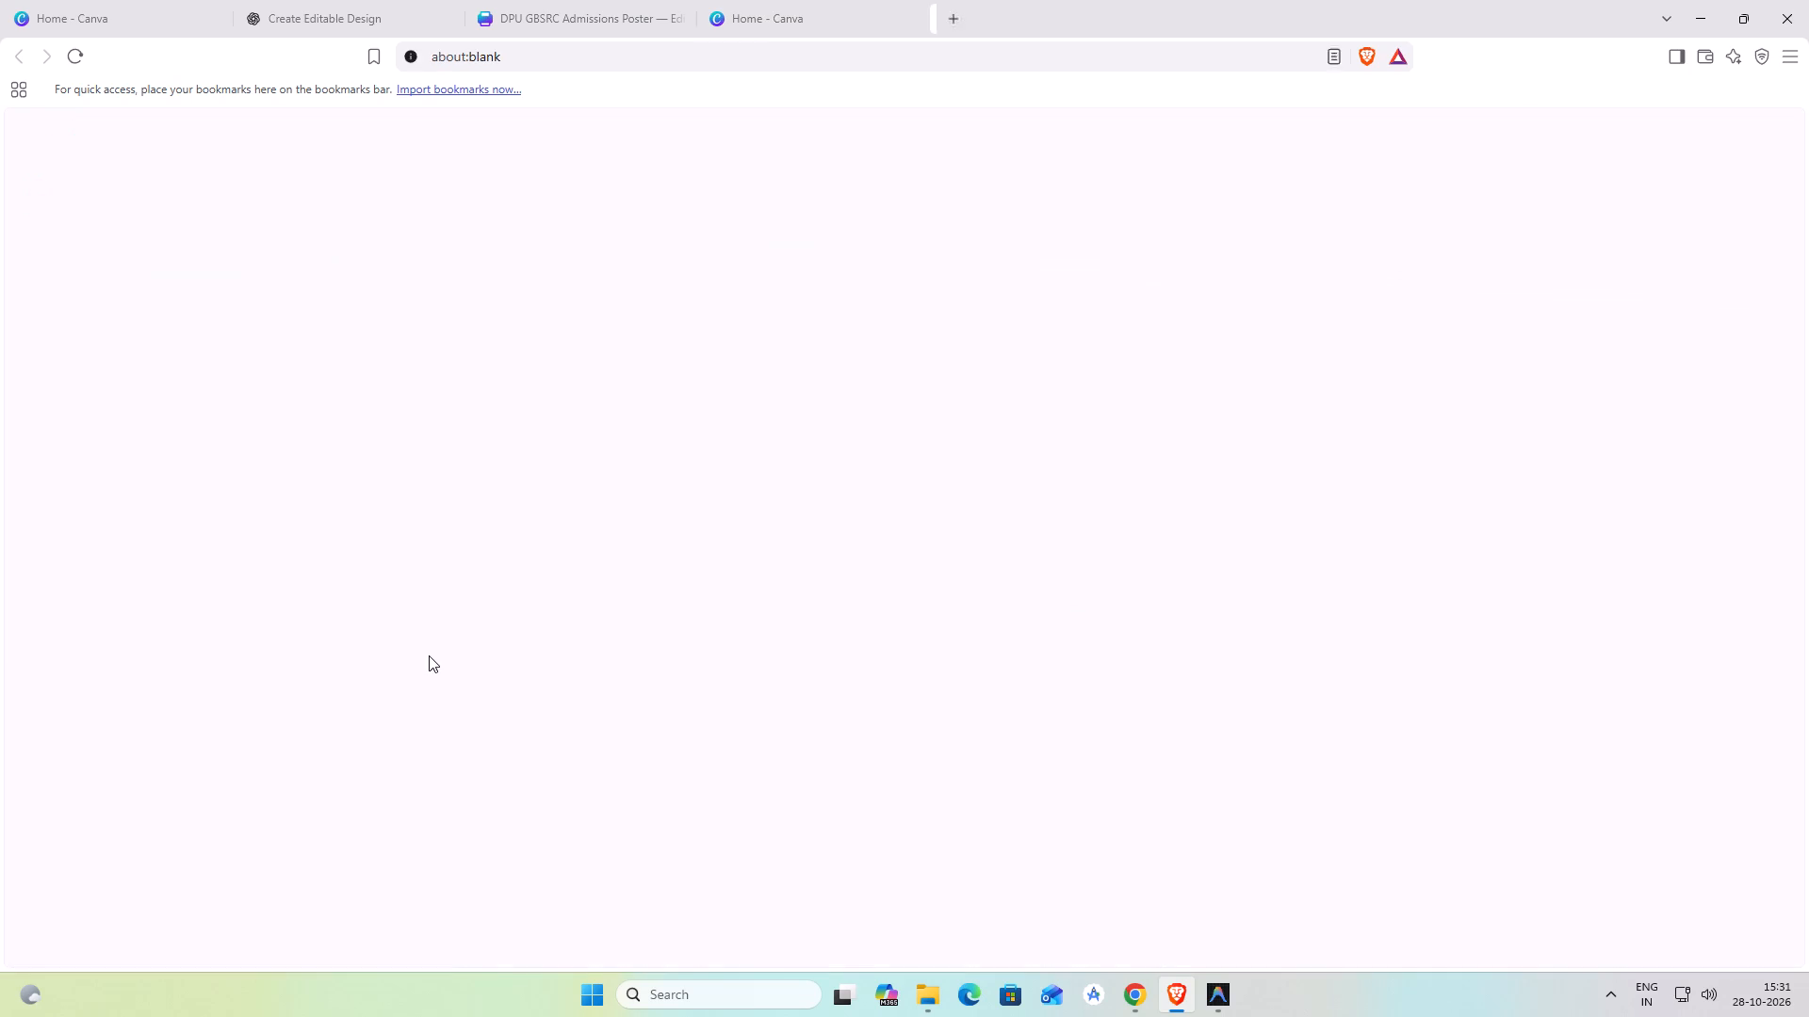
scroll(806, 363, "up", 2)
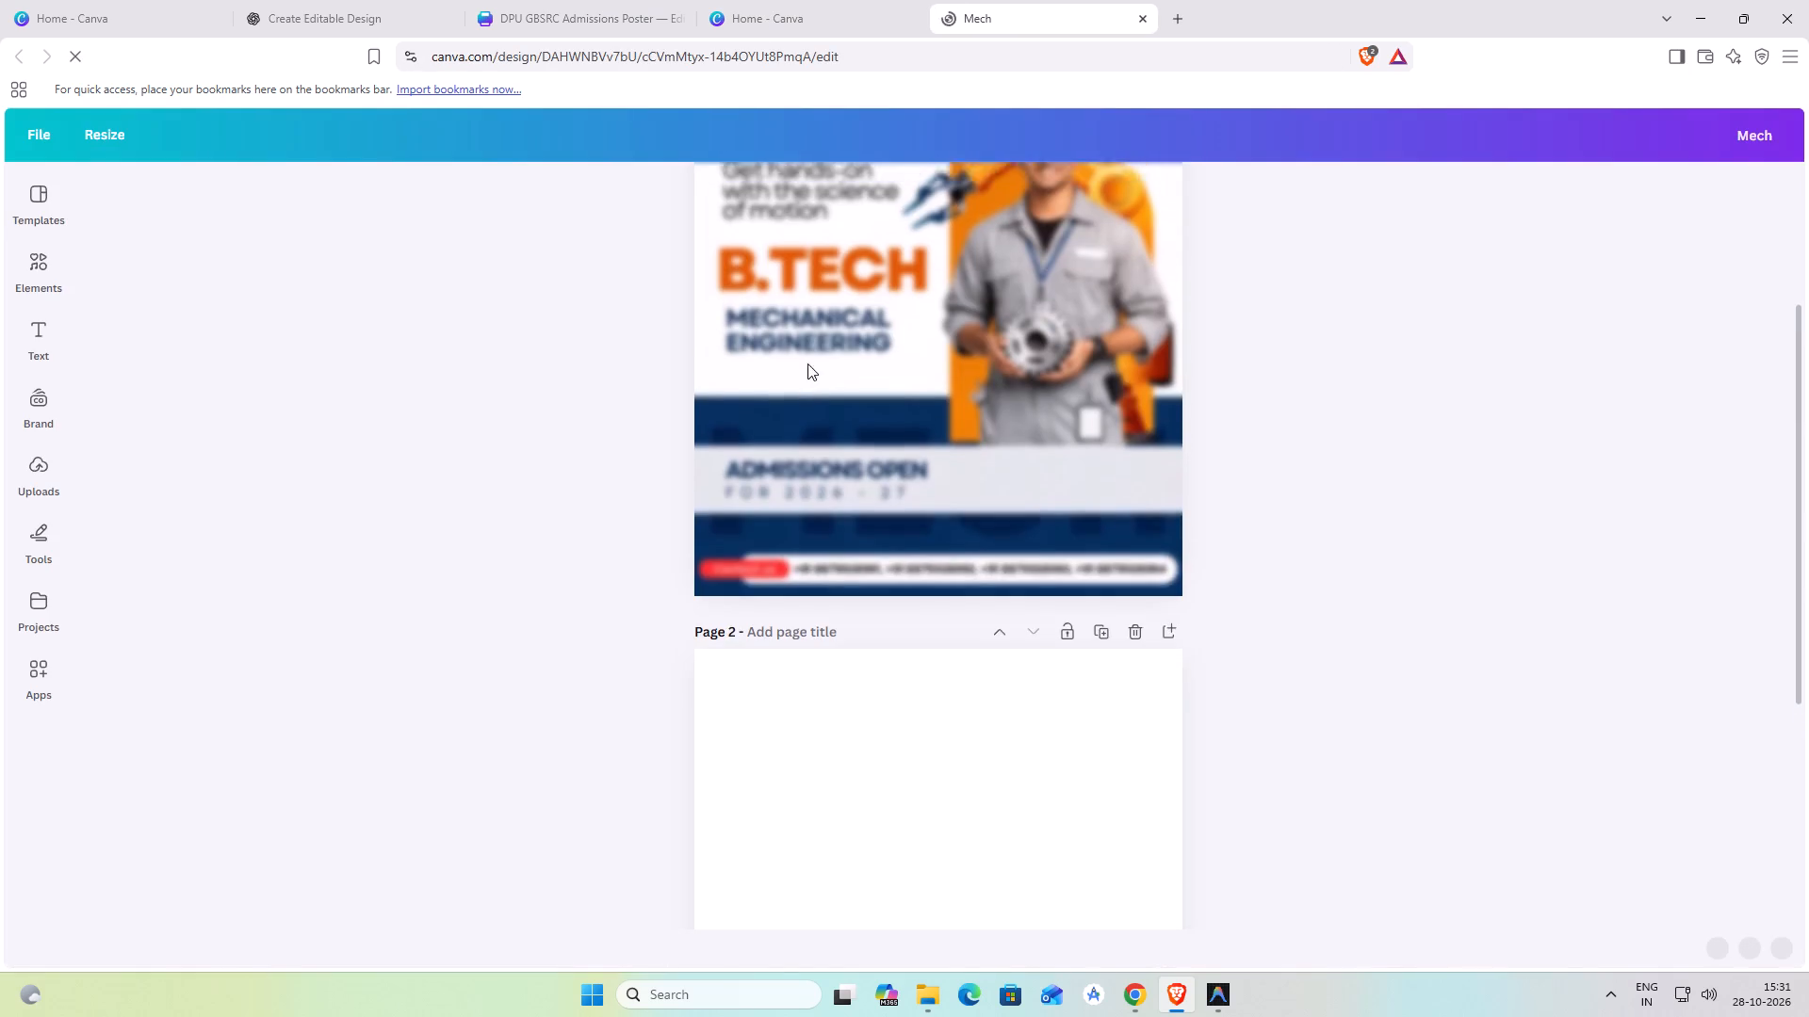
scroll(807, 363, "up", 8)
left_click(594, 255)
left_click_drag(562, 234, 702, 256)
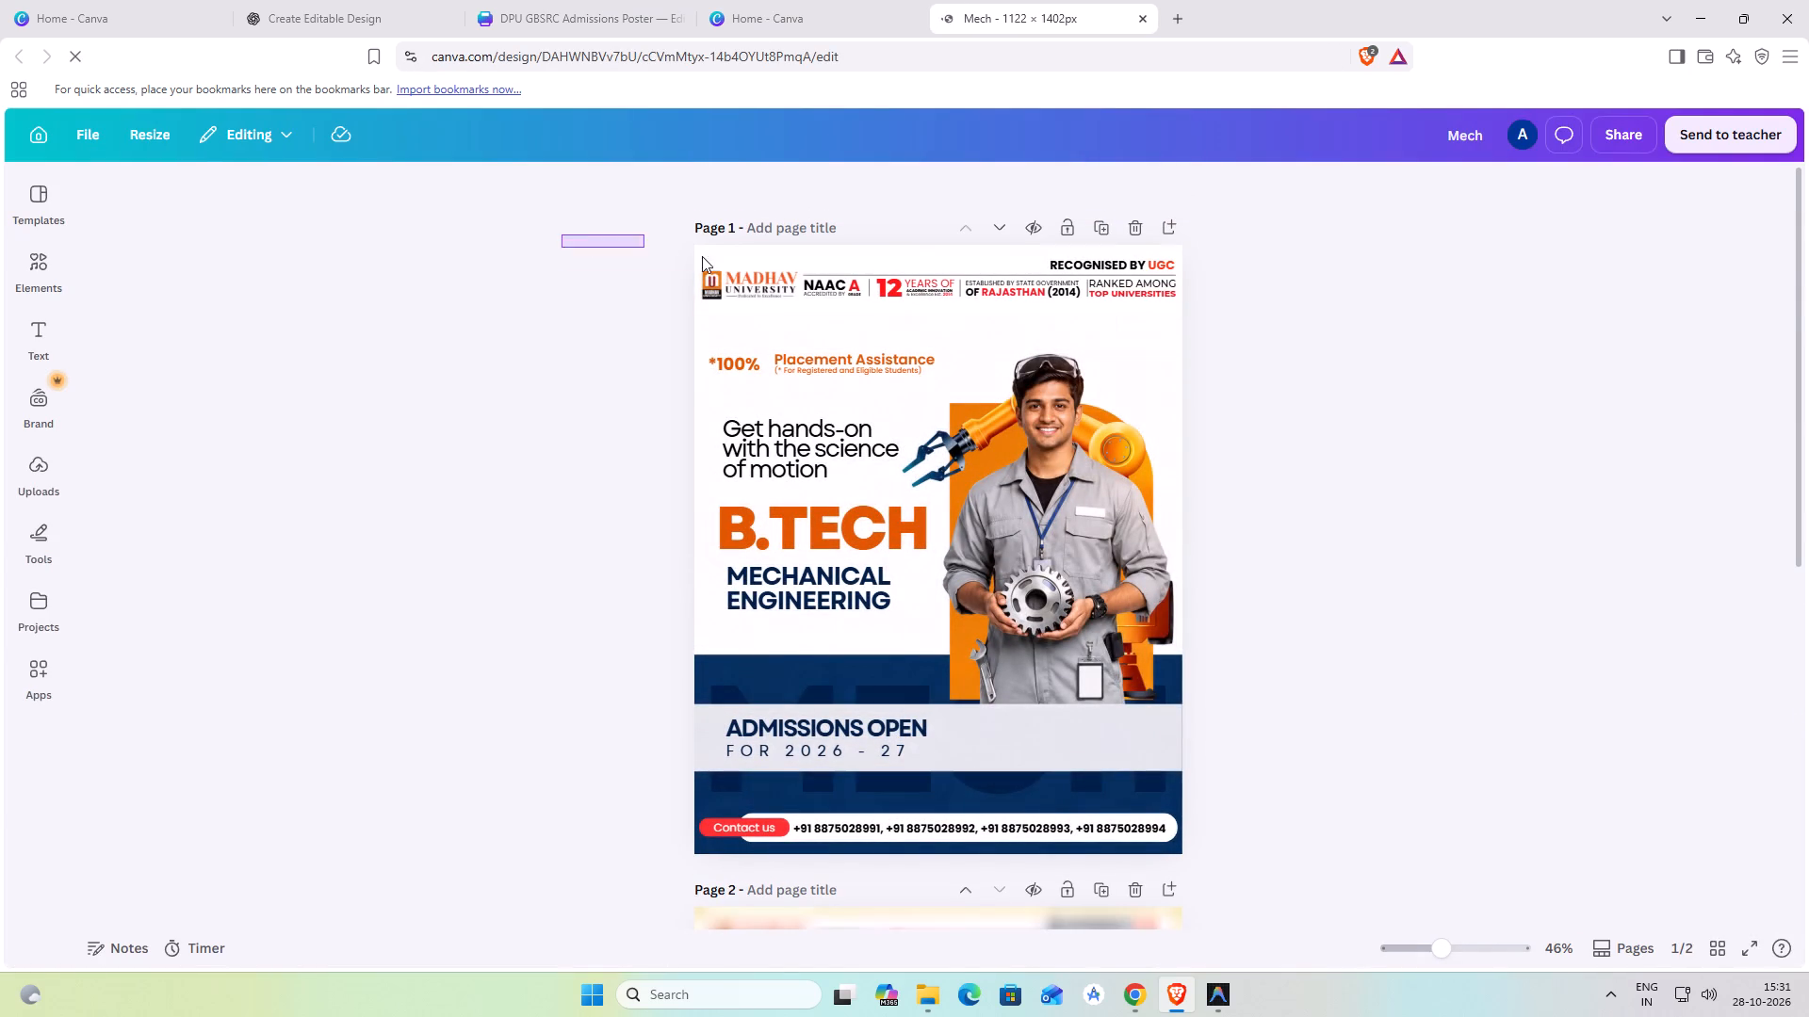
left_click_drag(702, 256, 1208, 303)
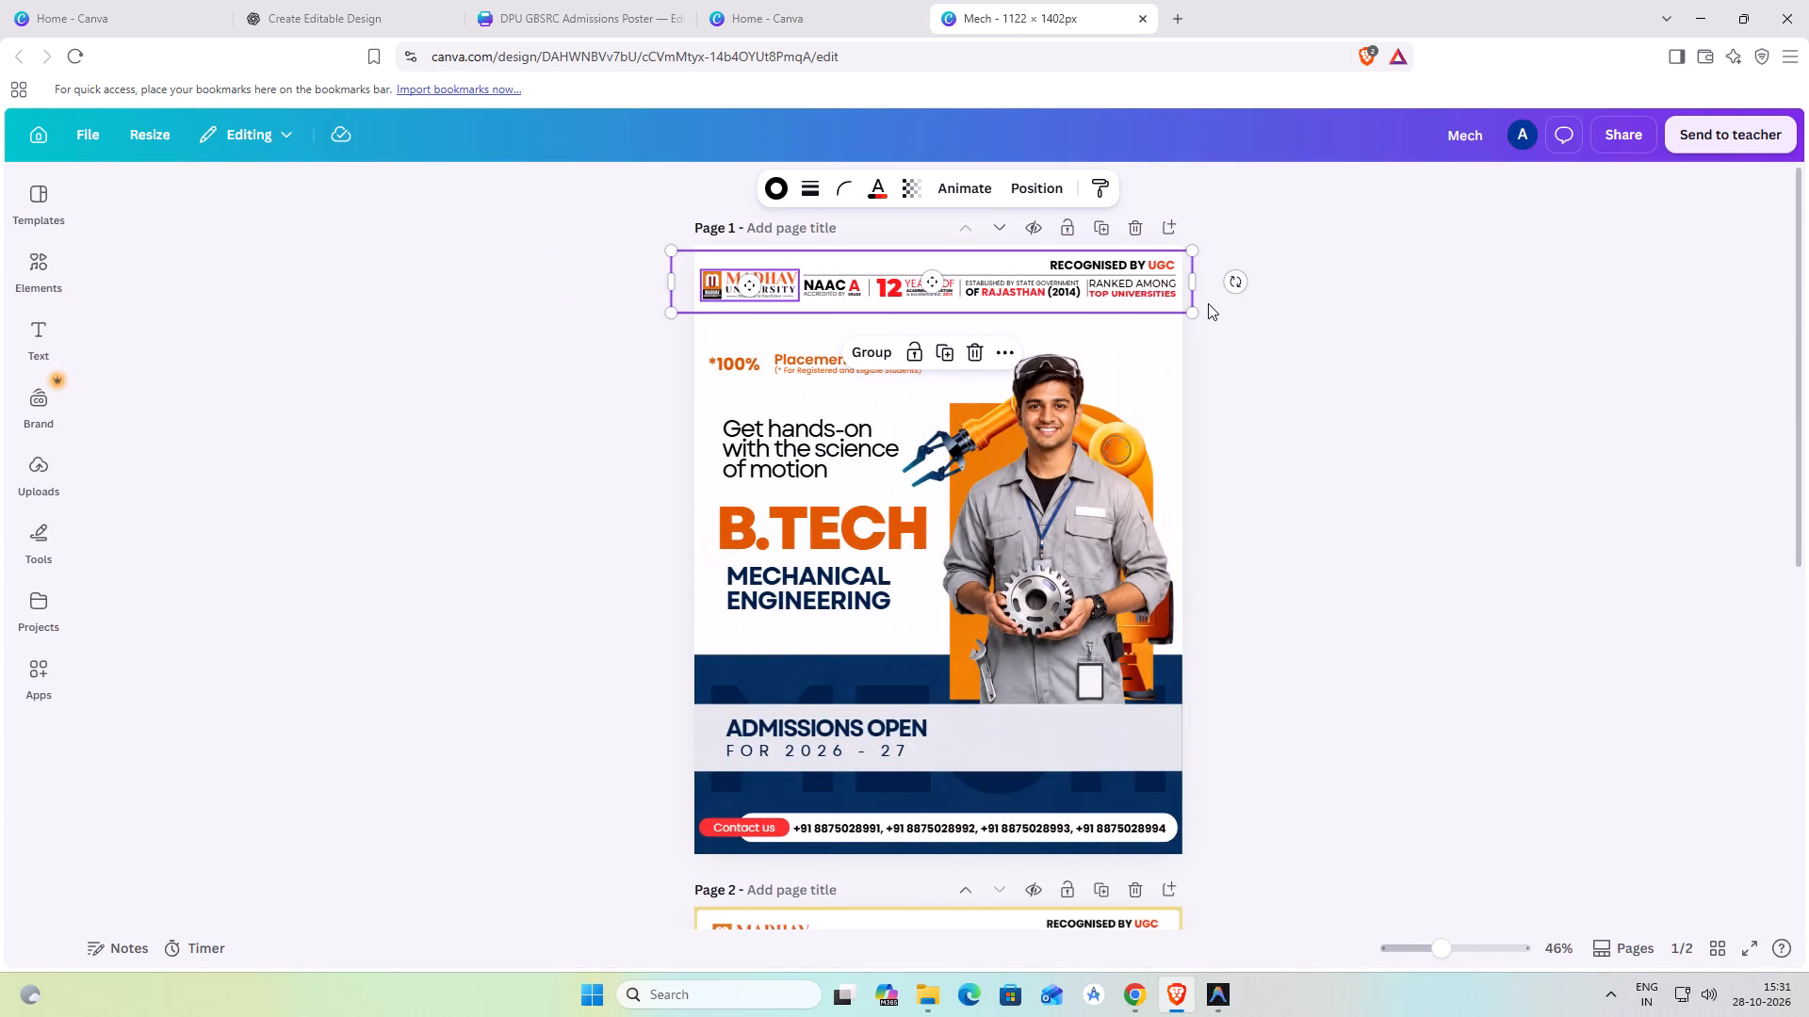
key("ctrl+c")
Paste the copied header at the top of the admissions poster and enlarge it to nearly the poster's full width.
left_click(520, 0)
left_click(962, 274)
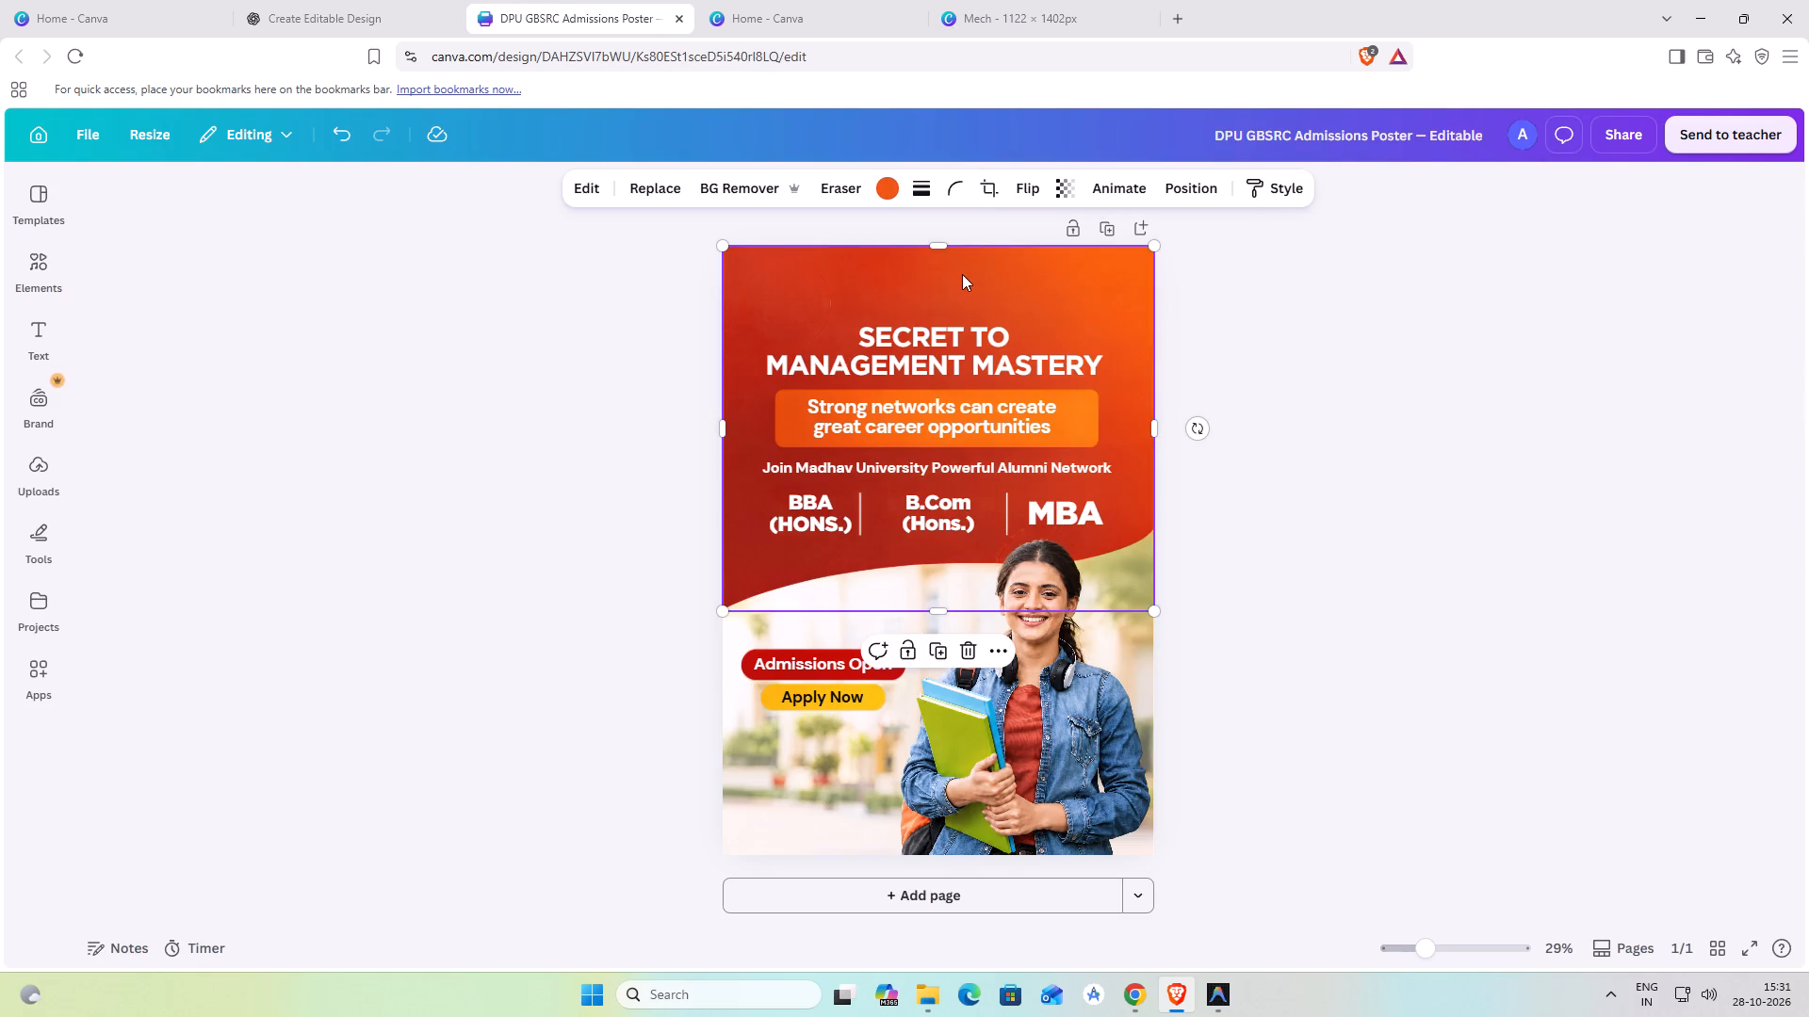
key("ctrl+v")
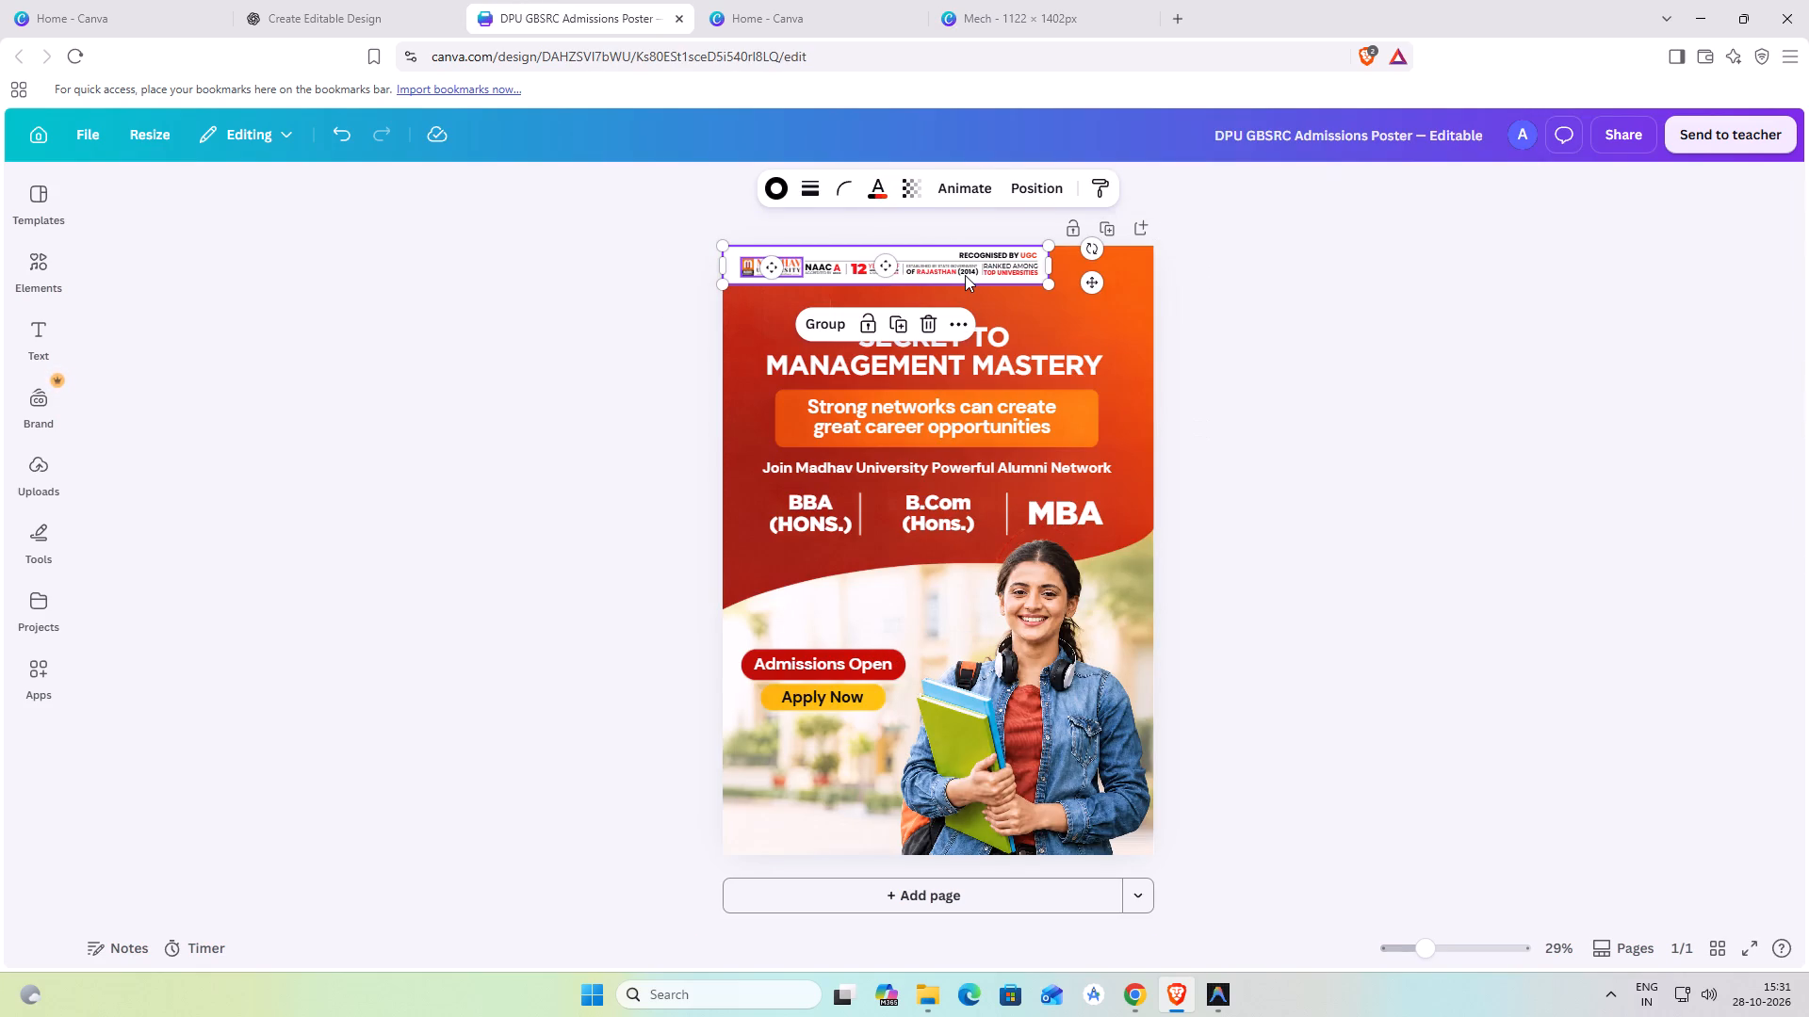
left_click_drag(1050, 287, 1135, 339)
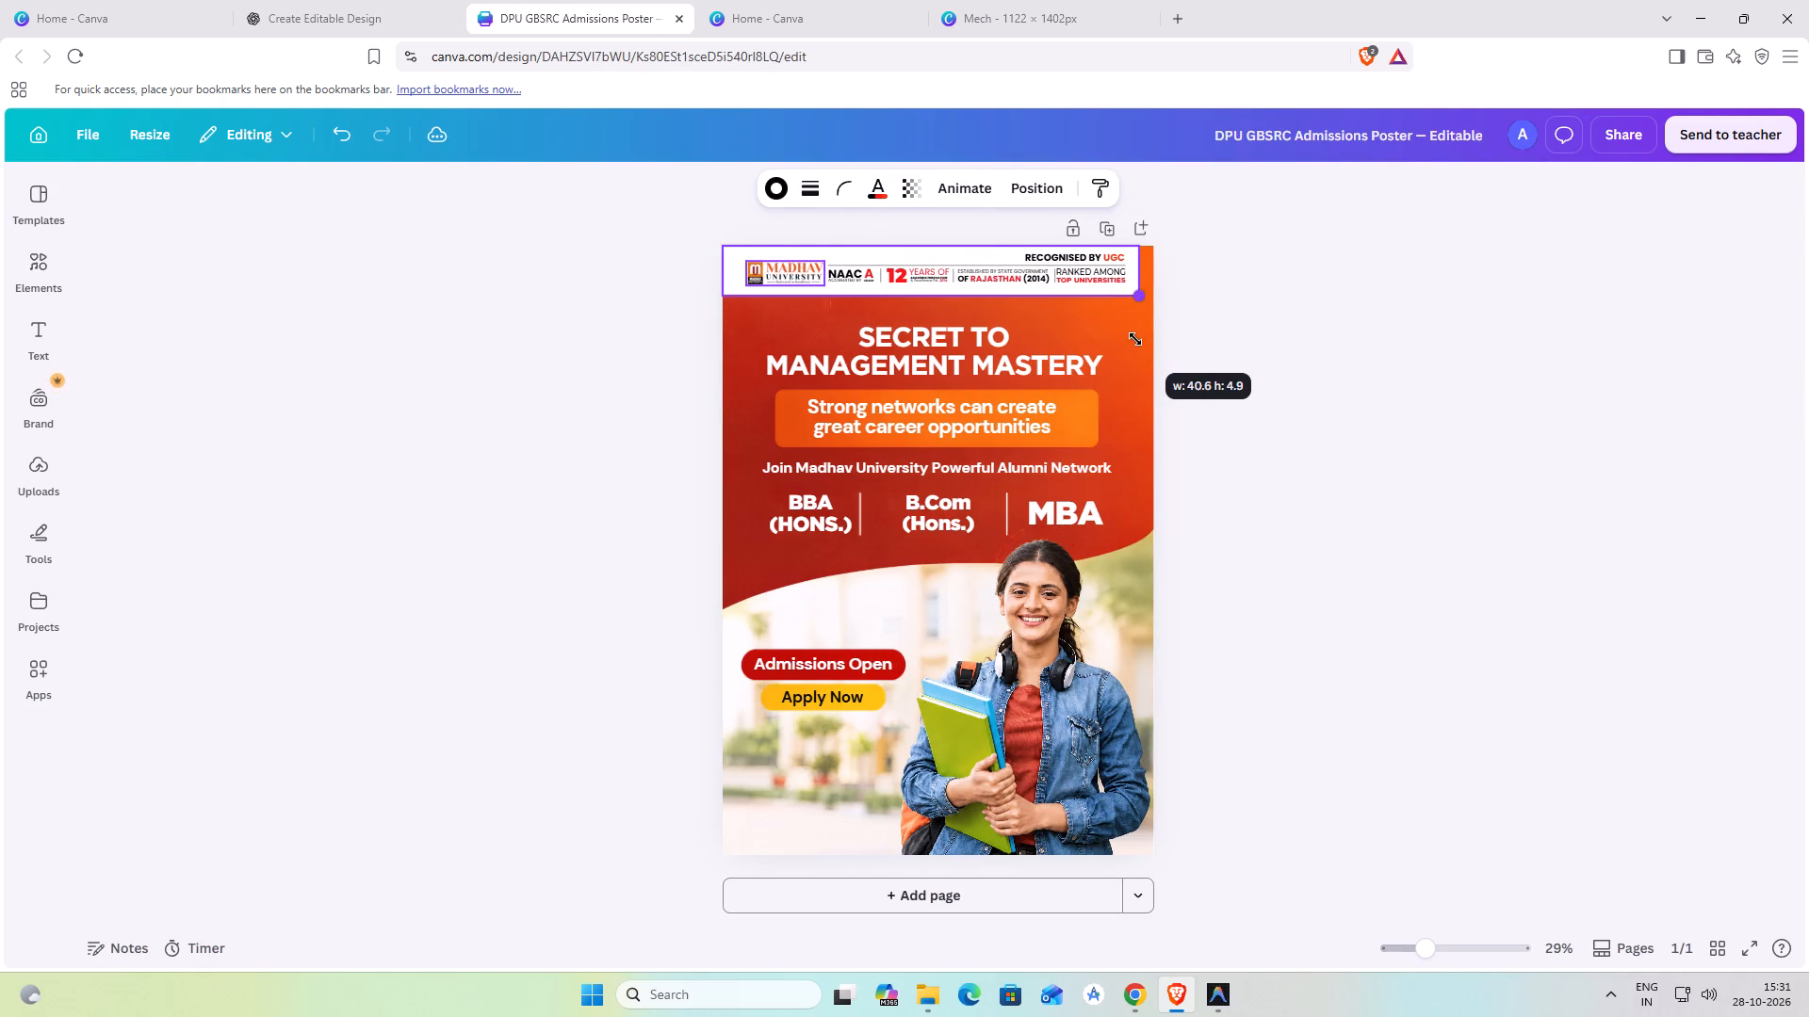
left_click_drag(1135, 339, 1140, 343)
Centre the header horizontally on the poster, leaving a small gap below the top edge.
scroll(1292, 337, "up", 5, "ctrl")
scroll(1291, 335, "up", 3)
left_click_drag(1088, 273, 1096, 294)
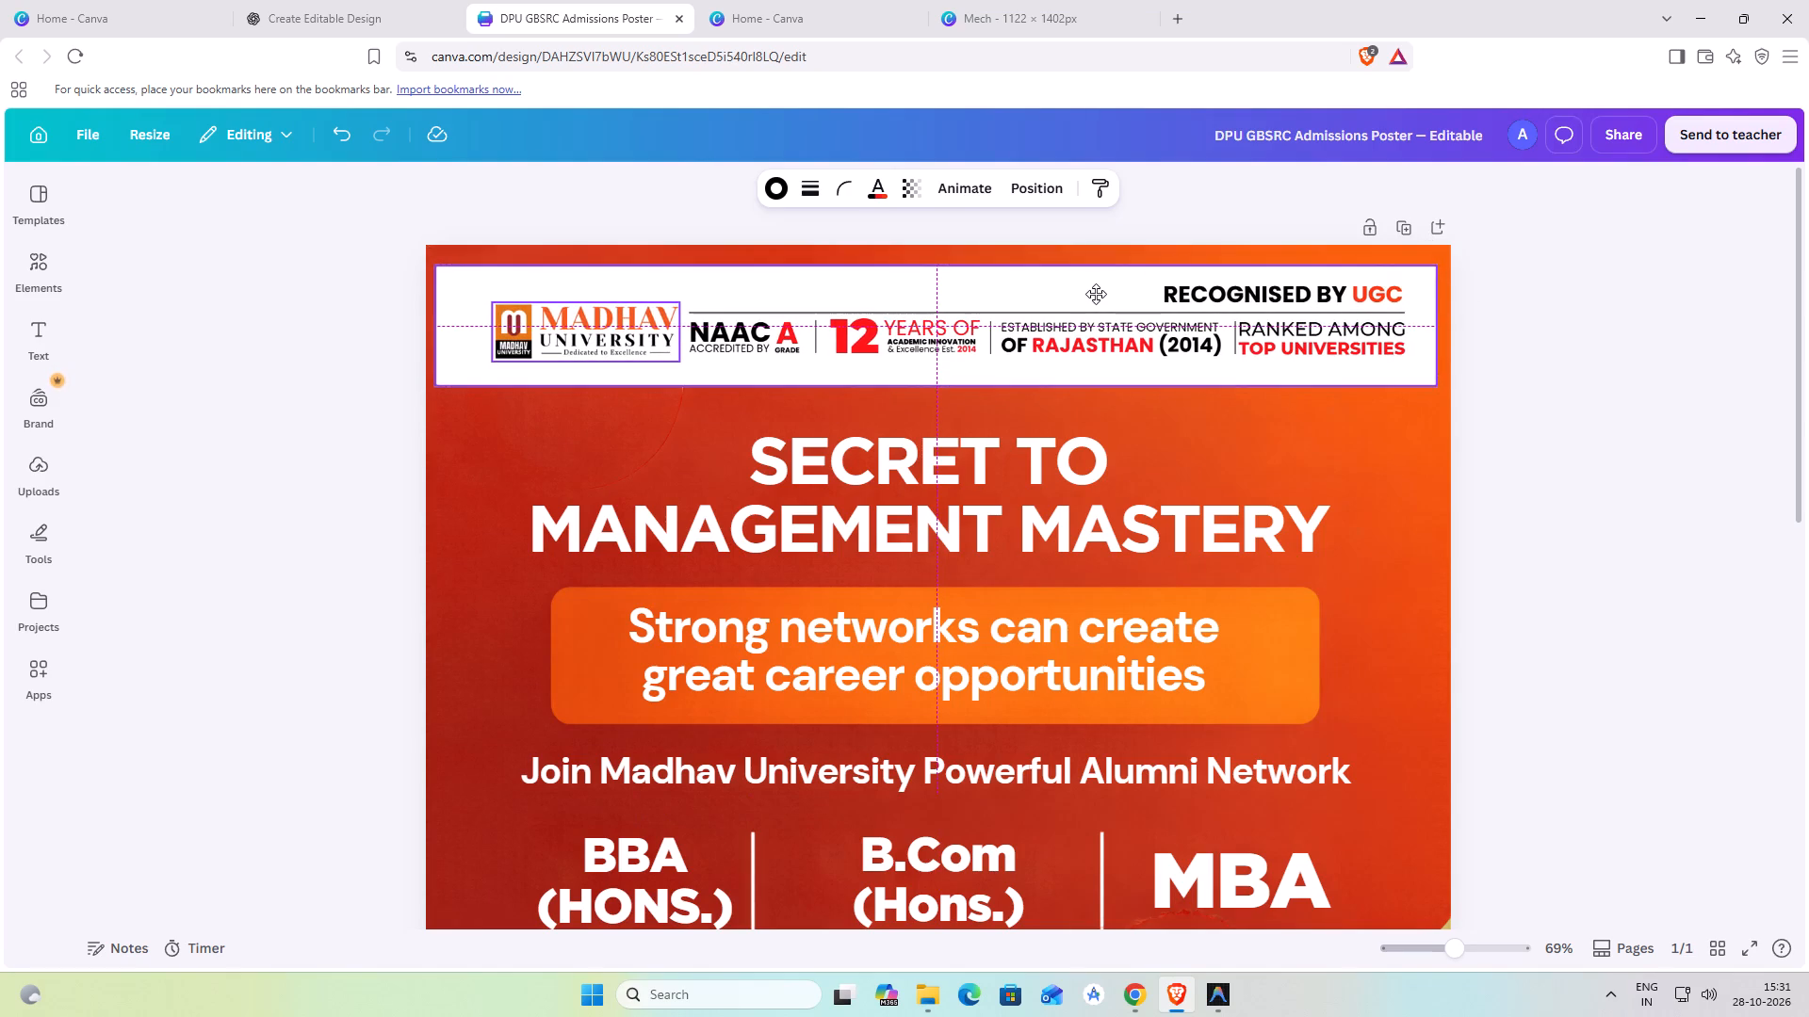
left_click_drag(1096, 294, 1103, 292)
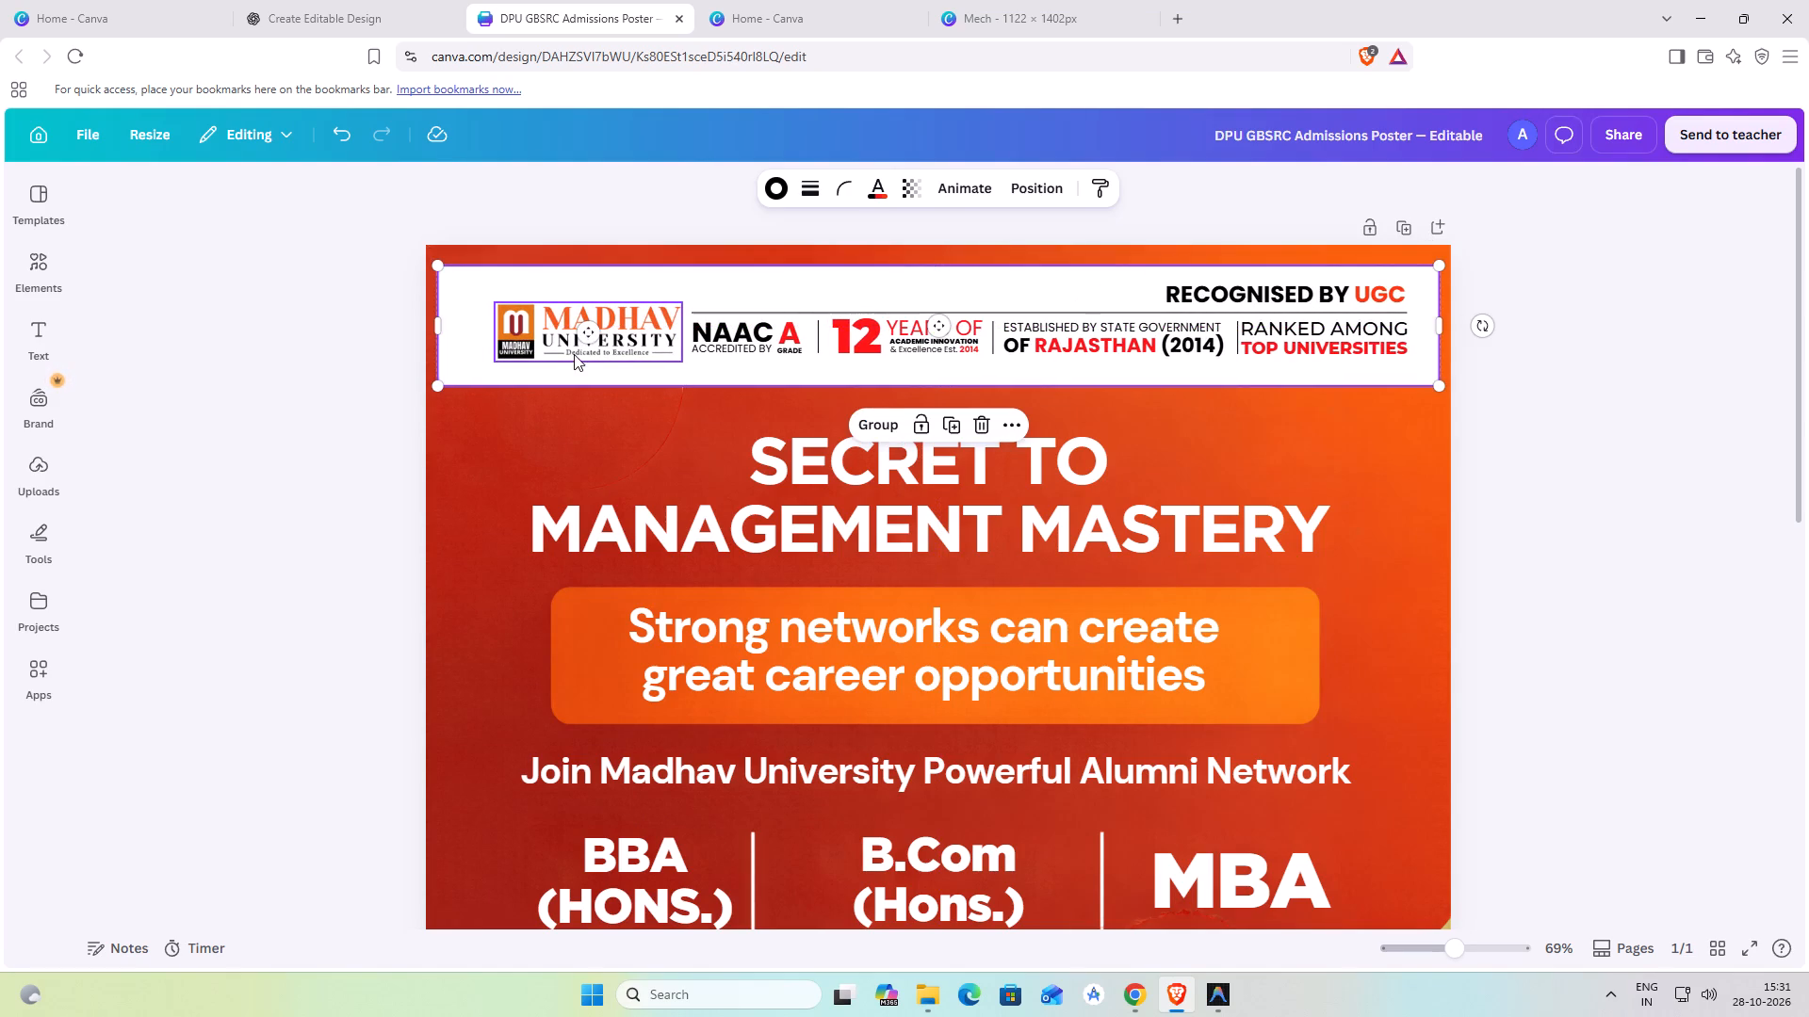
left_click(1761, 300)
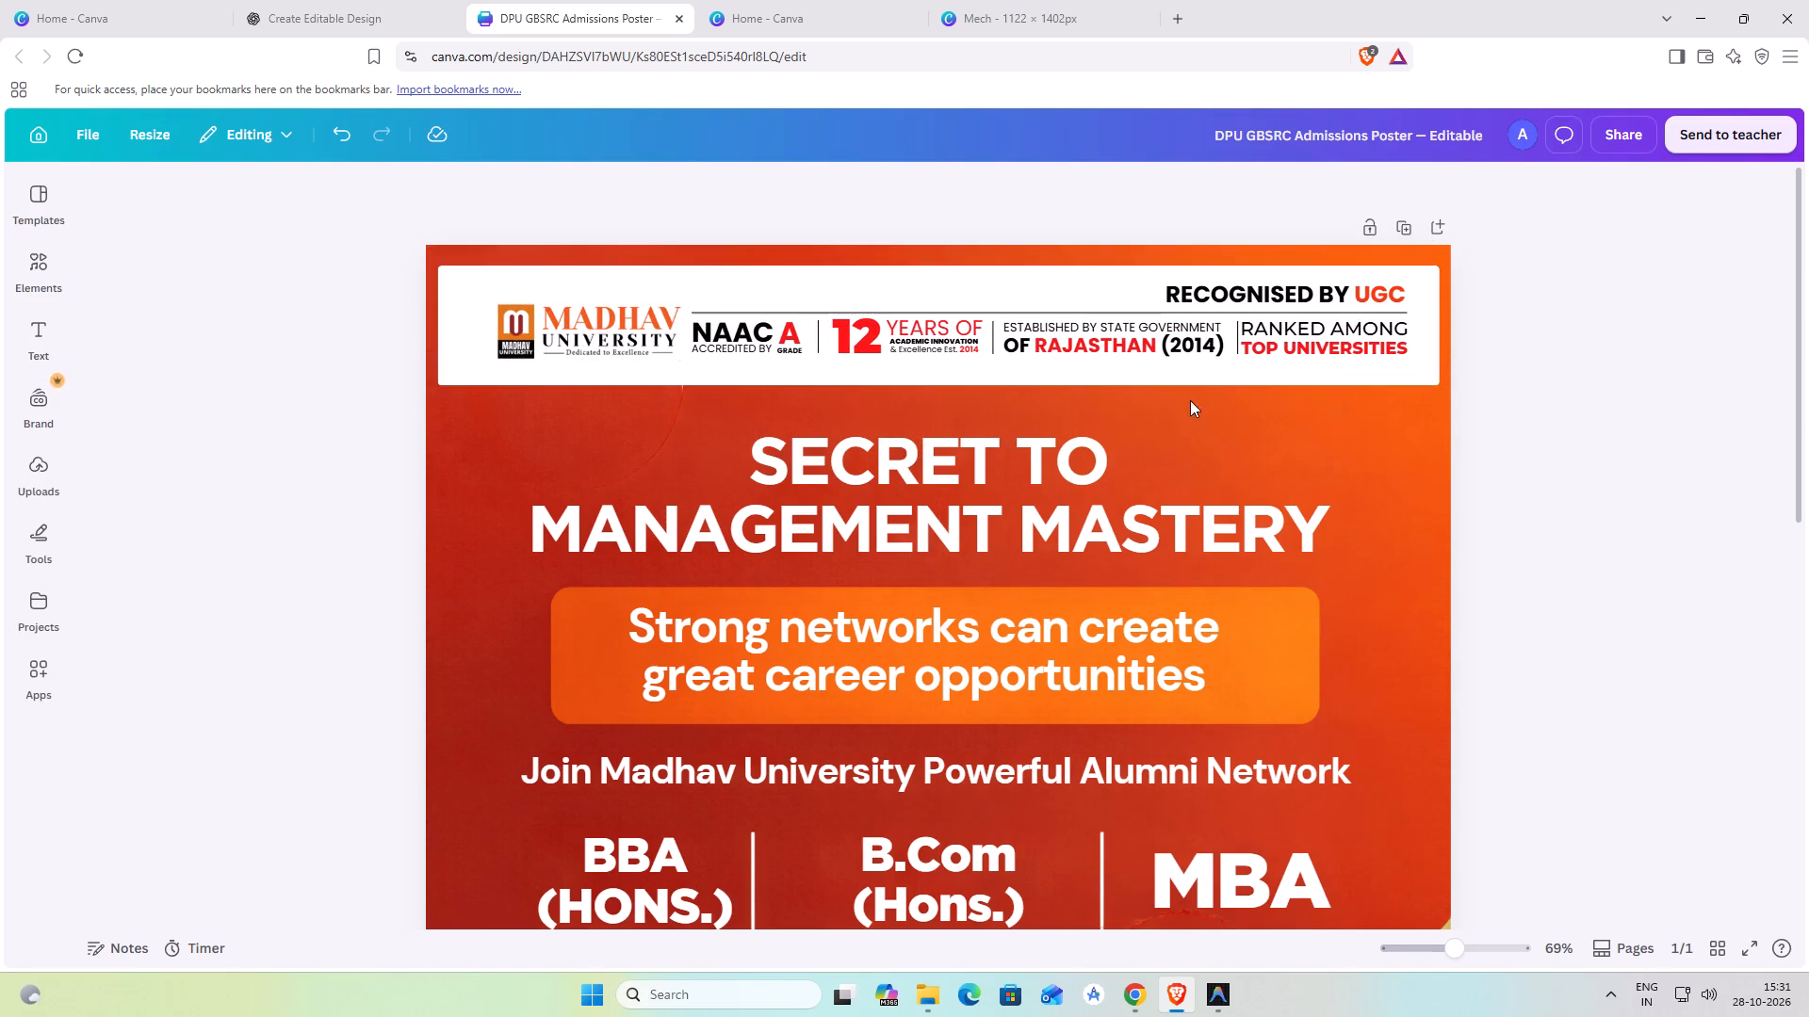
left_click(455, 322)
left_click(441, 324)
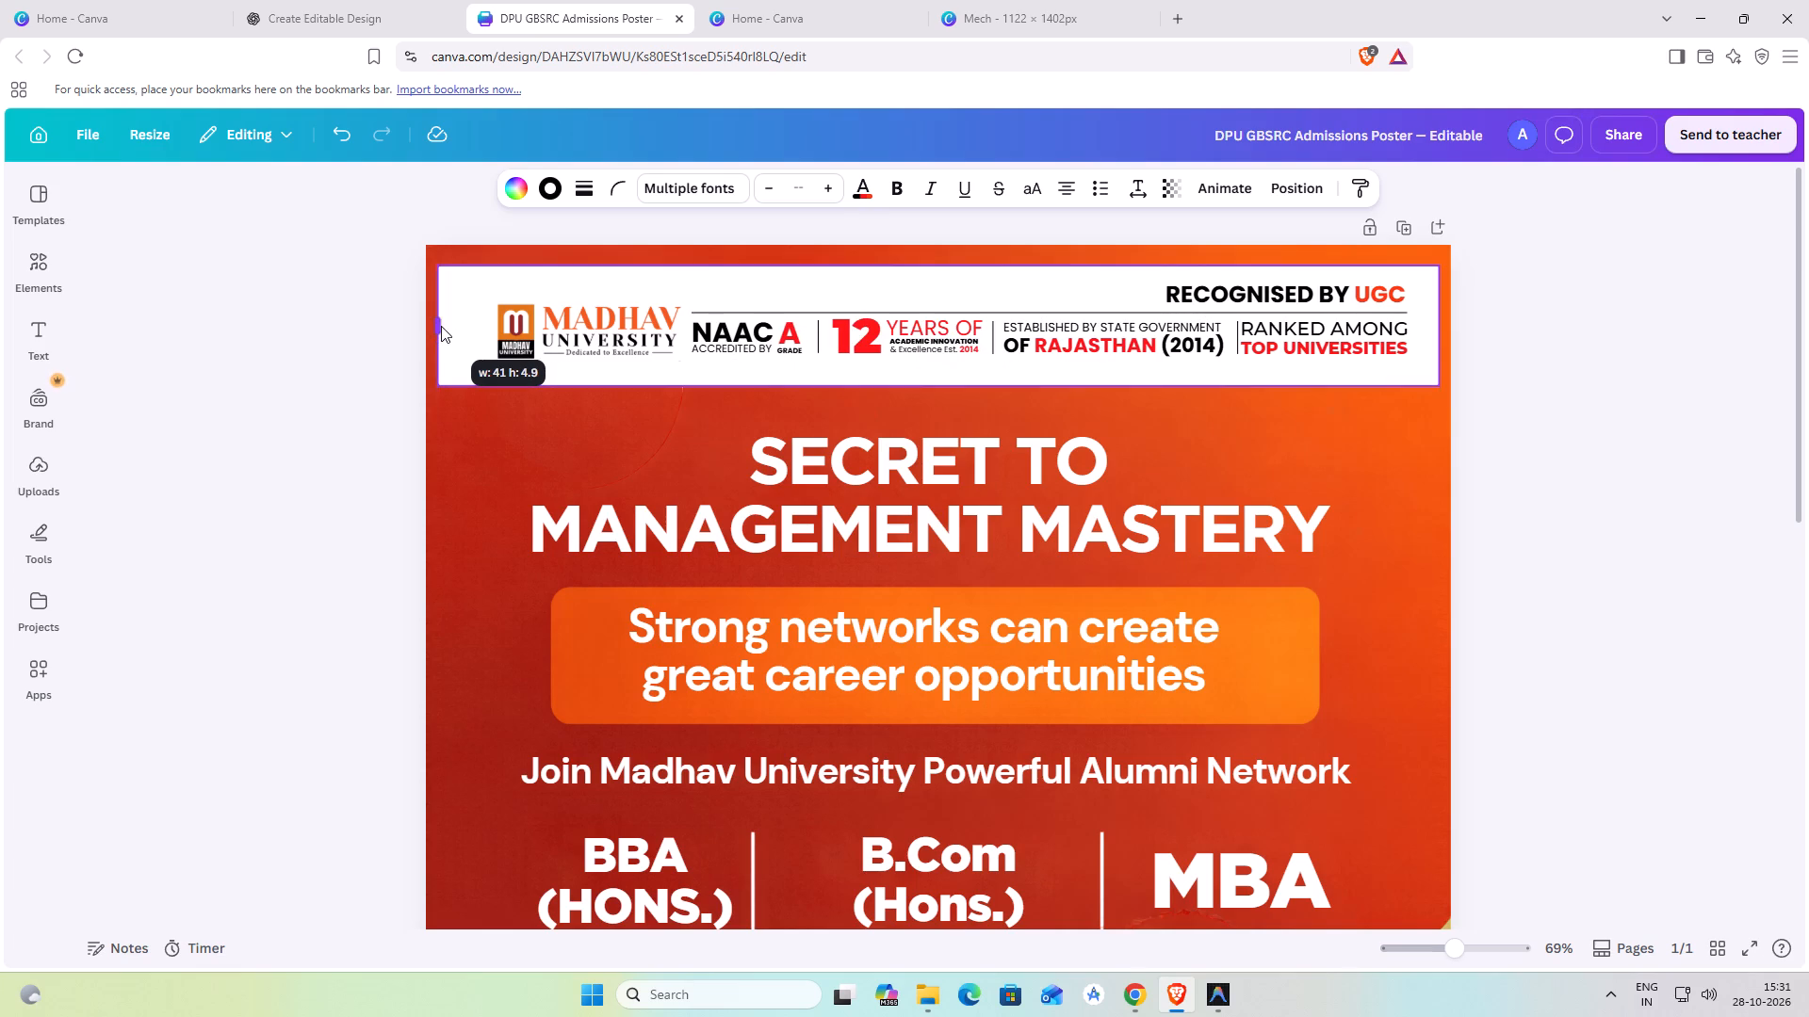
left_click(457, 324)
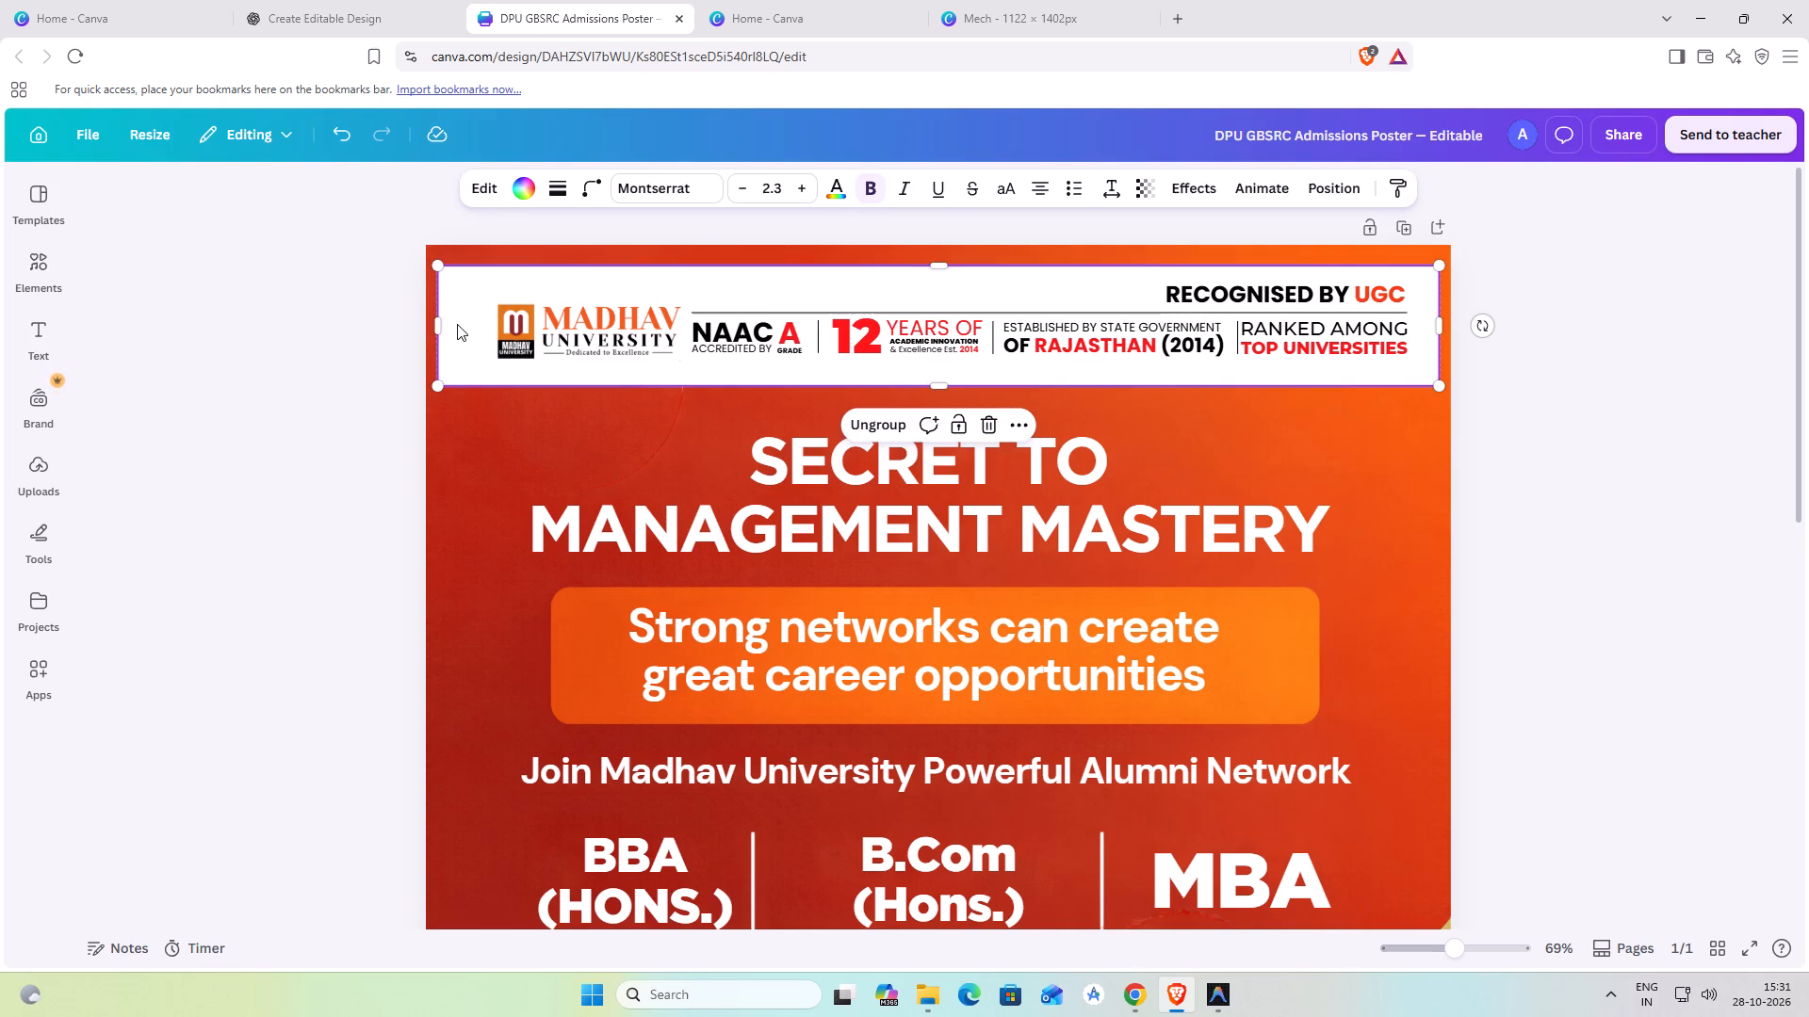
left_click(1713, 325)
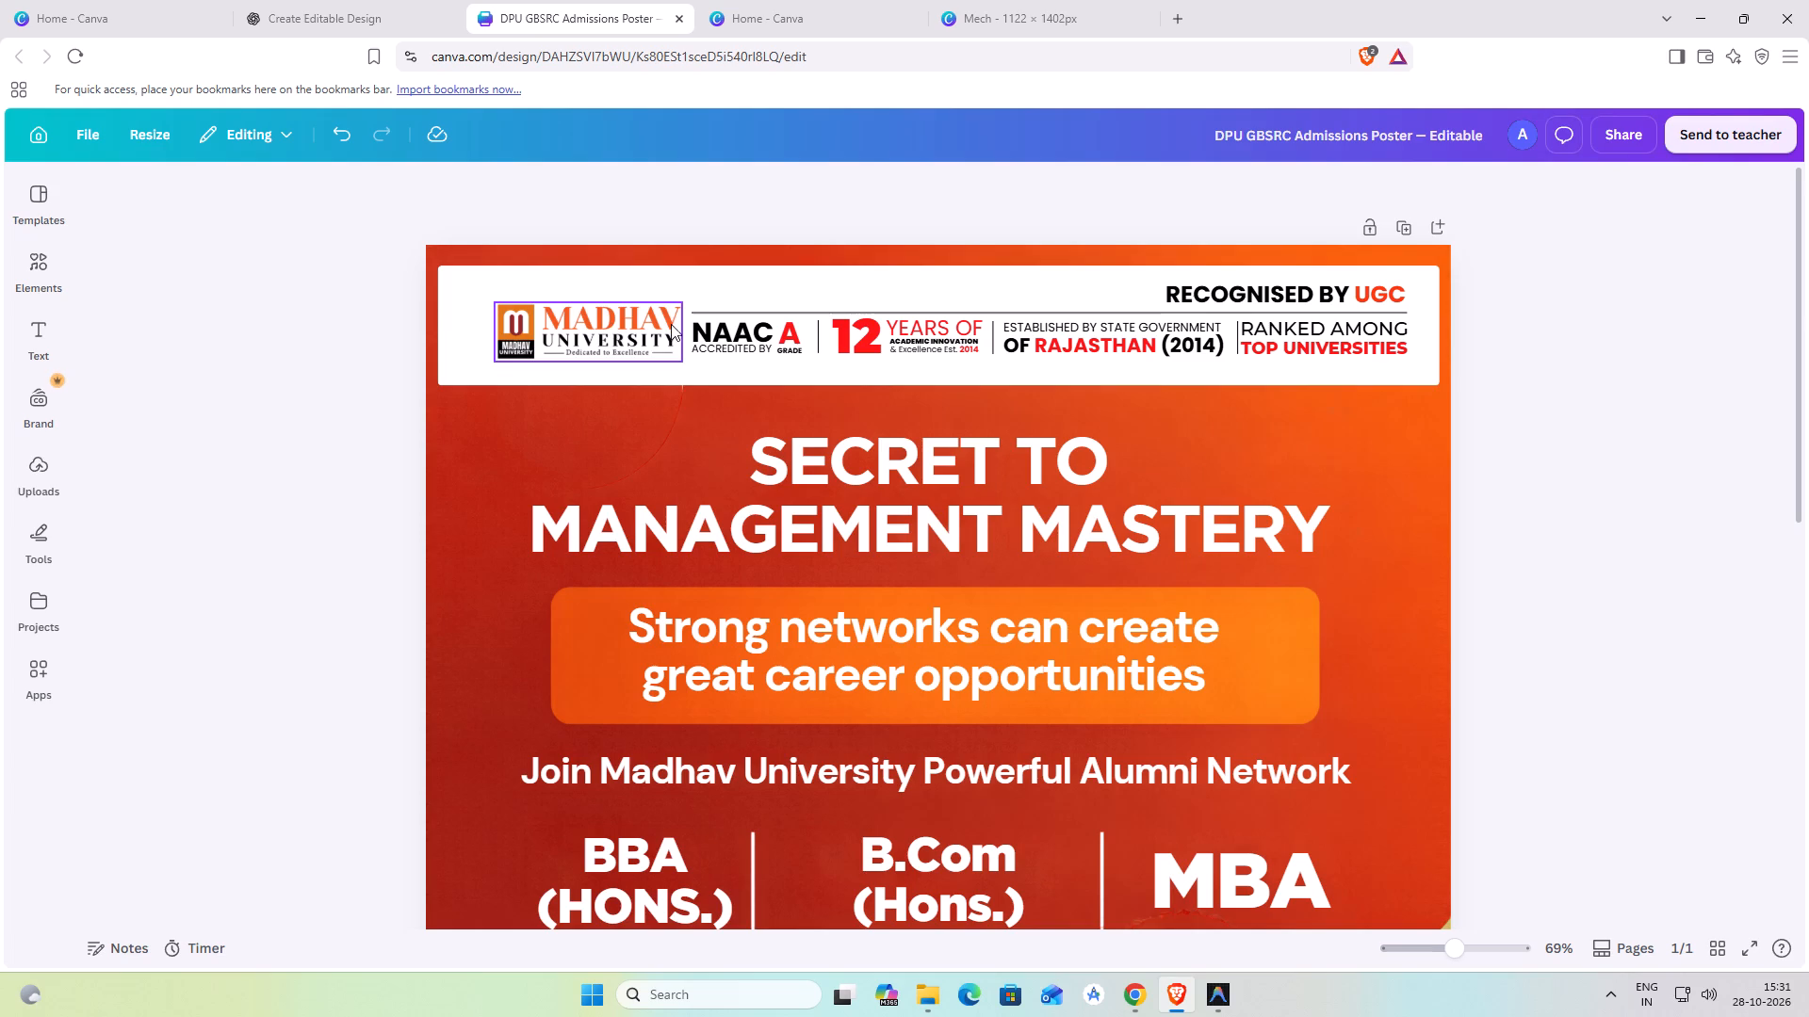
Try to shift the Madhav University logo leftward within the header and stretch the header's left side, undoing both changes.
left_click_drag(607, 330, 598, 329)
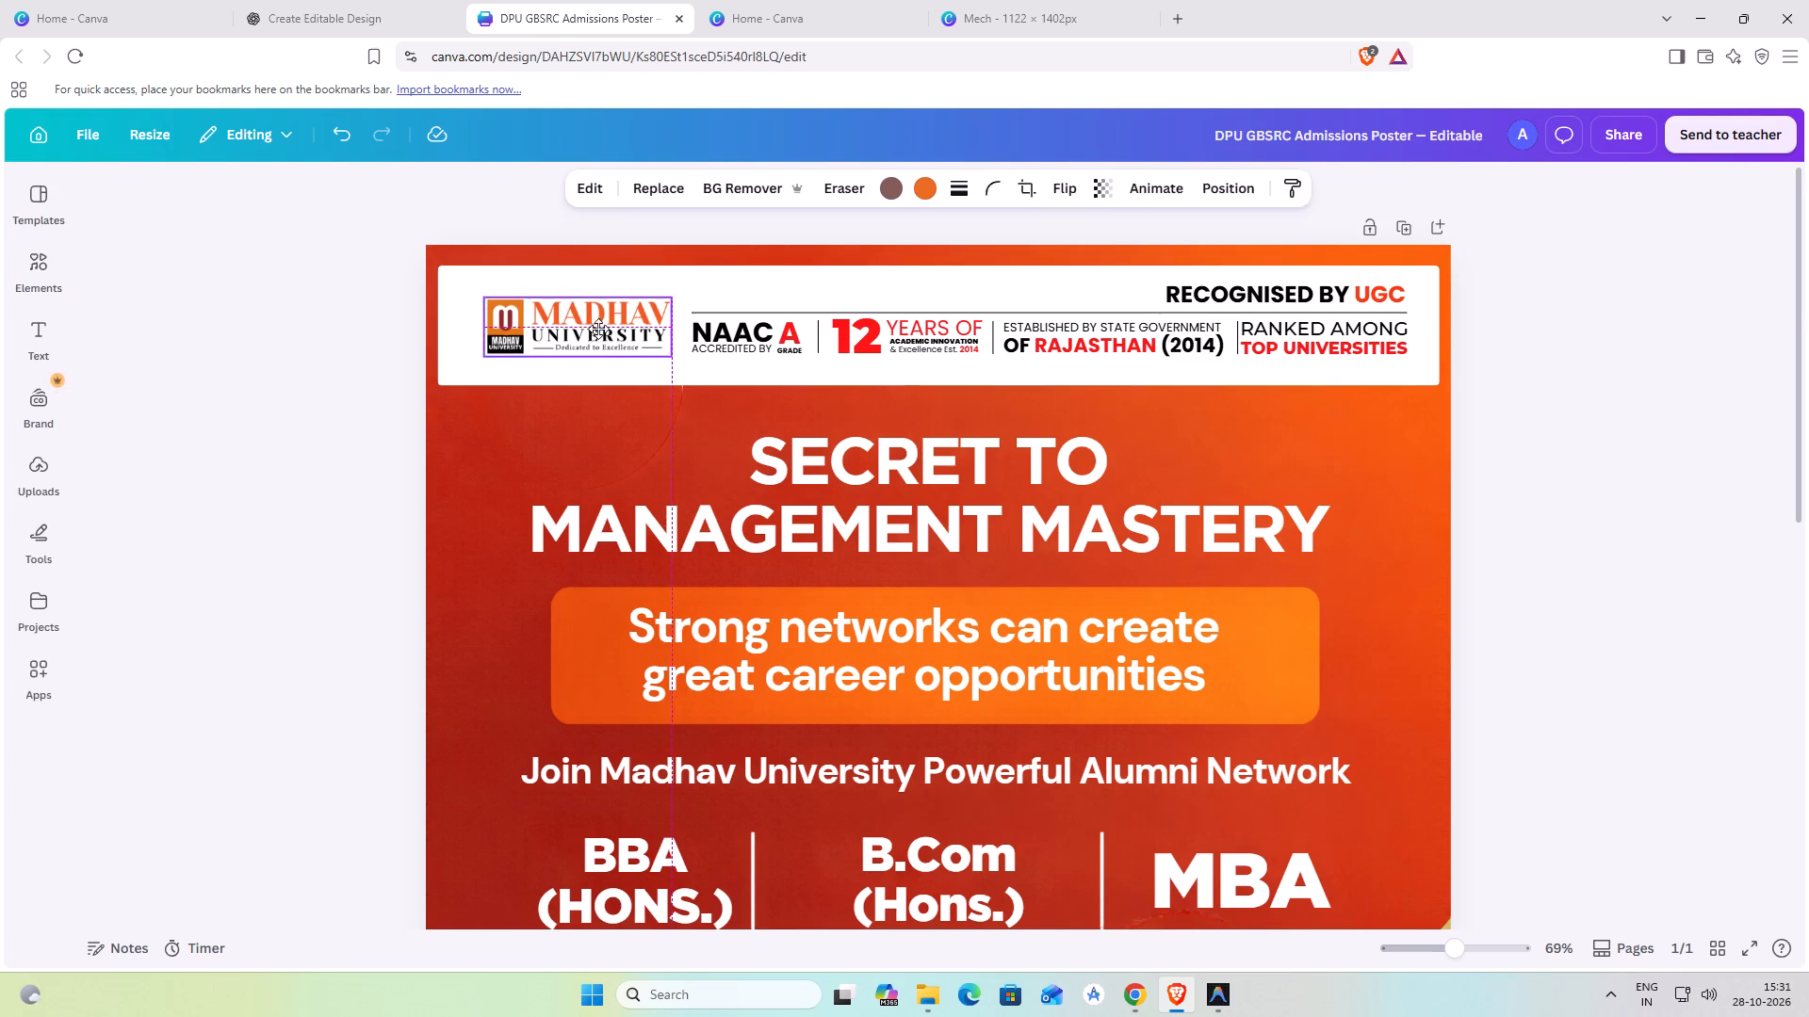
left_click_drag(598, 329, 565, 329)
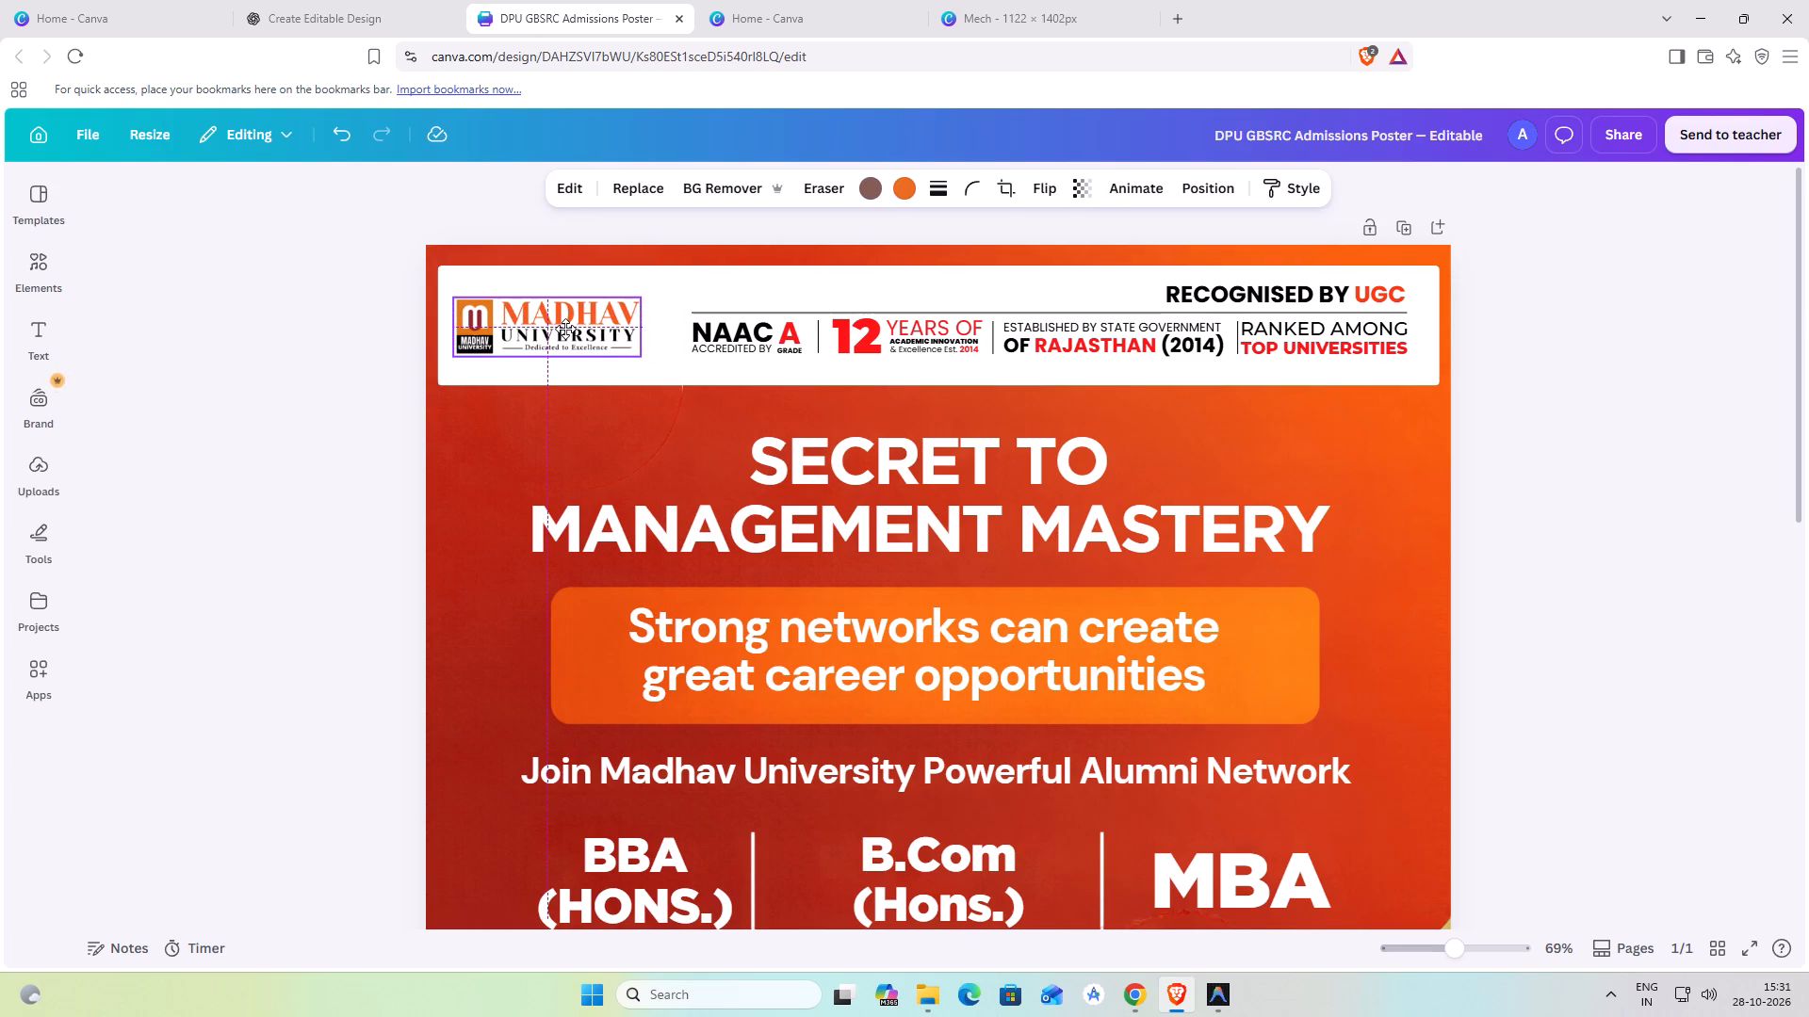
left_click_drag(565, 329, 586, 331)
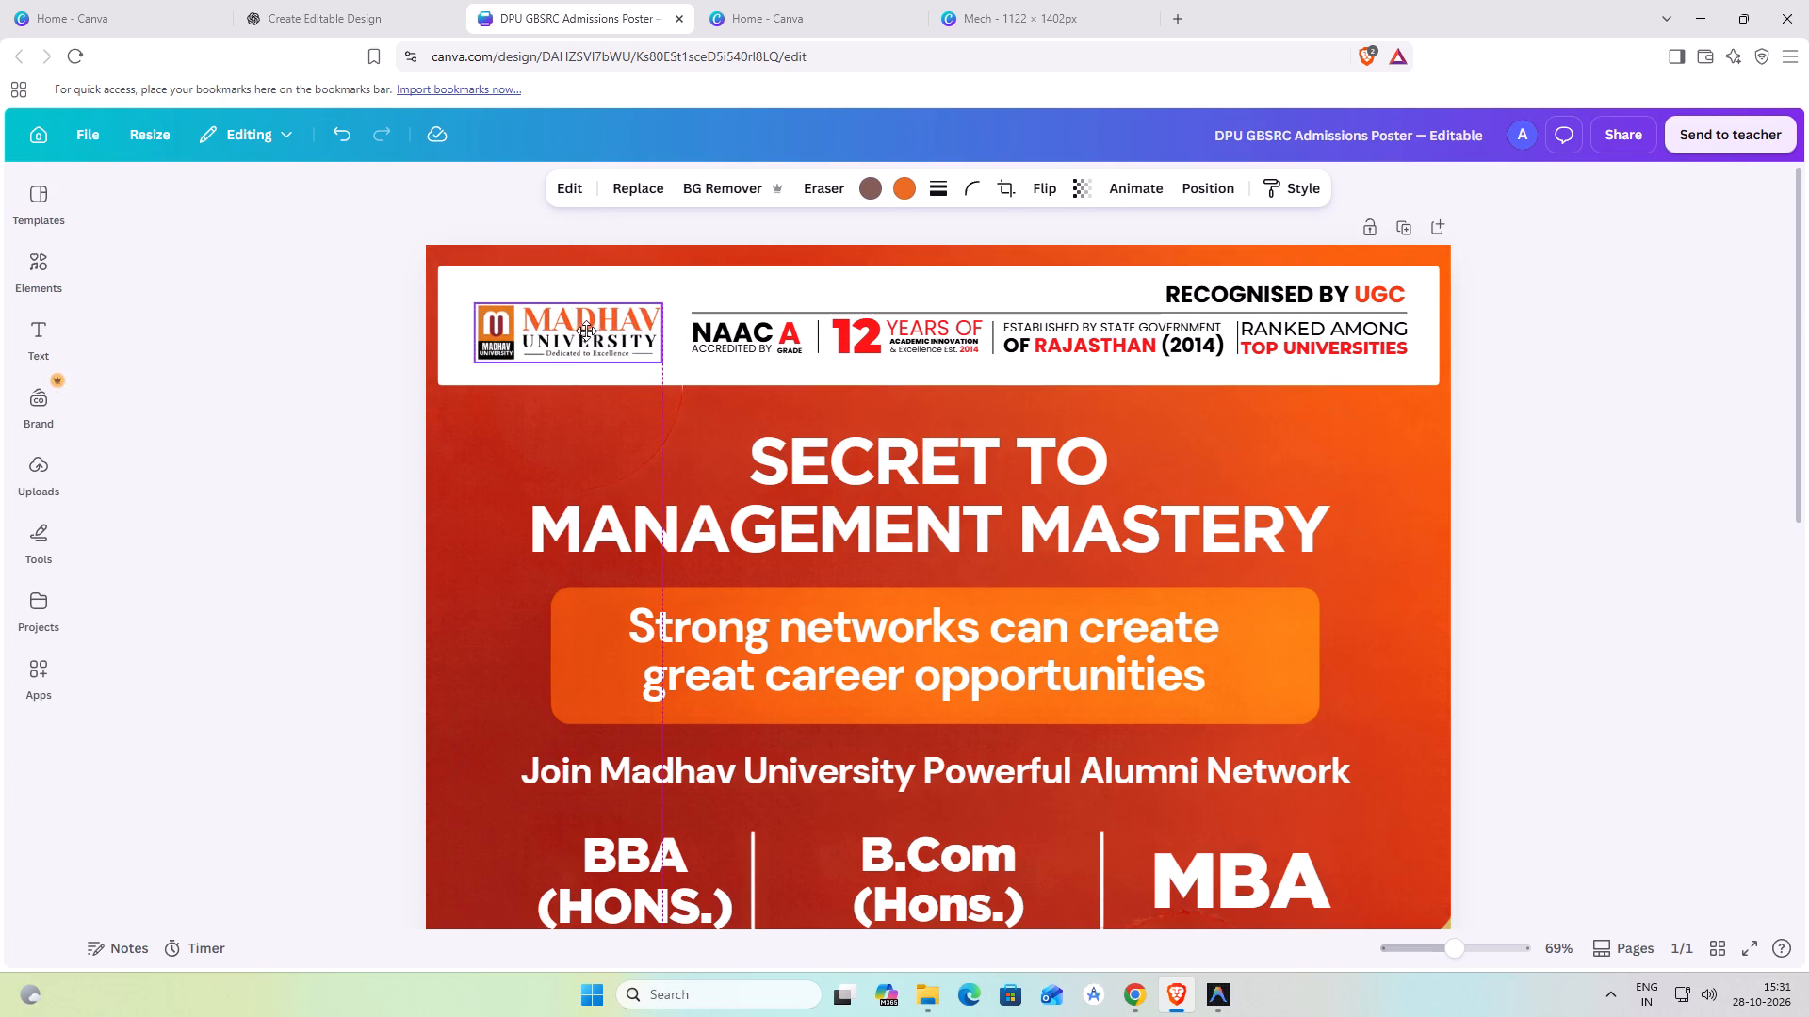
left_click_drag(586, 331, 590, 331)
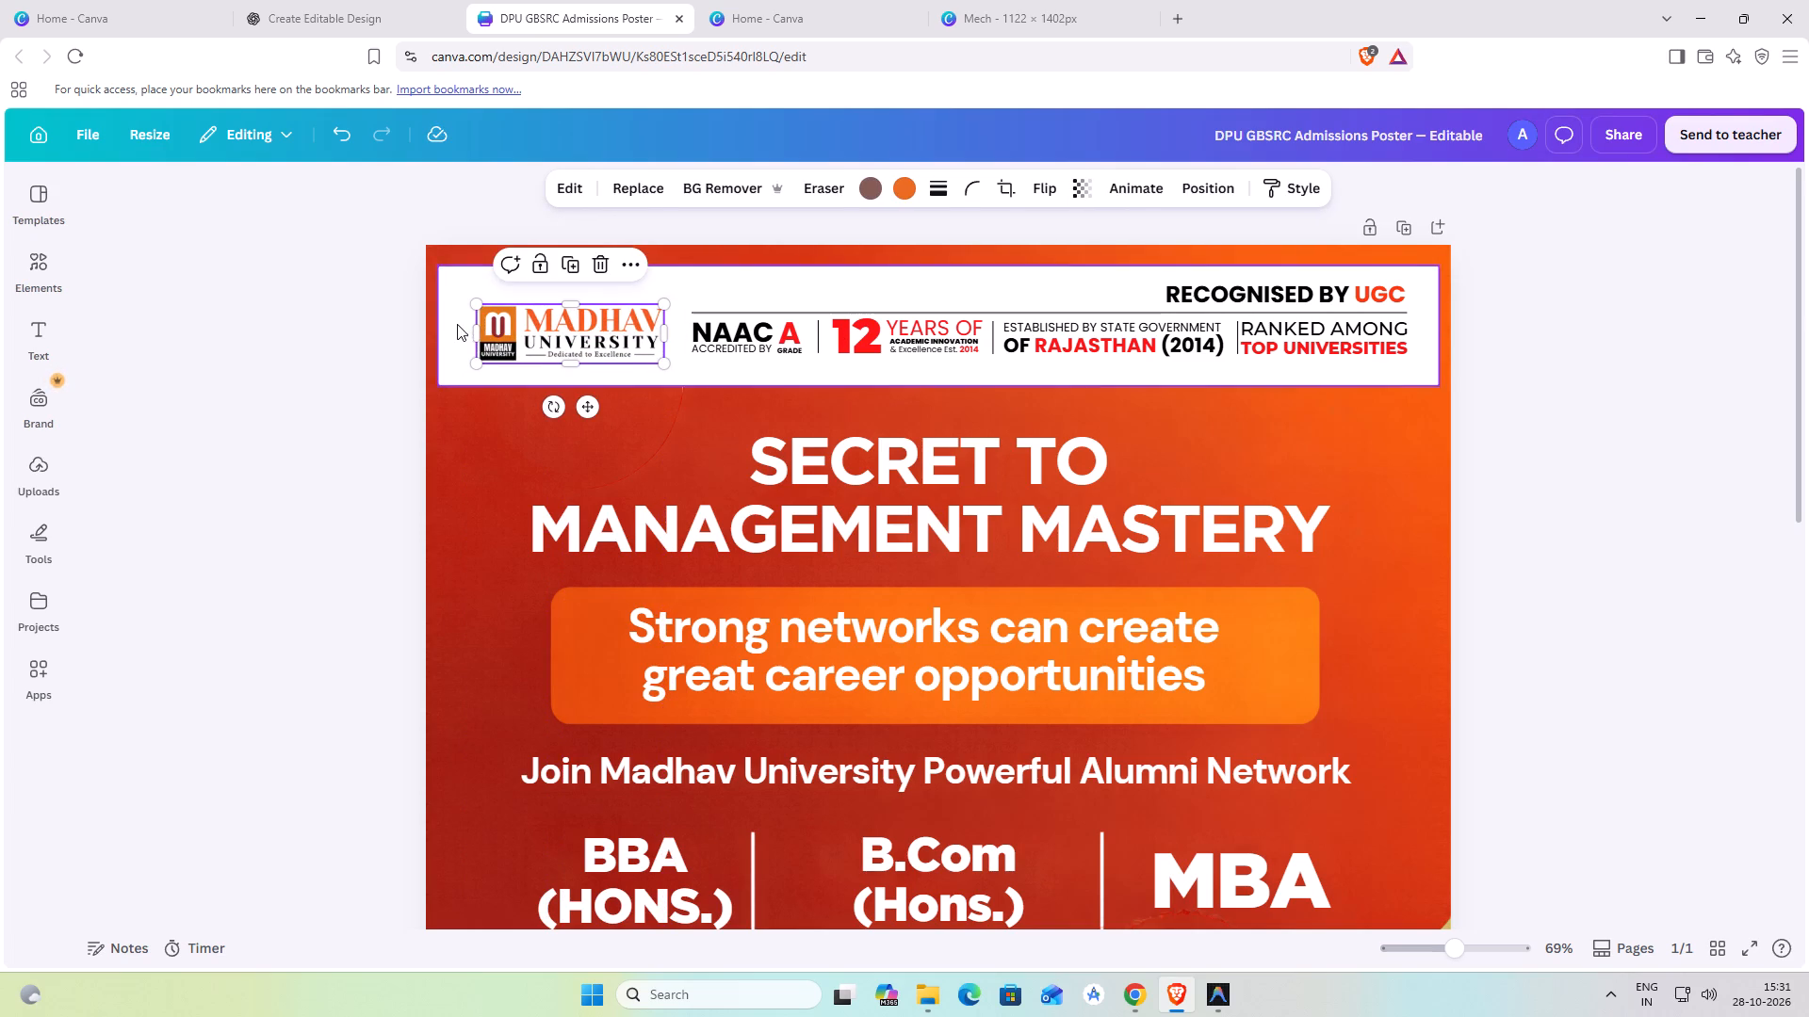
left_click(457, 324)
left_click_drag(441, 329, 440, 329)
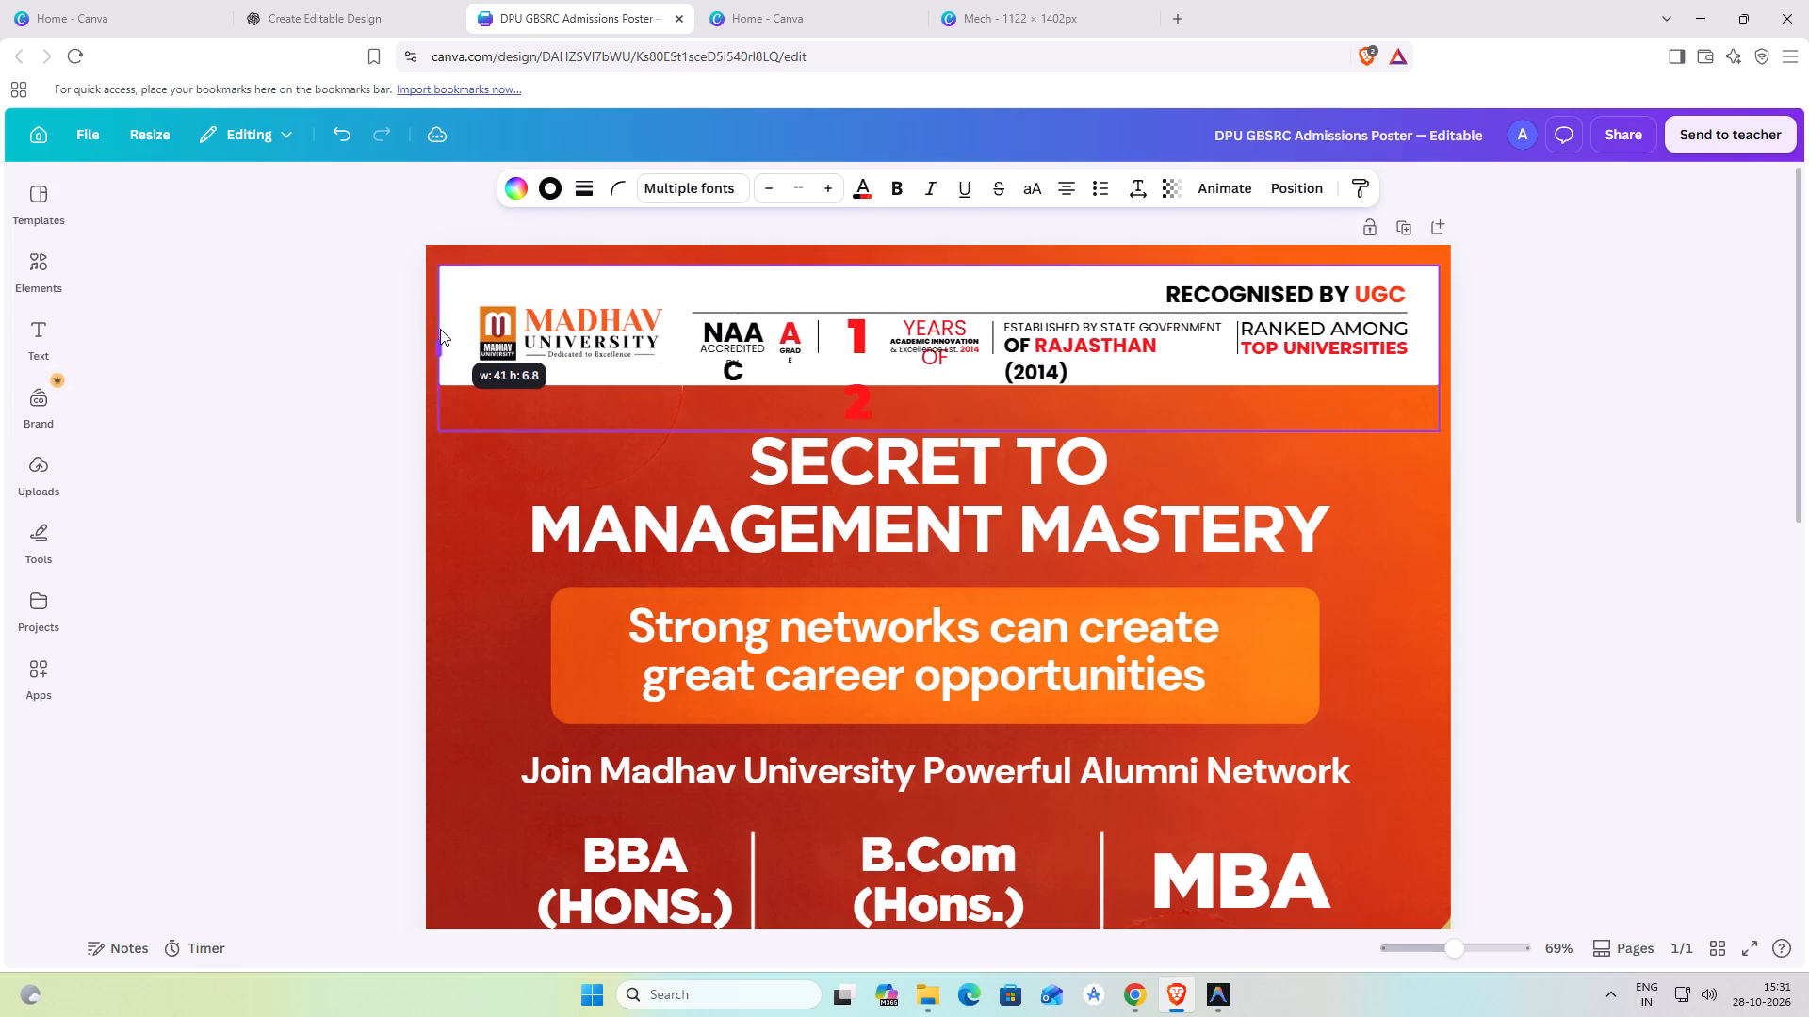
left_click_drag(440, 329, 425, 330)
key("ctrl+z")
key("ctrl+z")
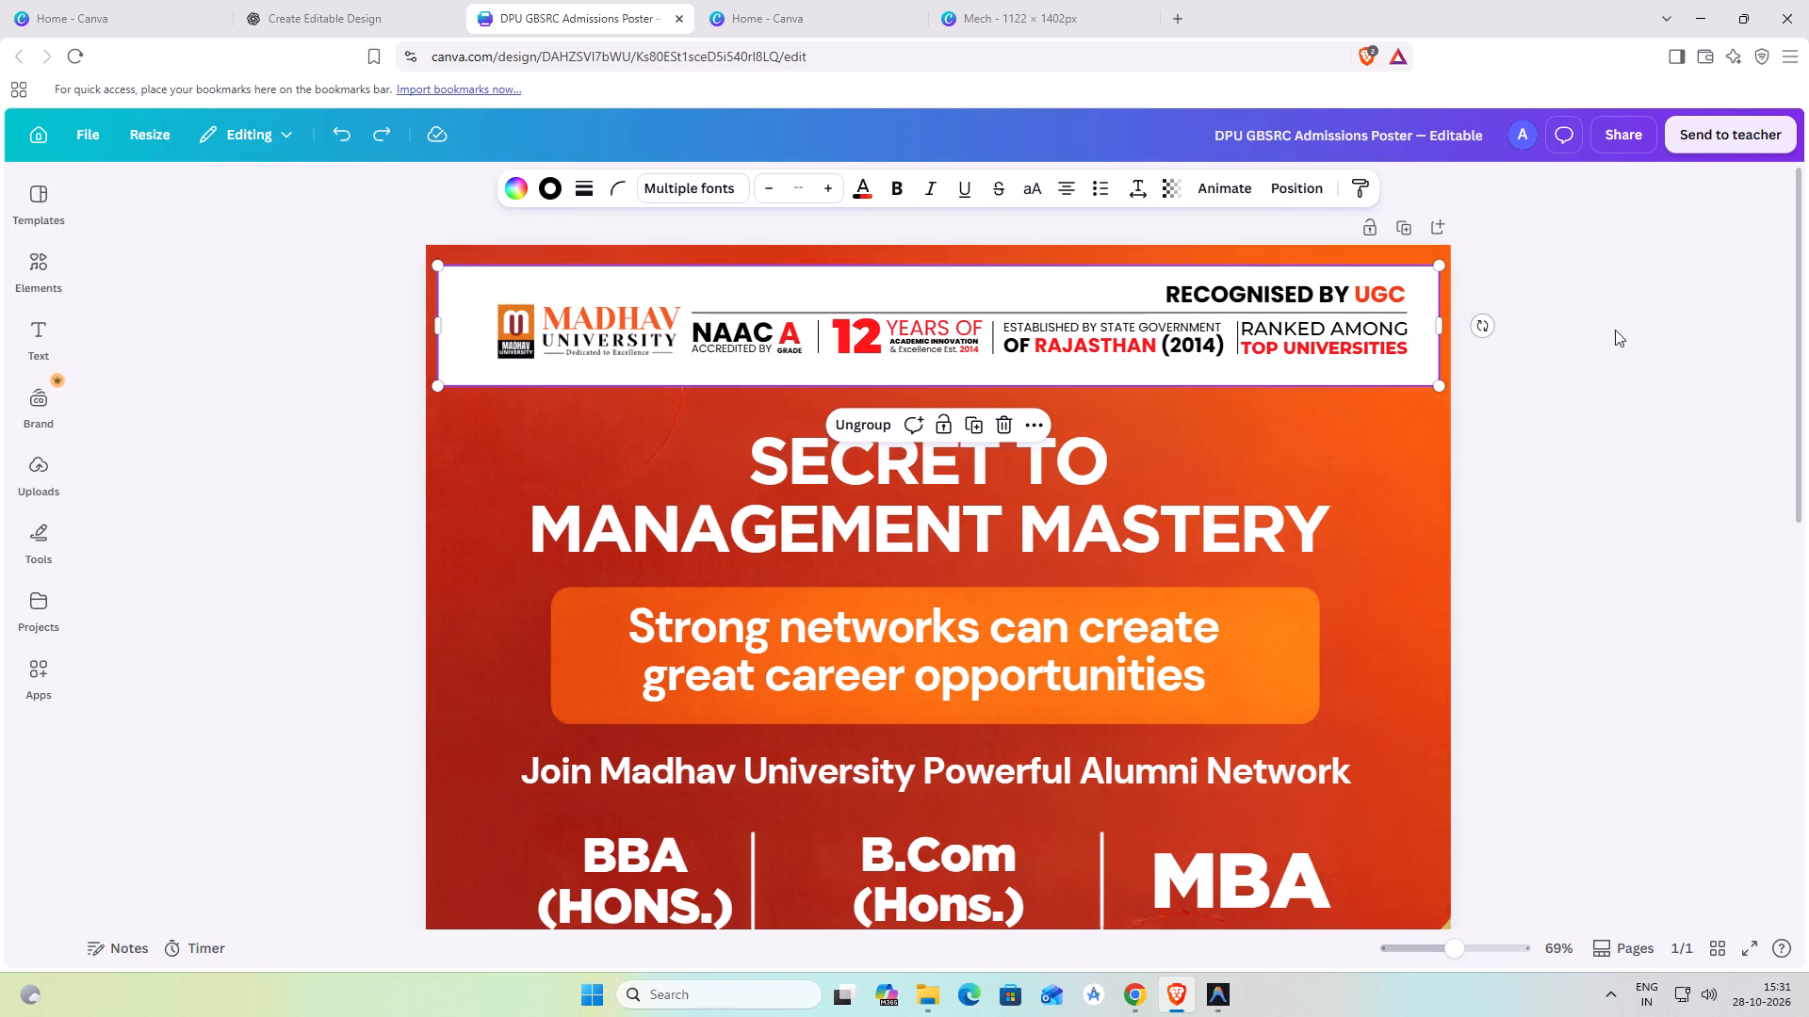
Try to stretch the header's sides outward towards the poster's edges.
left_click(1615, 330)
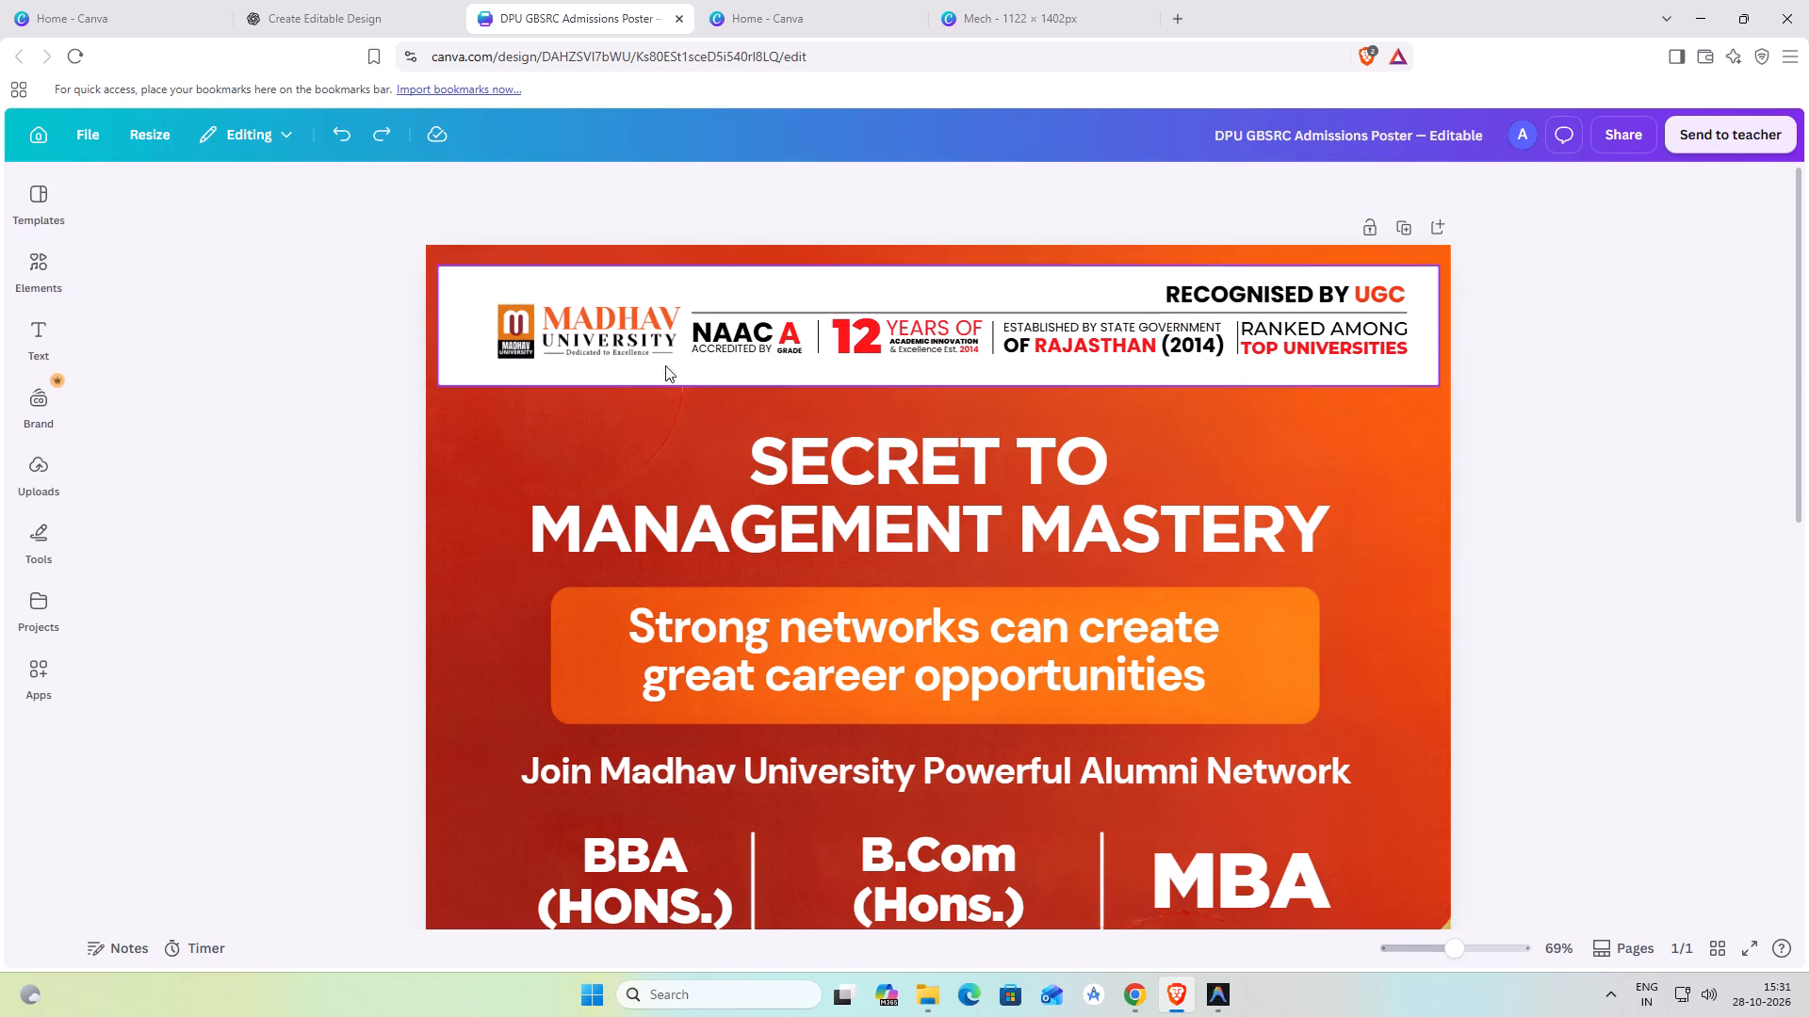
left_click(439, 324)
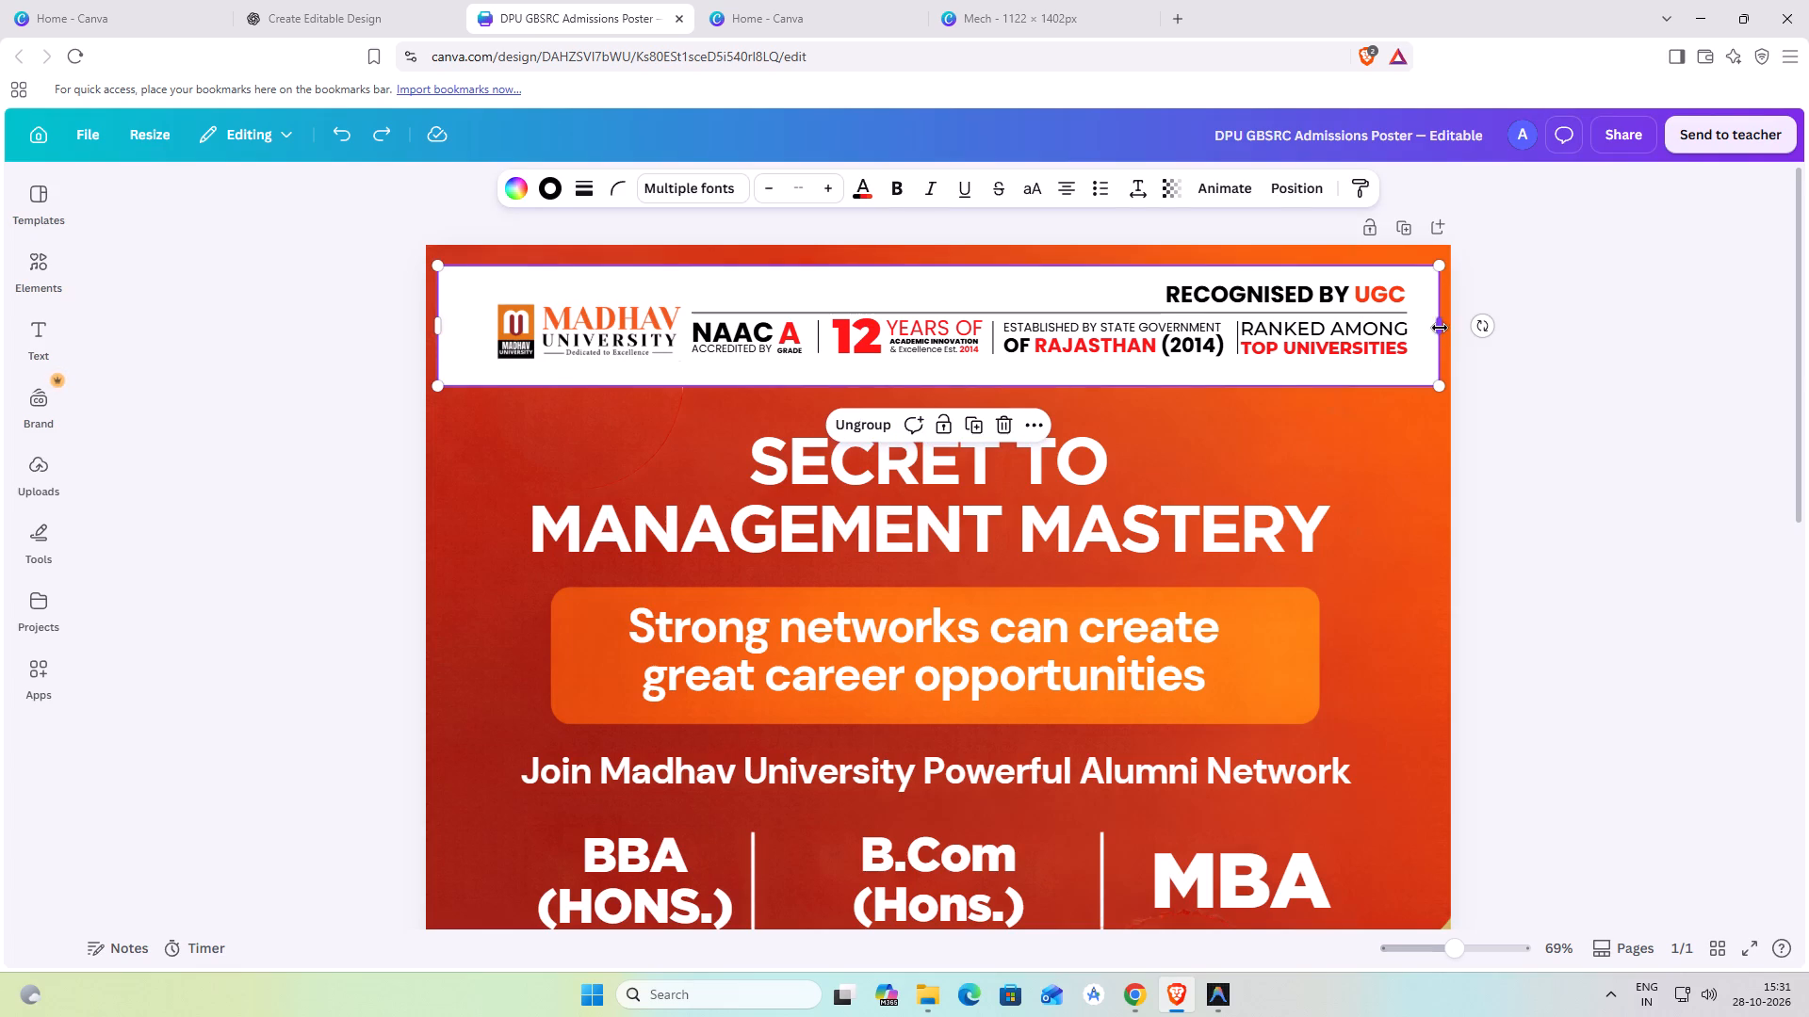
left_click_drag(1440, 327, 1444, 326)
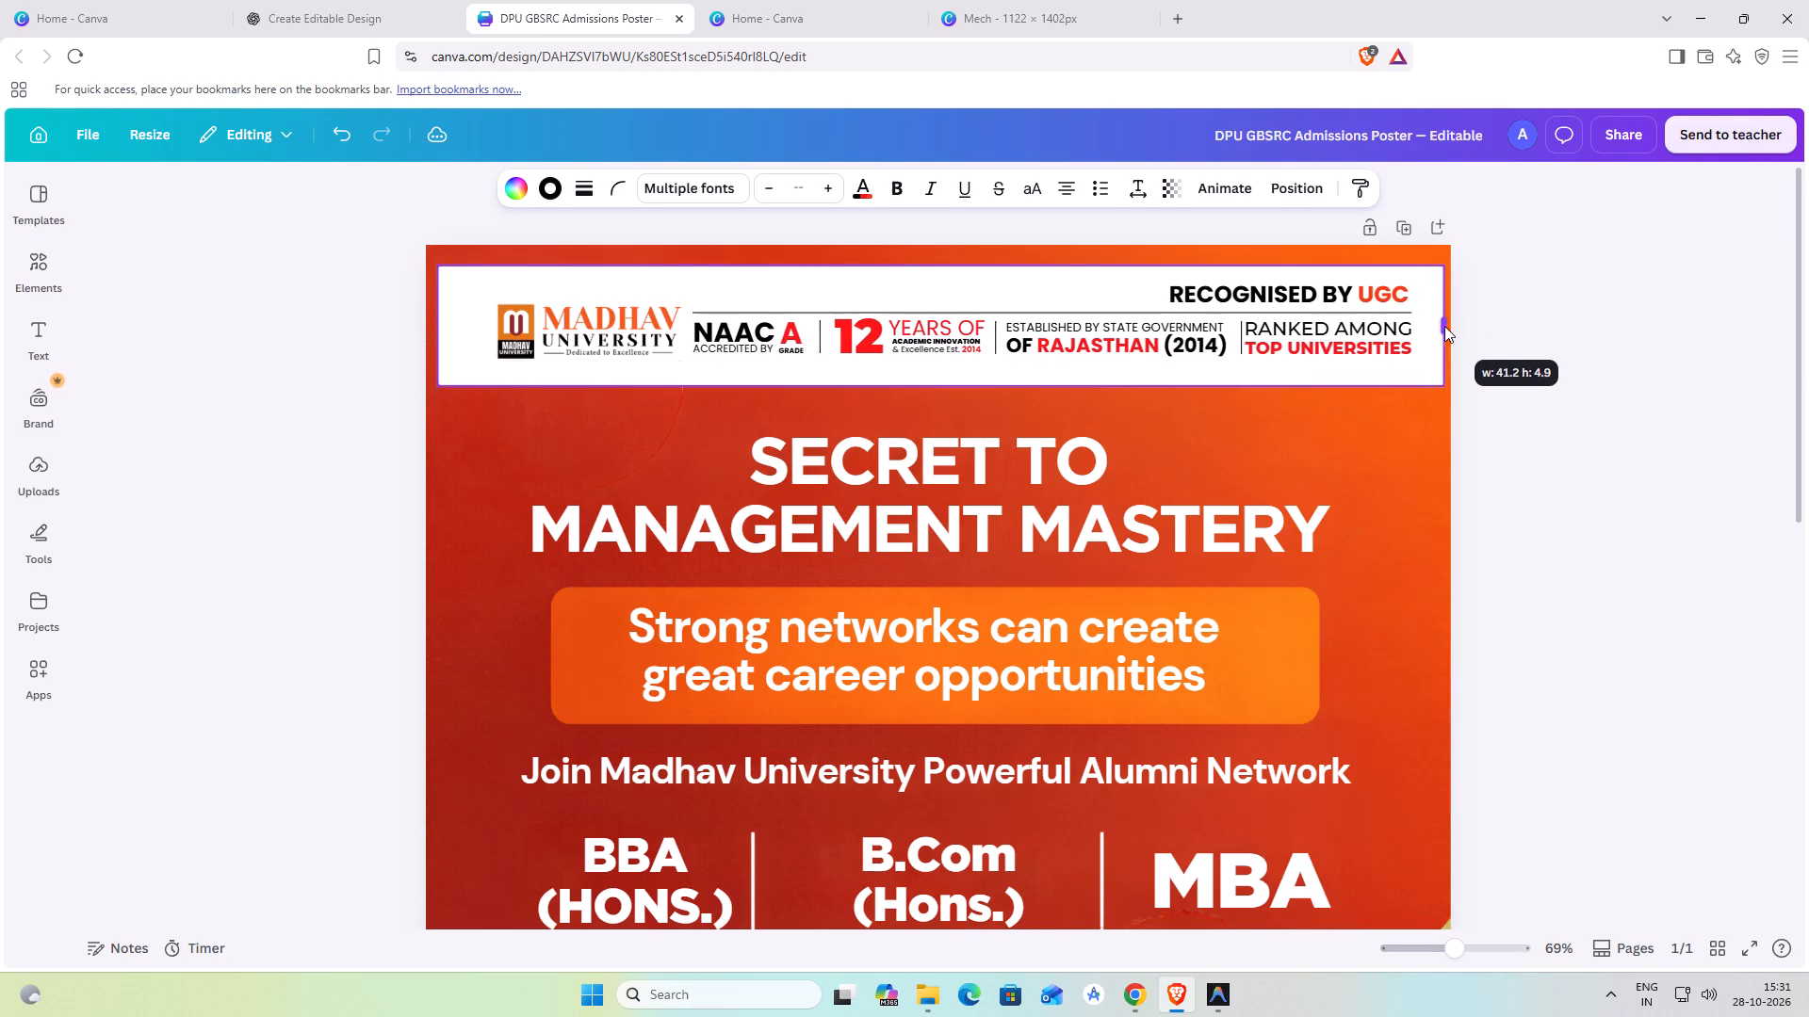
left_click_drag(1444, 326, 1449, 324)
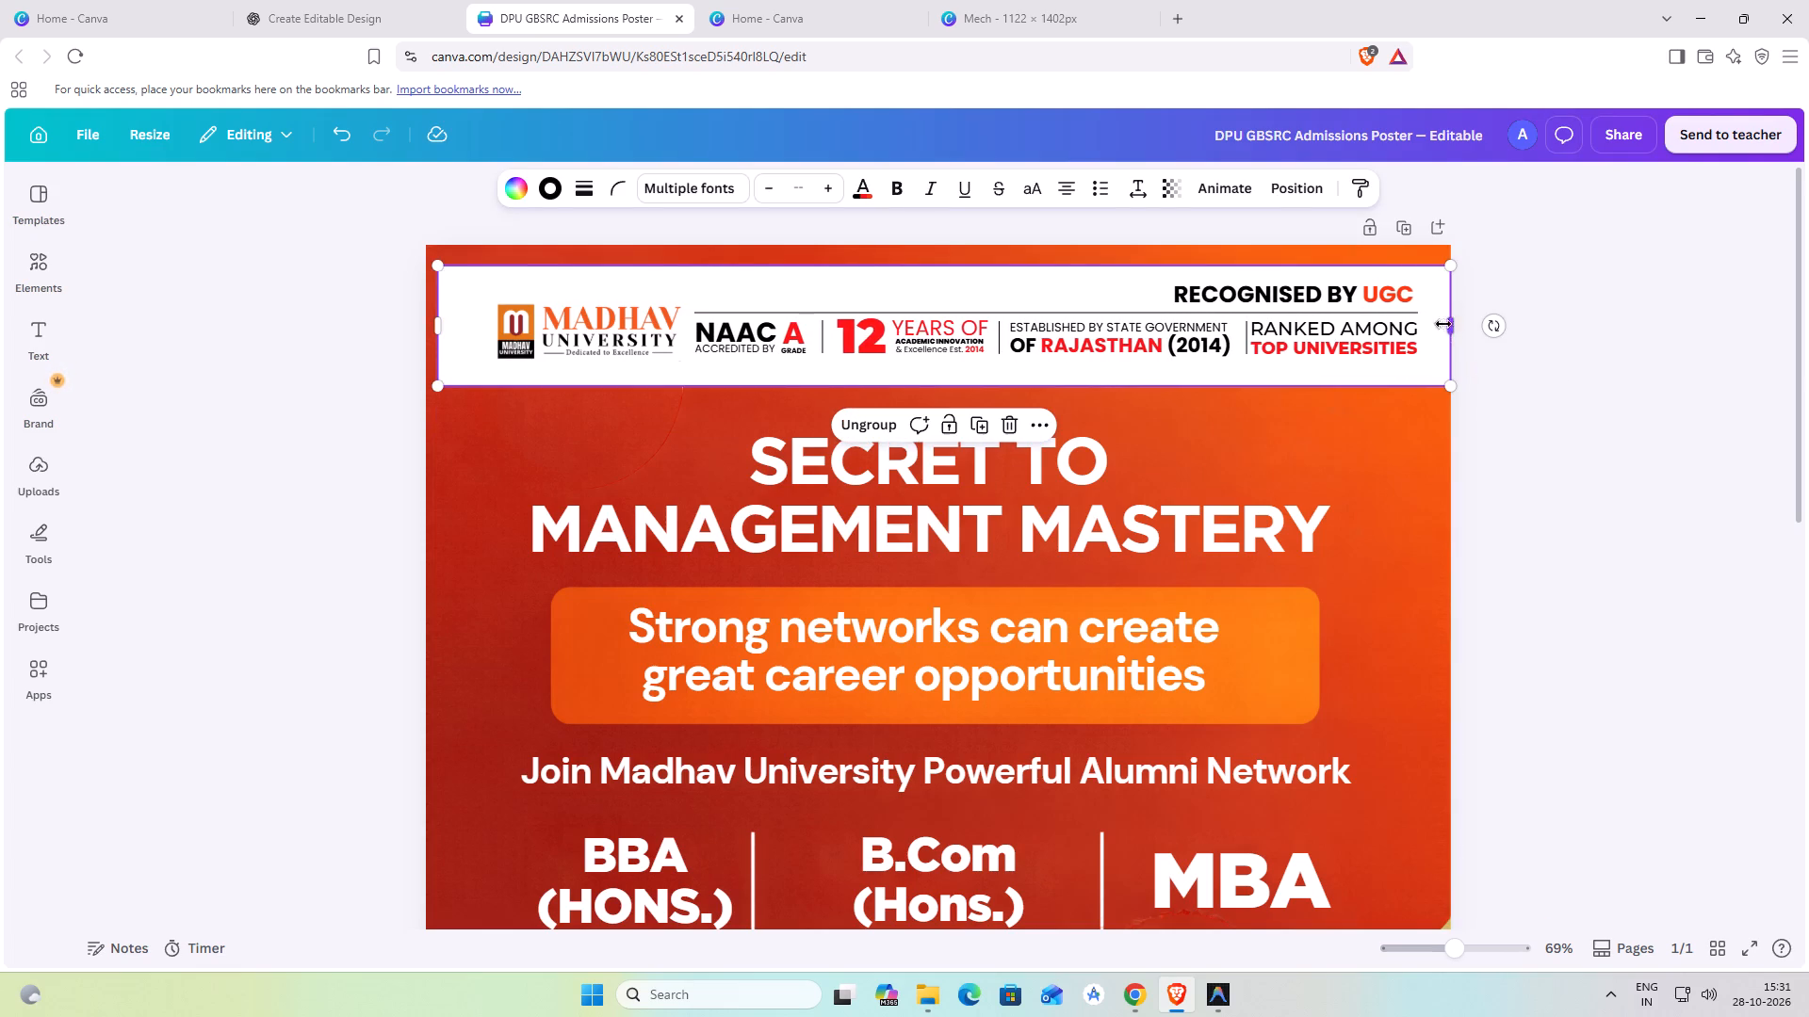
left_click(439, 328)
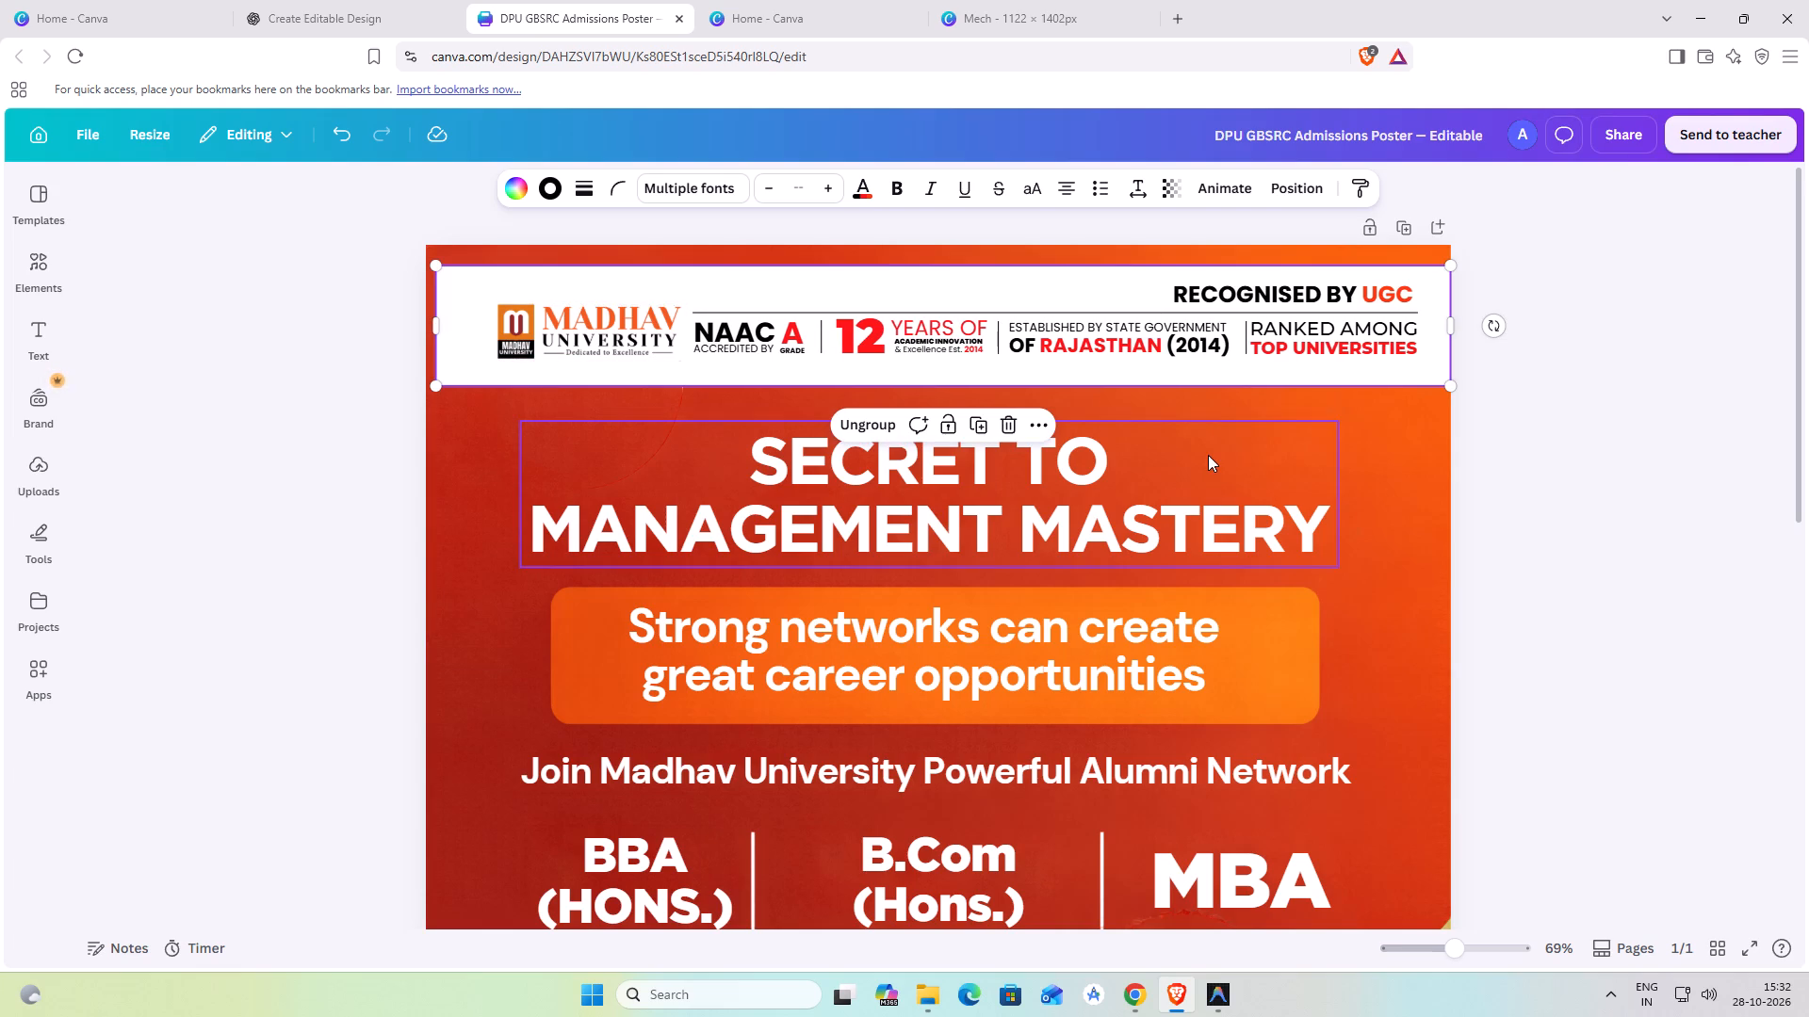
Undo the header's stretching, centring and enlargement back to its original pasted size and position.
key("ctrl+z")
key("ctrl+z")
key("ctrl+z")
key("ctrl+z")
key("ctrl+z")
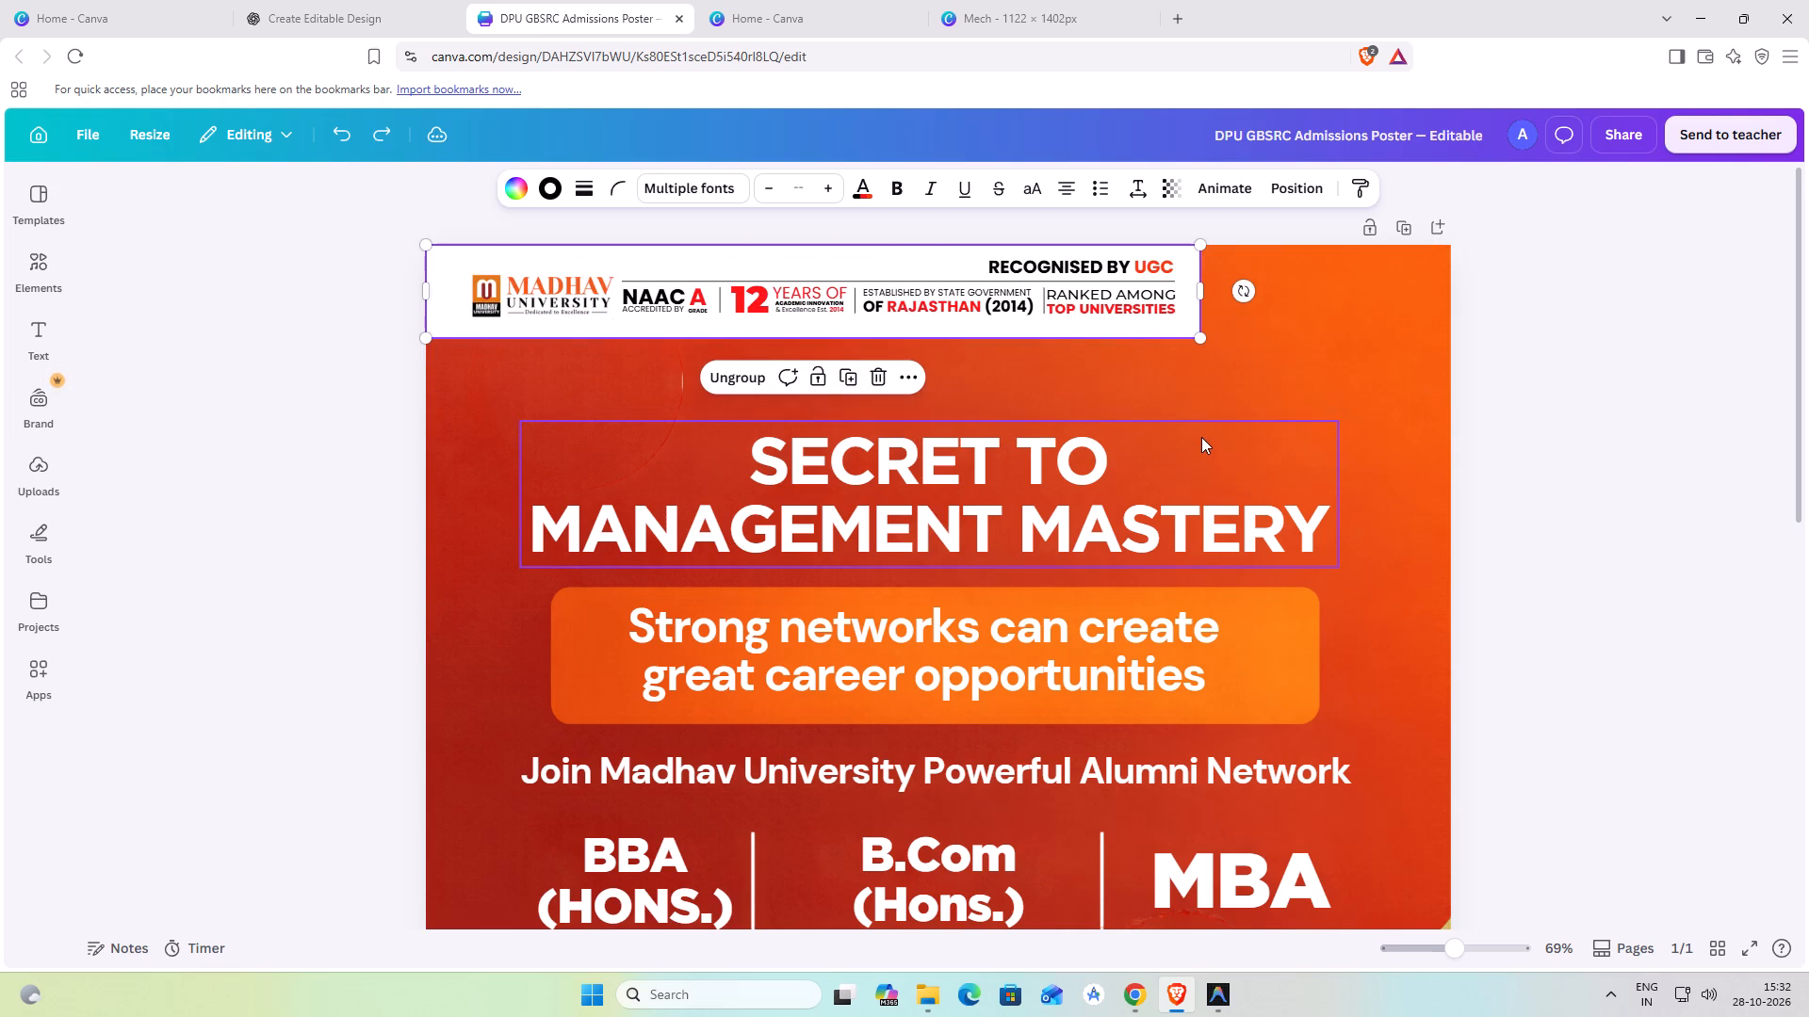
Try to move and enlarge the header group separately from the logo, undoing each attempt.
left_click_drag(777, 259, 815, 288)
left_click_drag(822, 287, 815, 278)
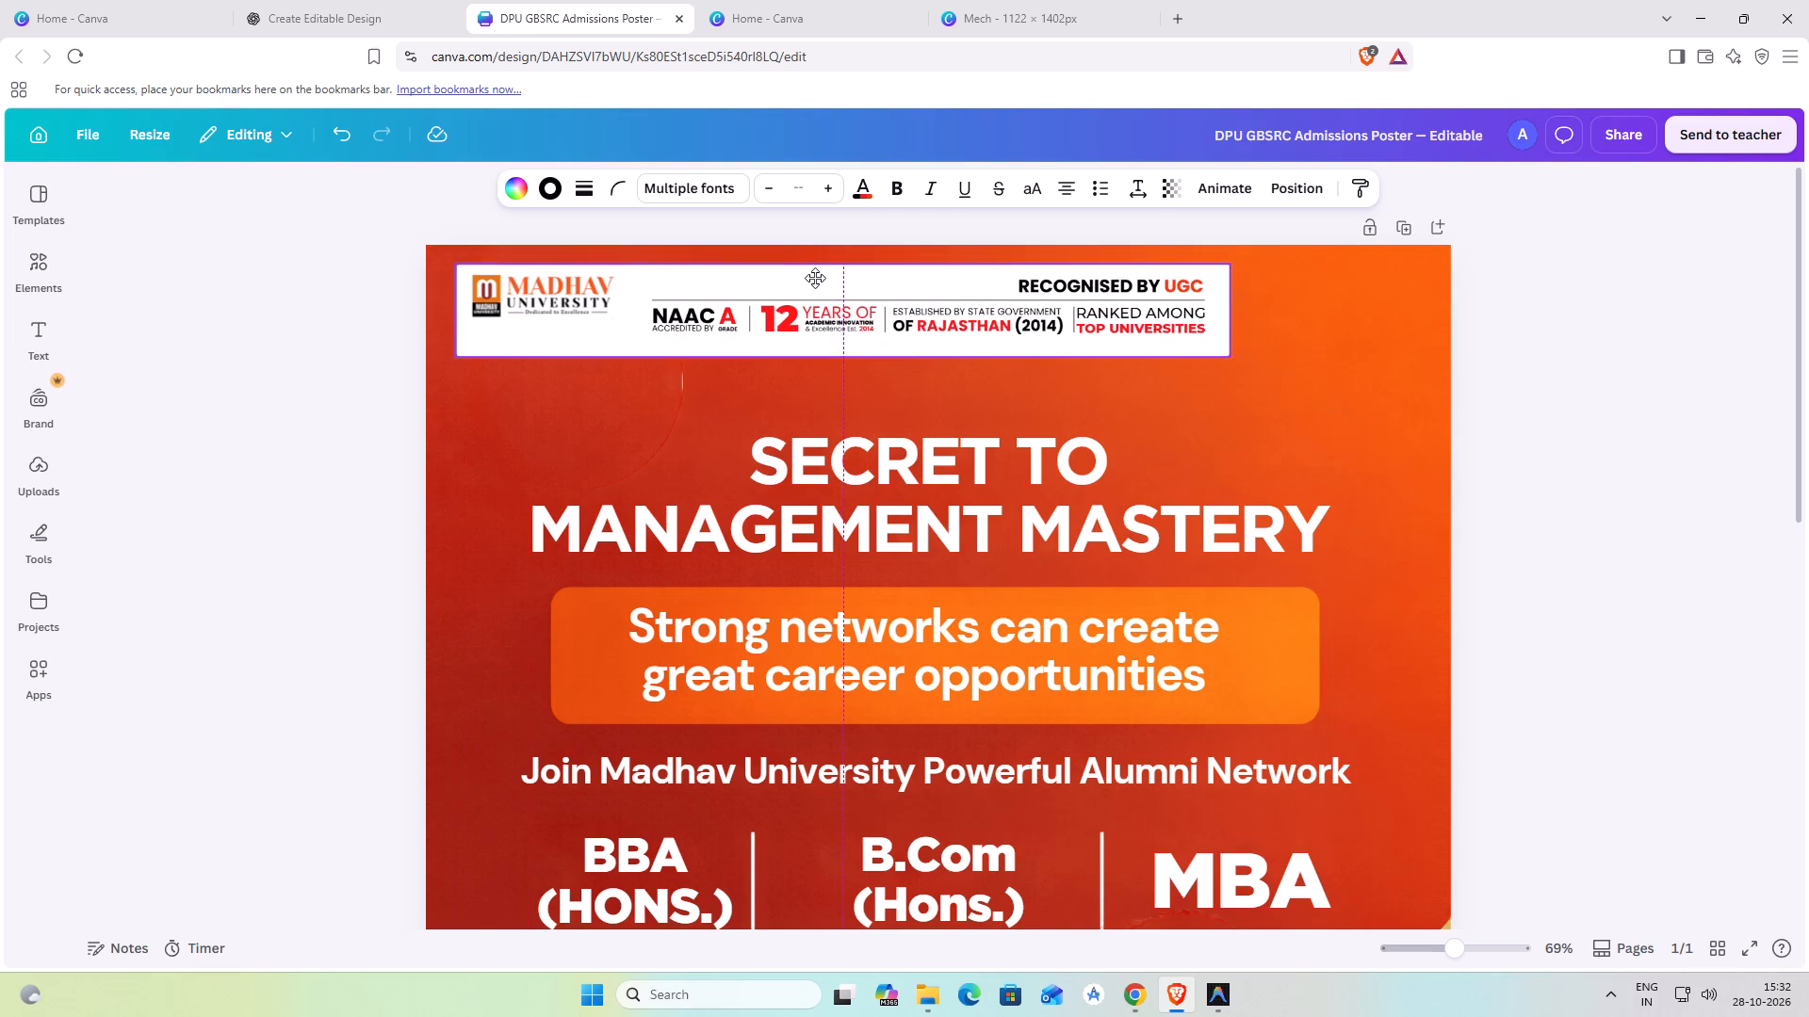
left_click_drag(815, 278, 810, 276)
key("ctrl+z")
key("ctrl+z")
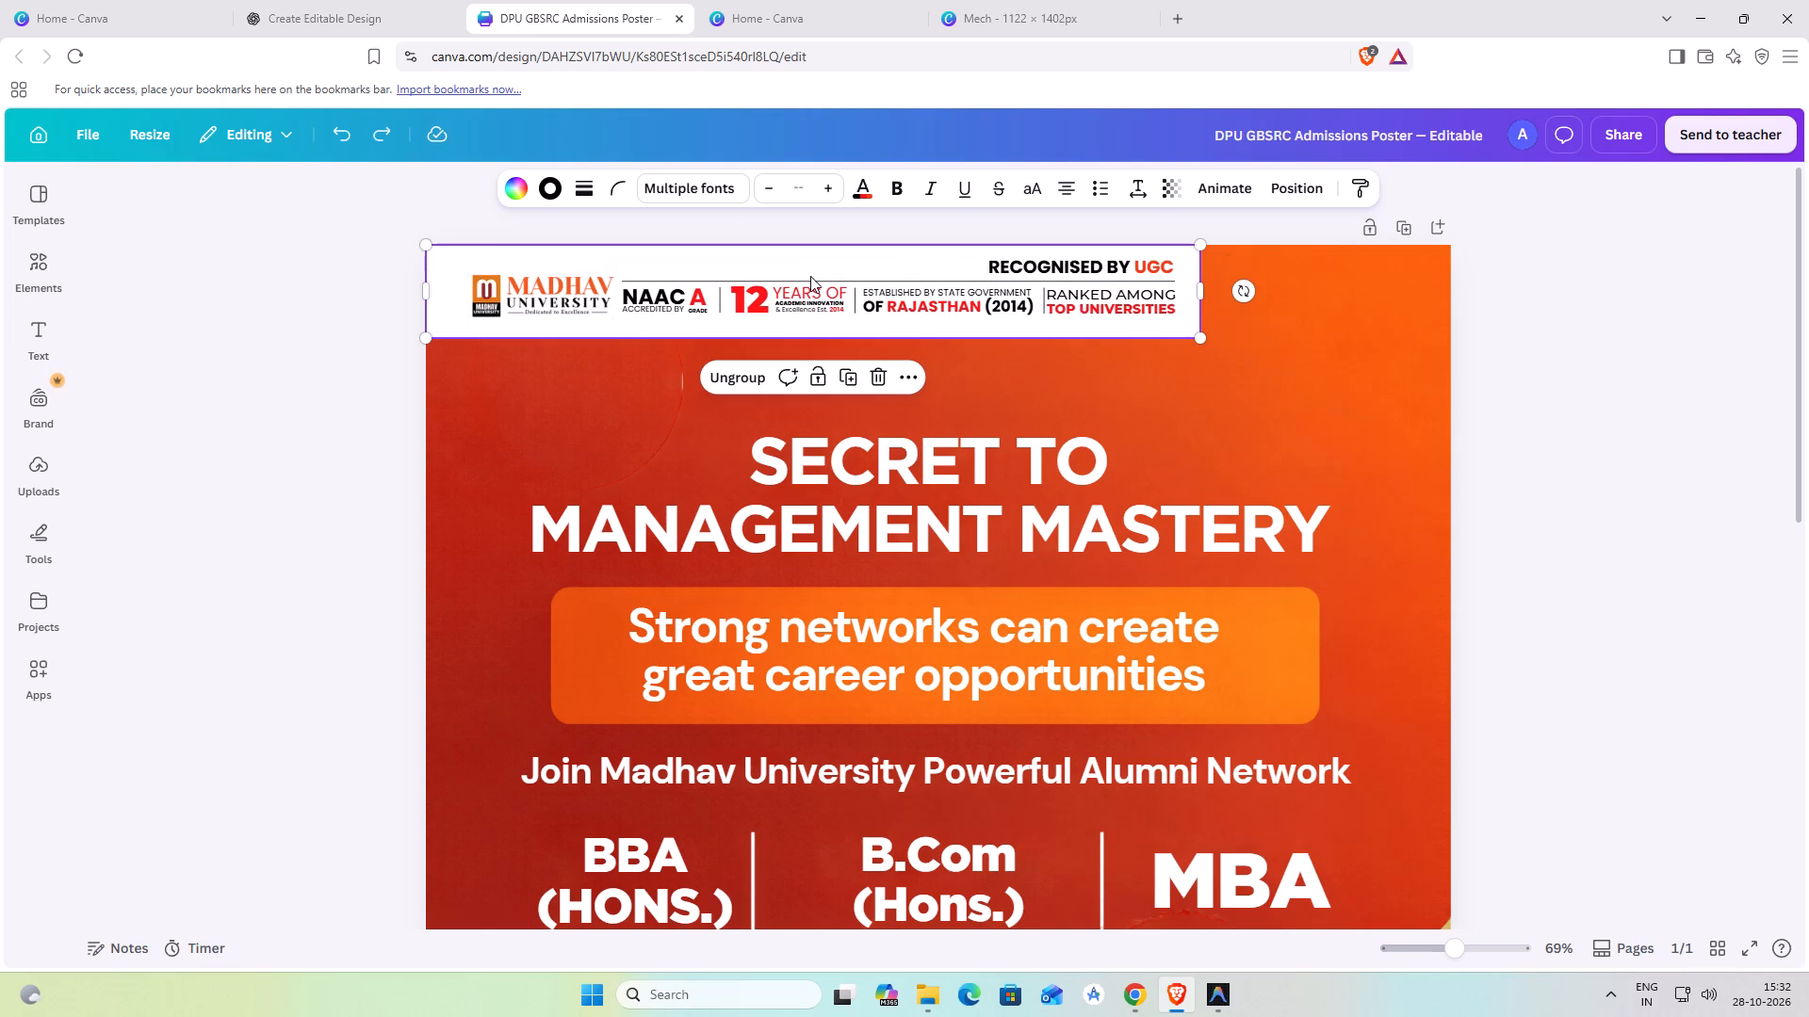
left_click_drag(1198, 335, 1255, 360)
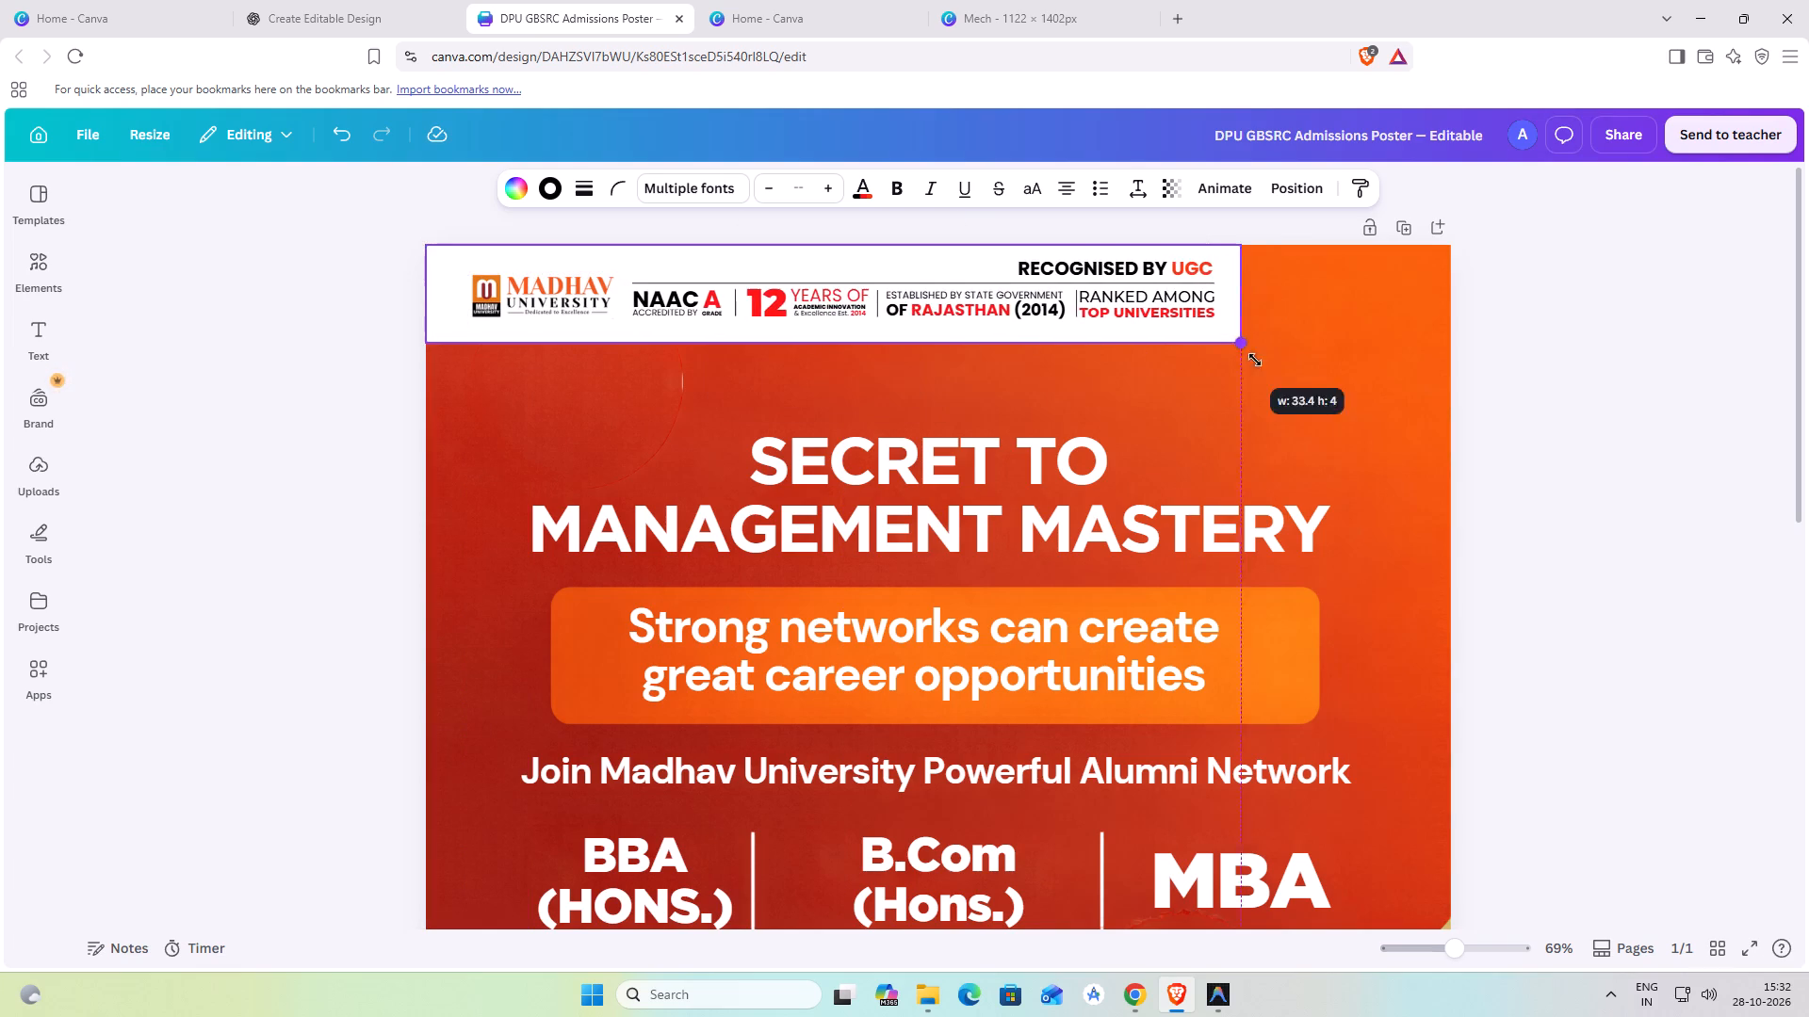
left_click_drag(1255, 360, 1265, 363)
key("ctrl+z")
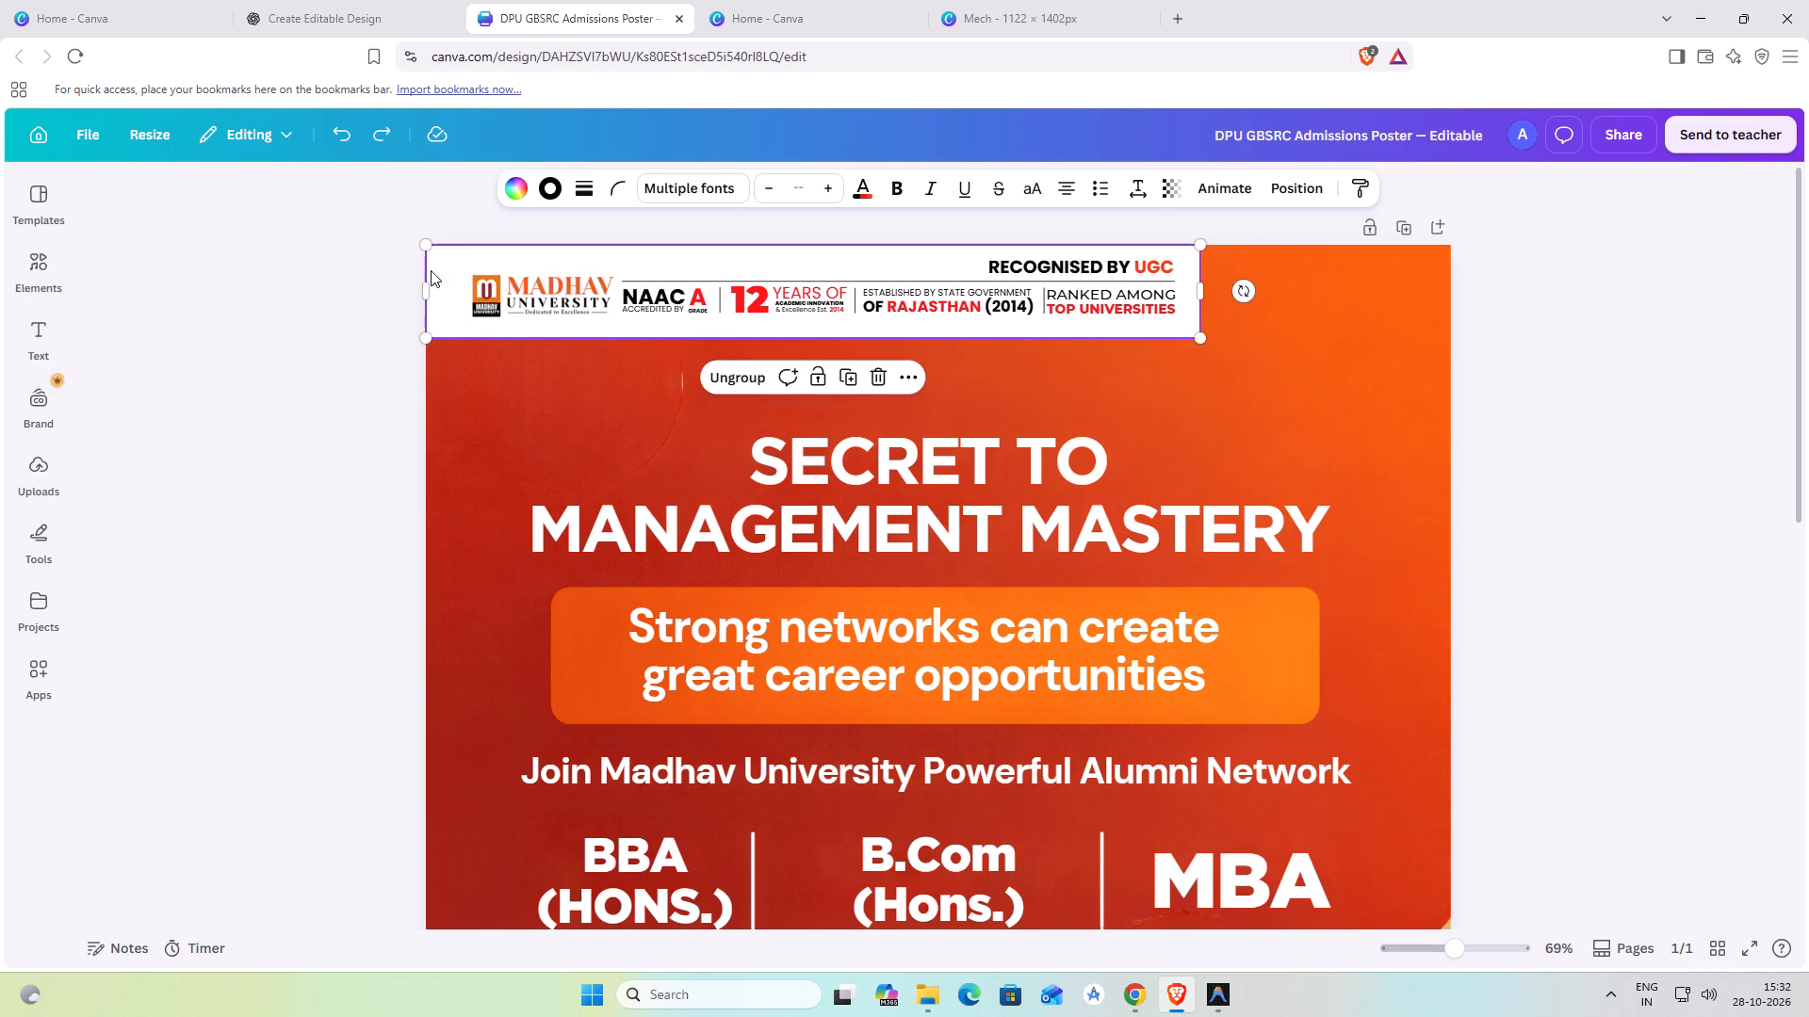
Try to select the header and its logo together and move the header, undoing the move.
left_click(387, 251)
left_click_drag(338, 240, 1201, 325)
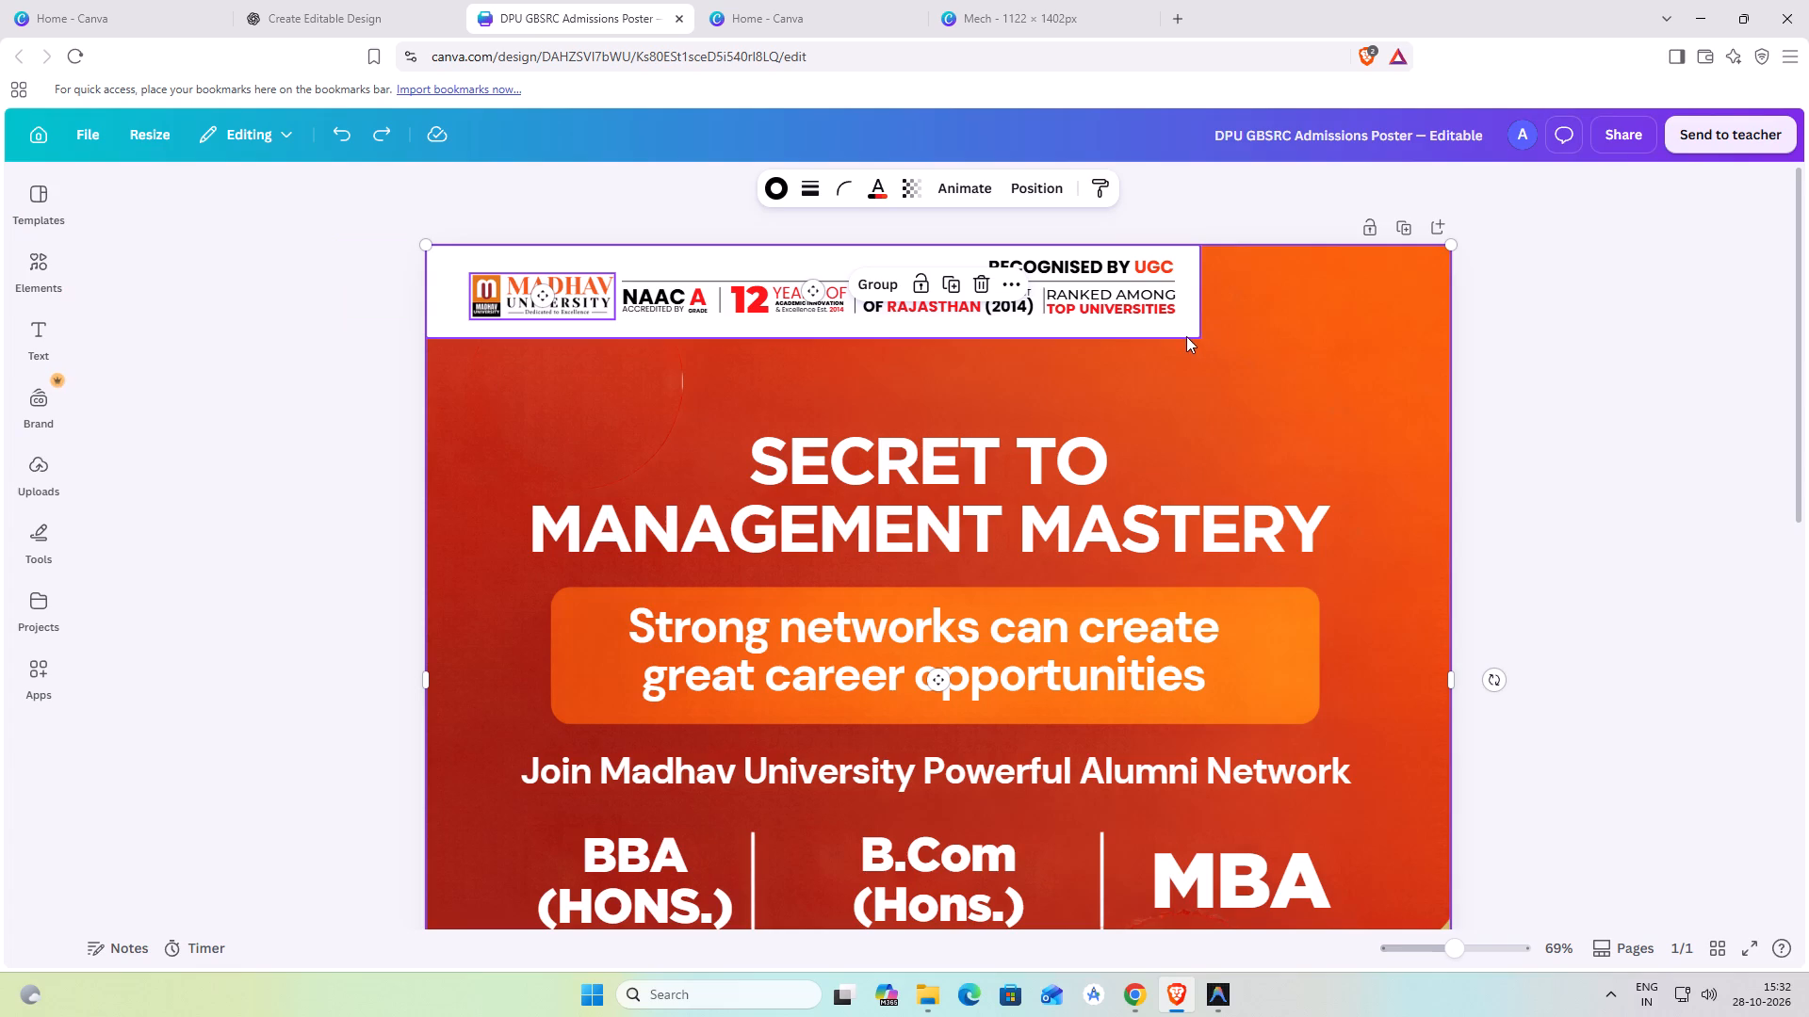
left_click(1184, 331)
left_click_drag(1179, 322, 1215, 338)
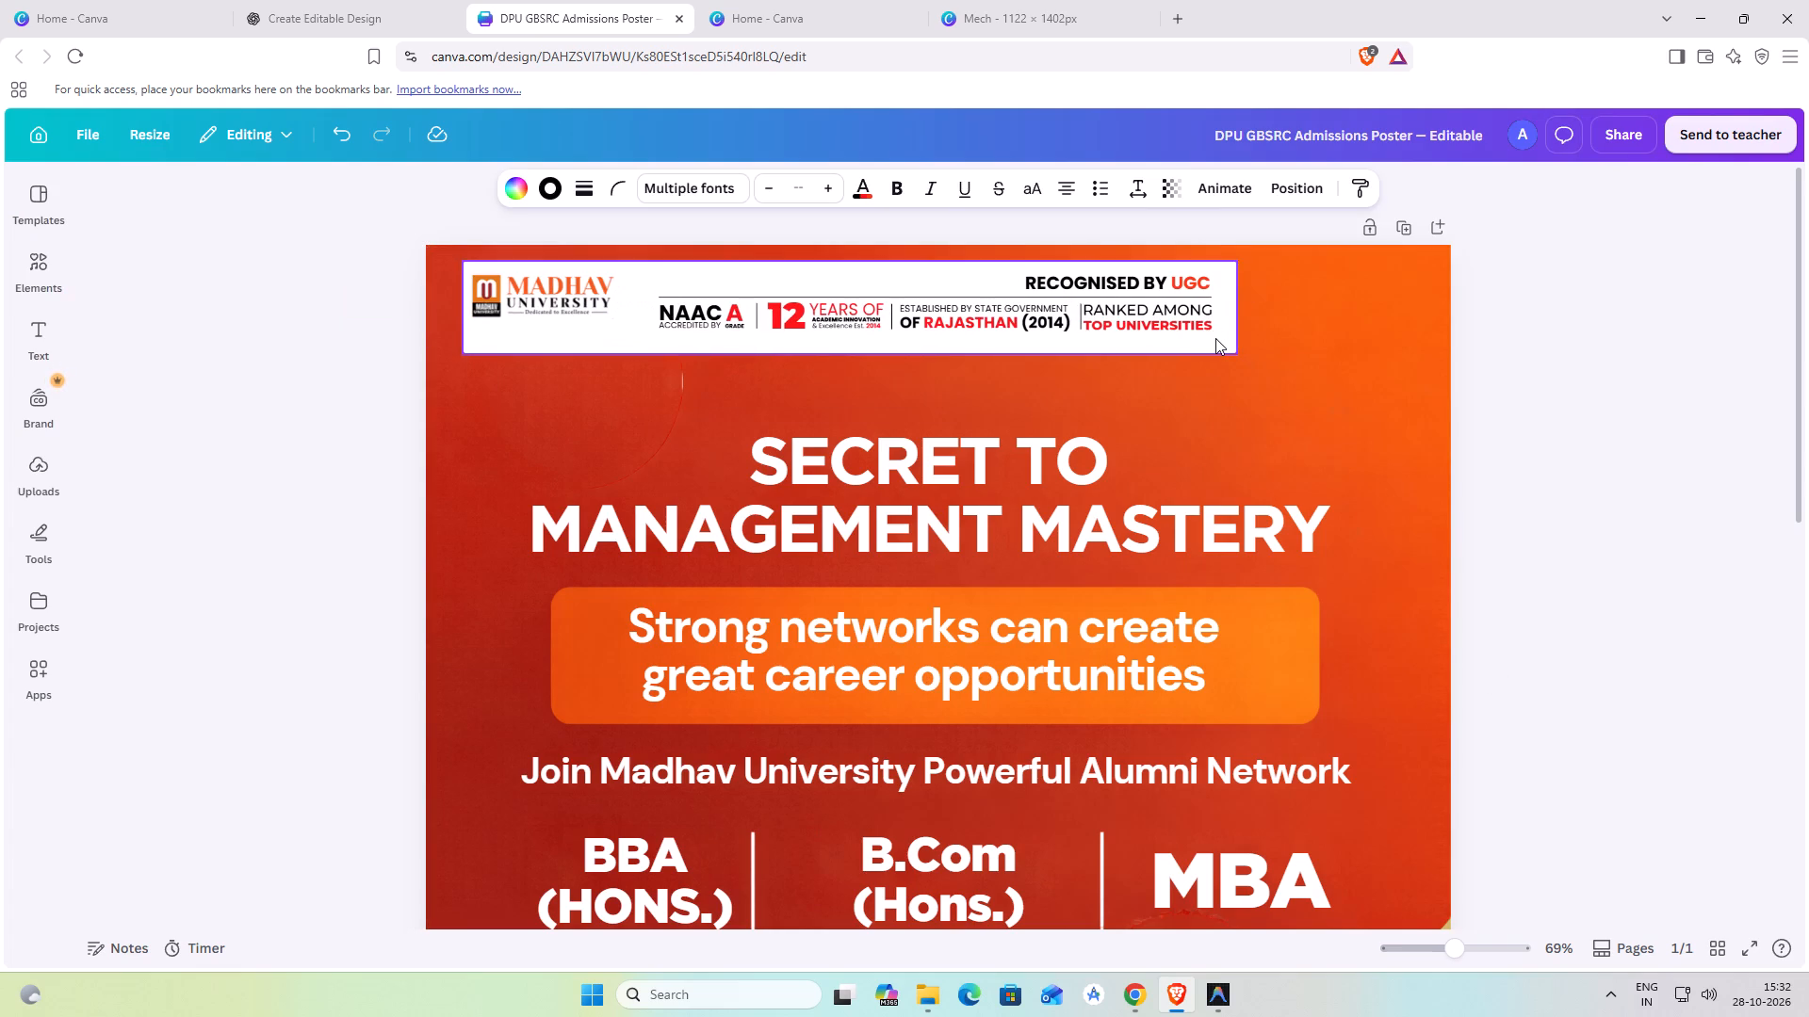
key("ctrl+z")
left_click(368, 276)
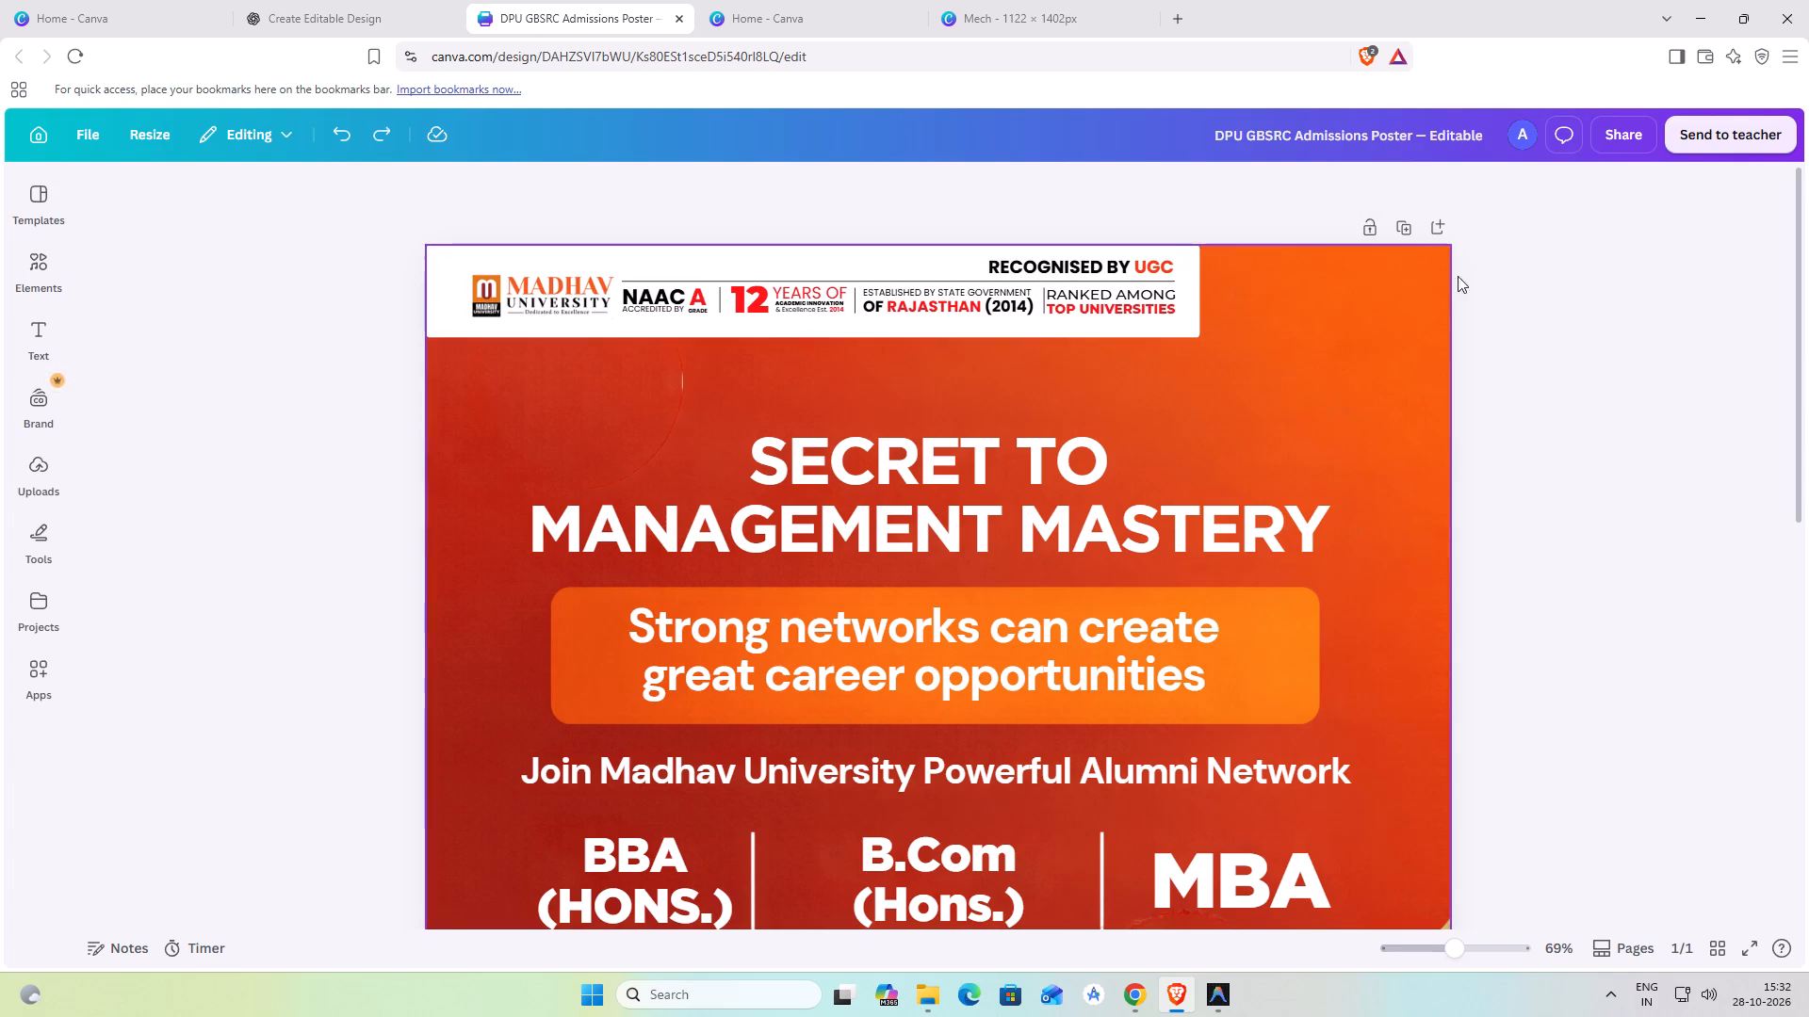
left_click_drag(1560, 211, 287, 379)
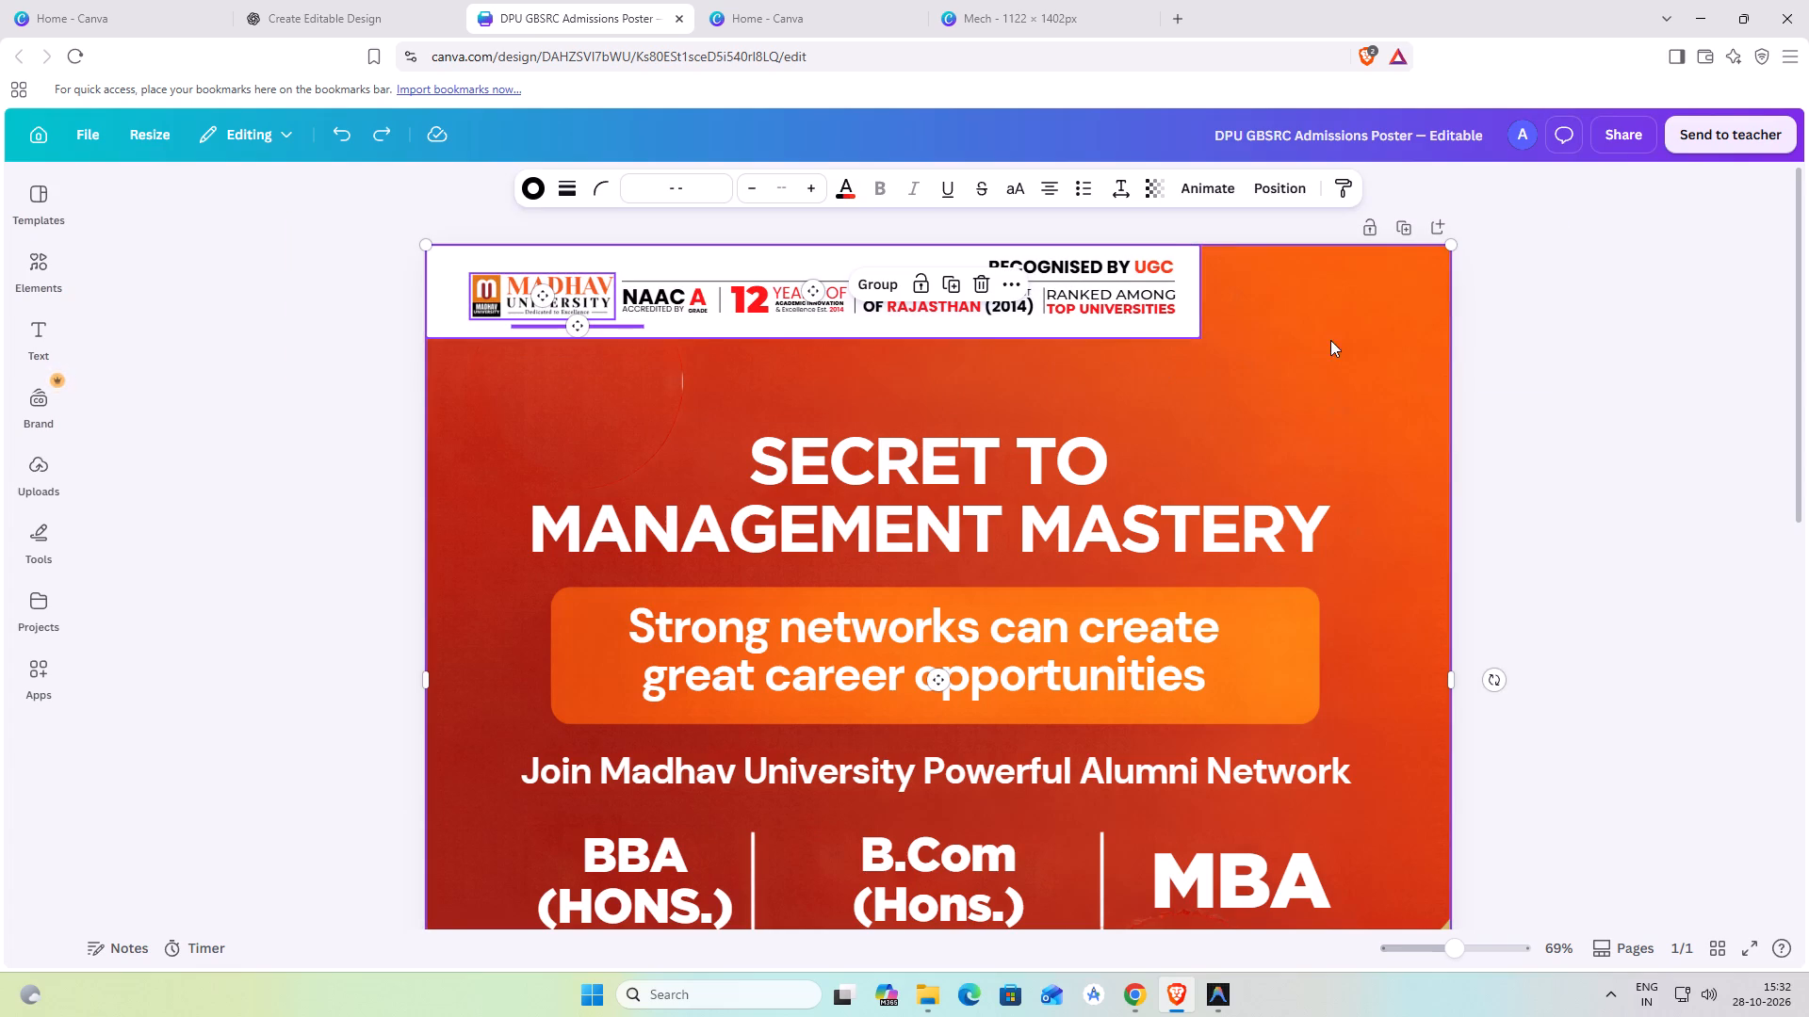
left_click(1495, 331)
Undo the header paste and paste the accreditation header again with its logo selected alongside it.
key("ctrl+z")
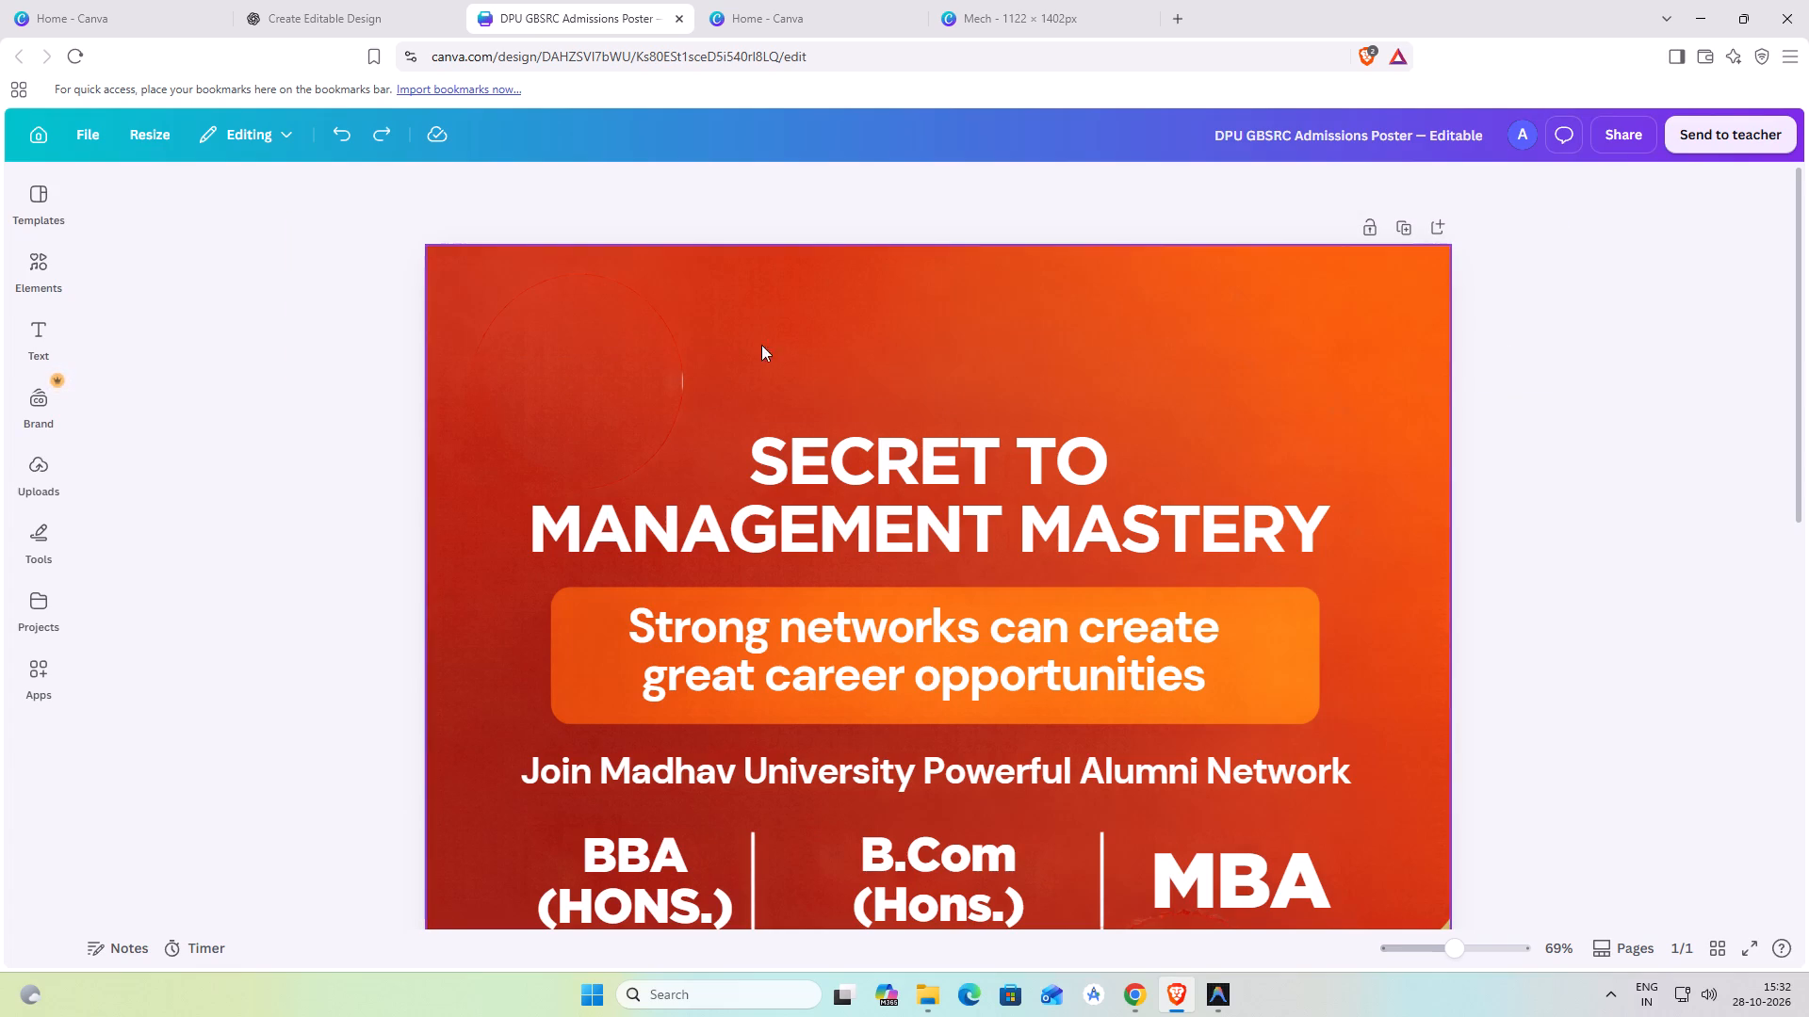
left_click(751, 323)
left_click(1112, 354)
key("ctrl+v")
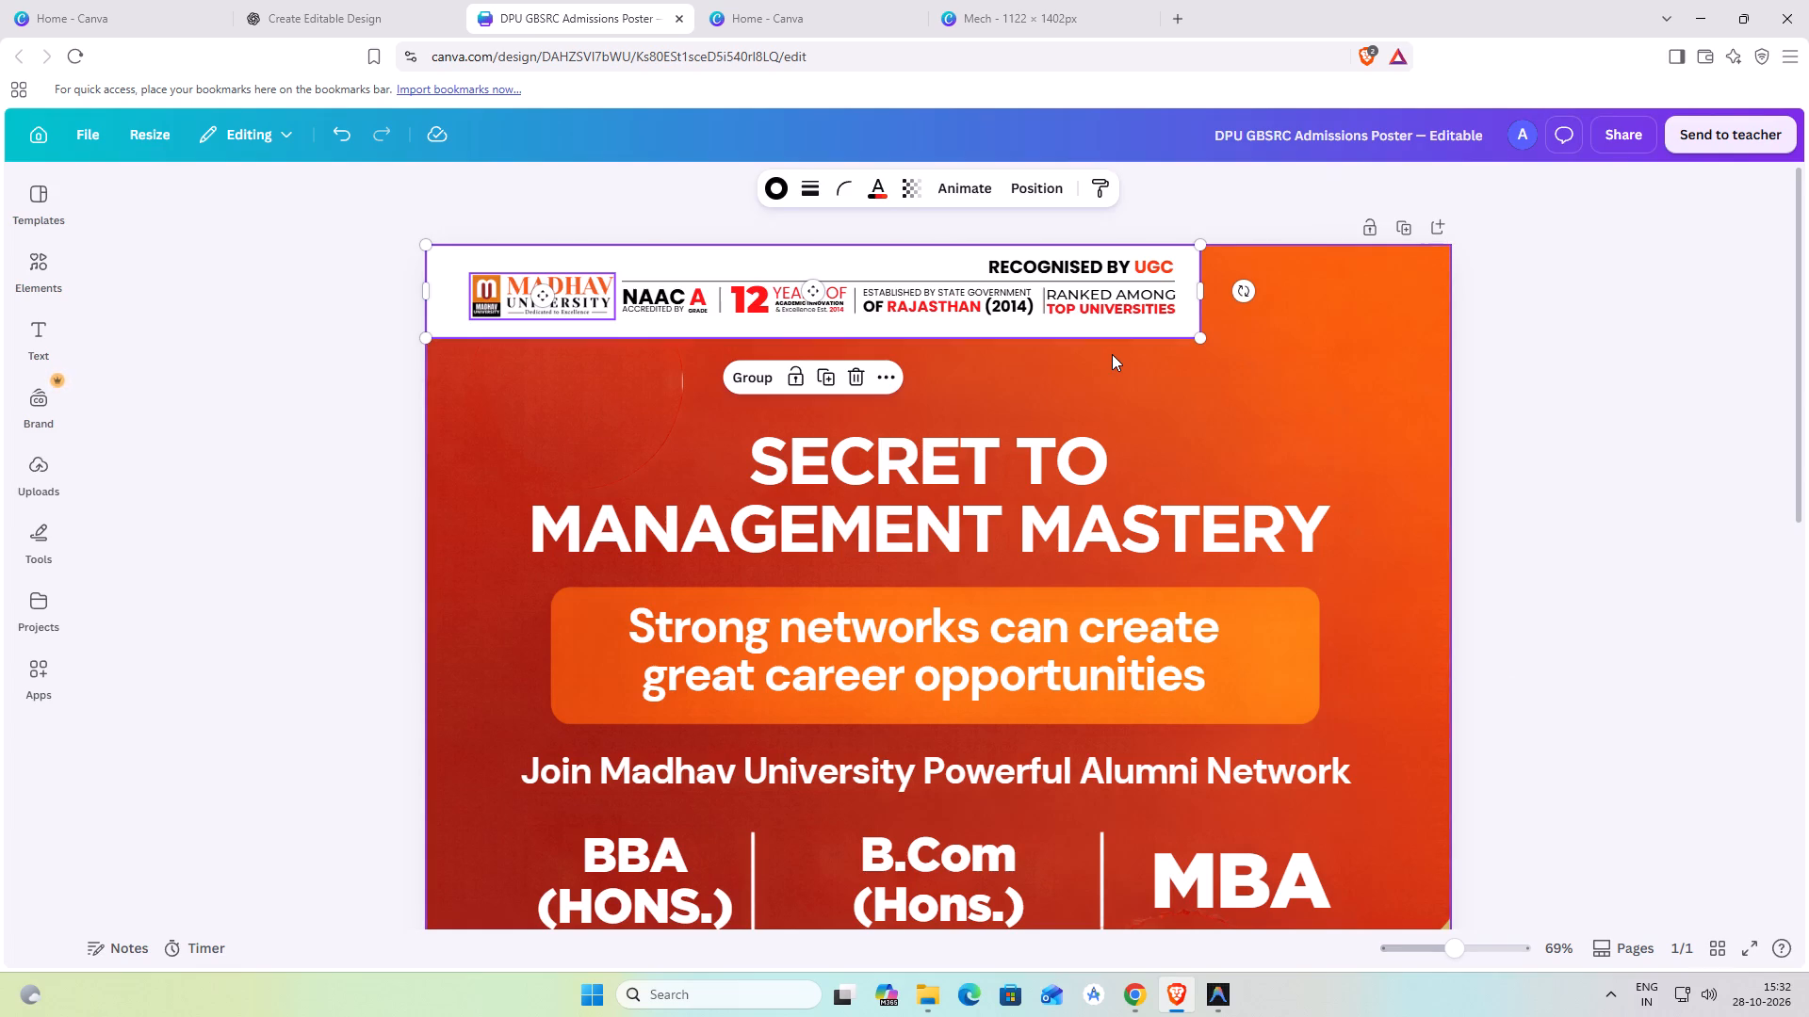
Enlarge the header and logo together to nearly the poster's full width and centre them just below the top edge.
left_click_drag(1202, 339, 1411, 439)
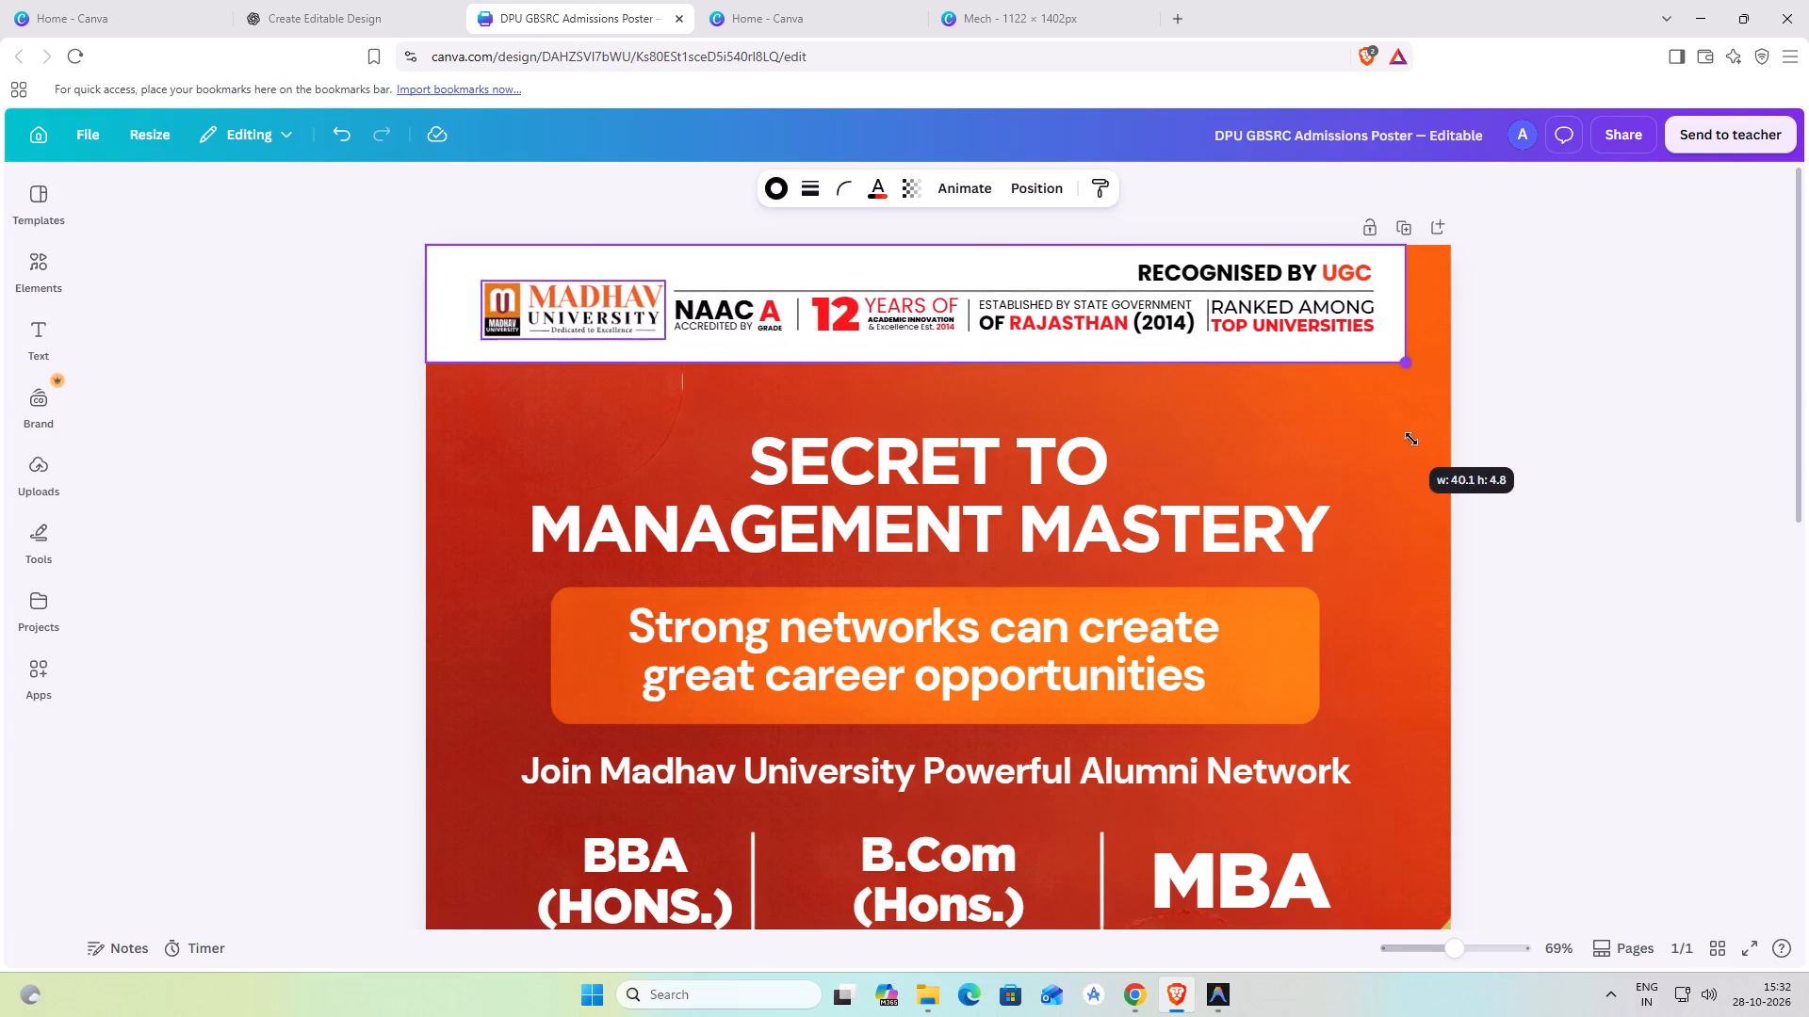
left_click_drag(1411, 439, 1436, 457)
left_click(752, 274)
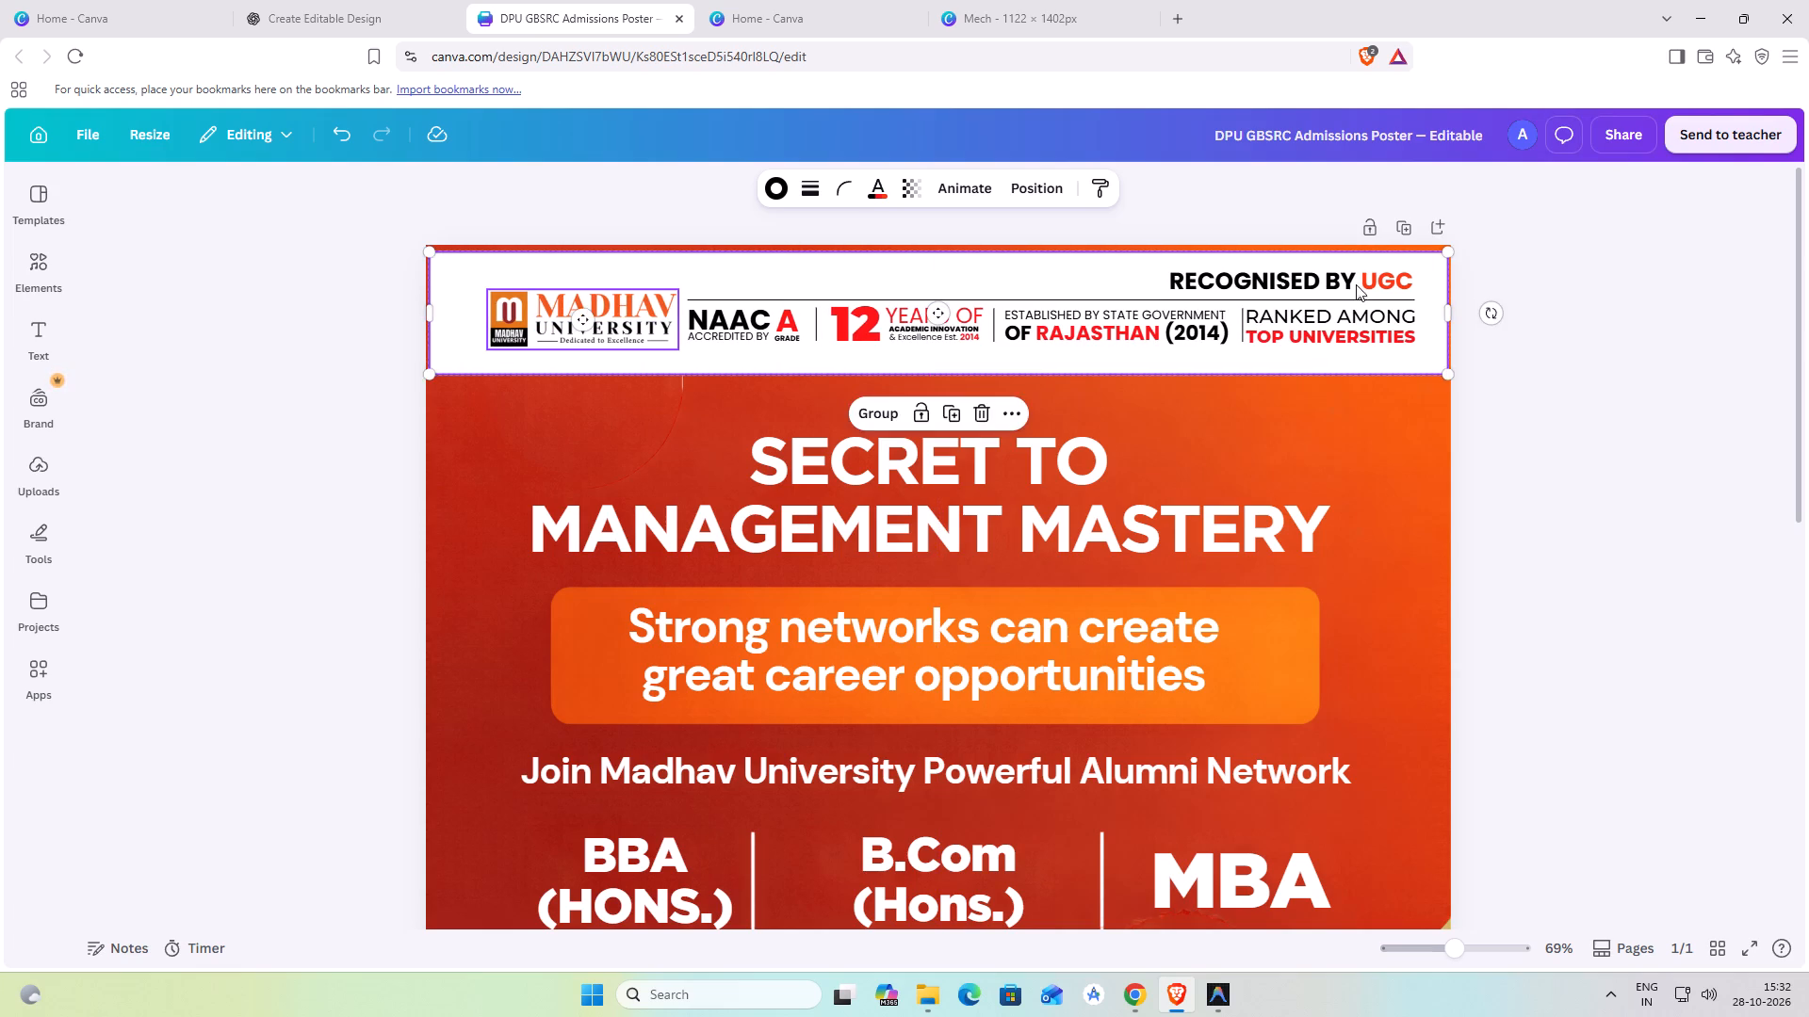
left_click(1567, 255)
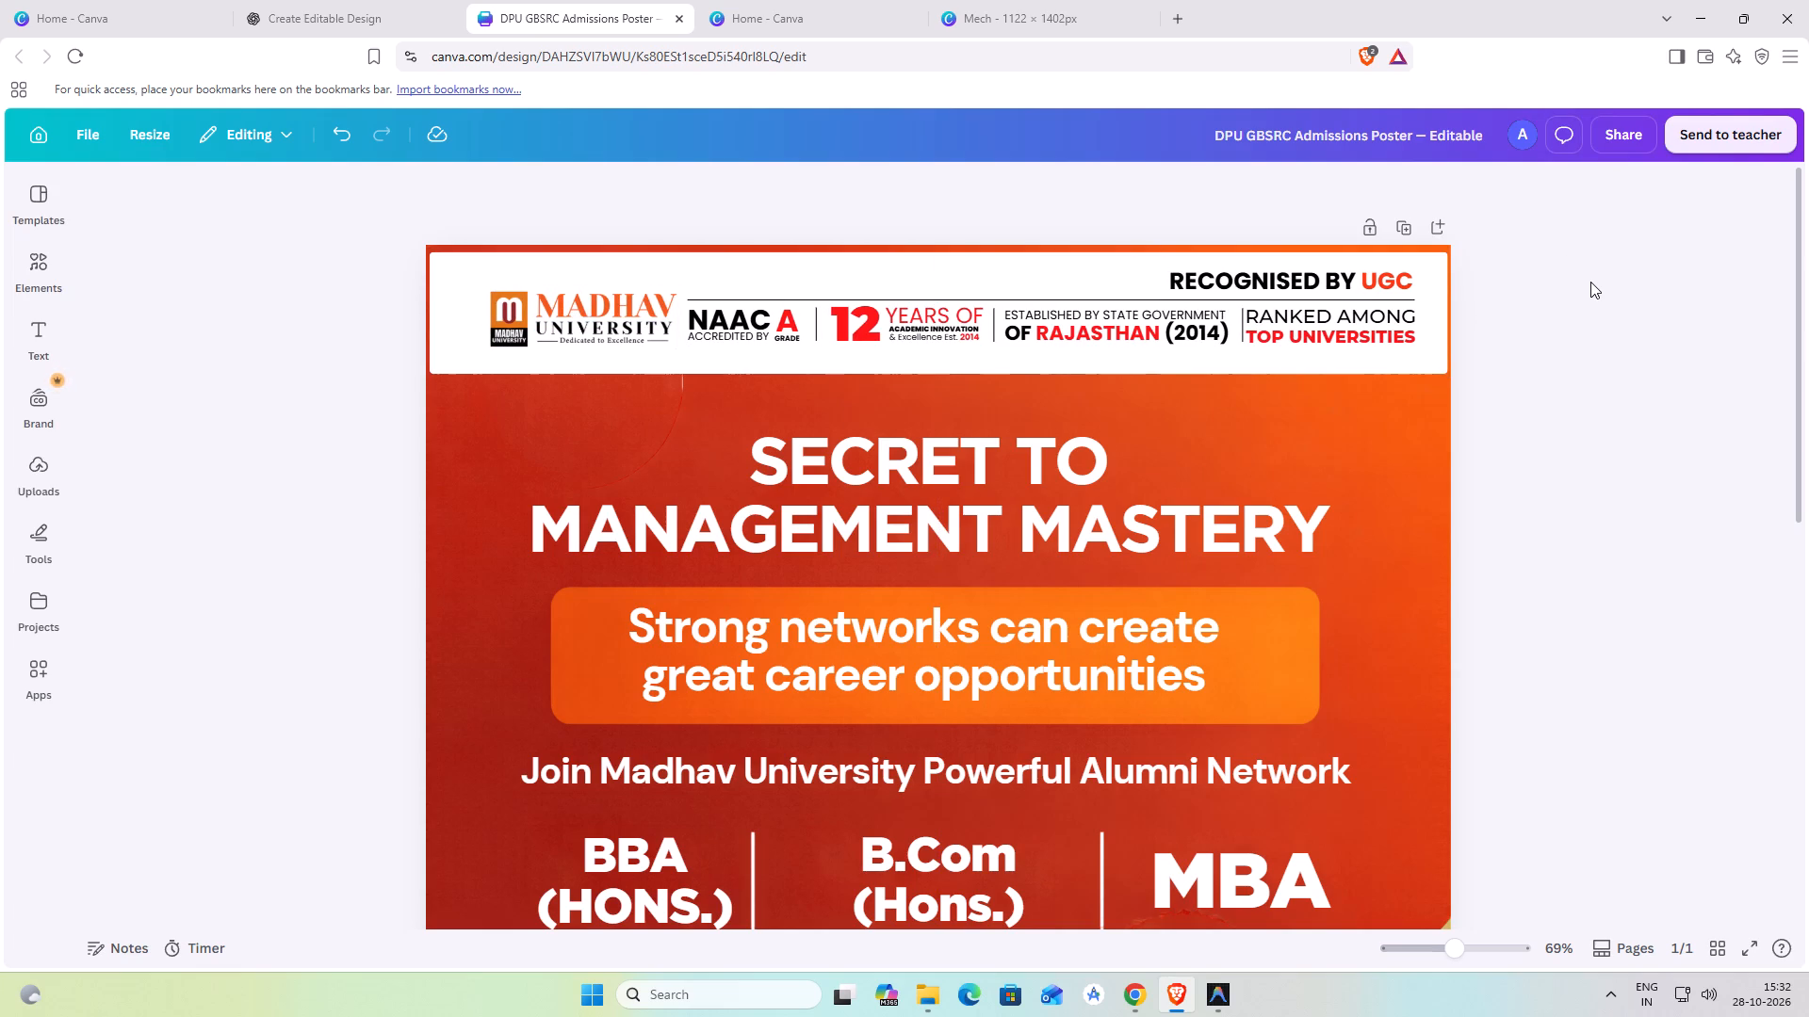
Change the header's years figure to 14 and reduce its font size until both digits fit on one line.
left_click(869, 322)
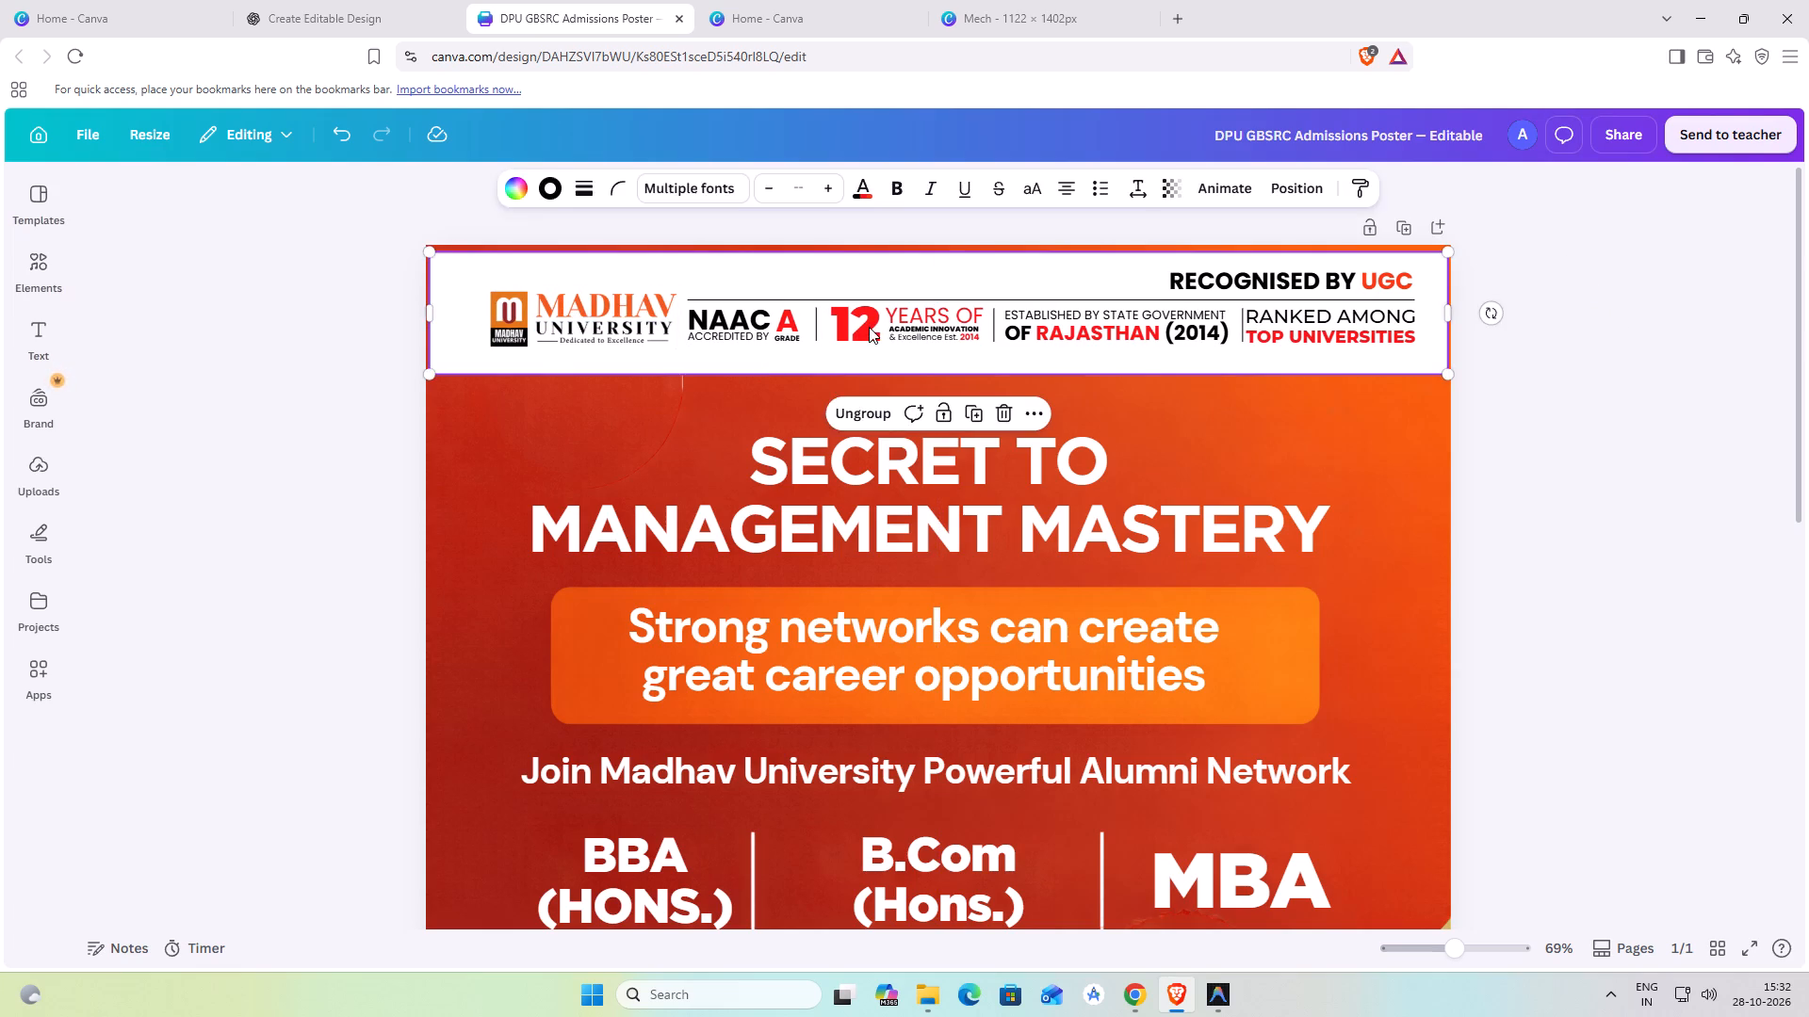
left_click(869, 327)
left_click(871, 328)
left_click(871, 328)
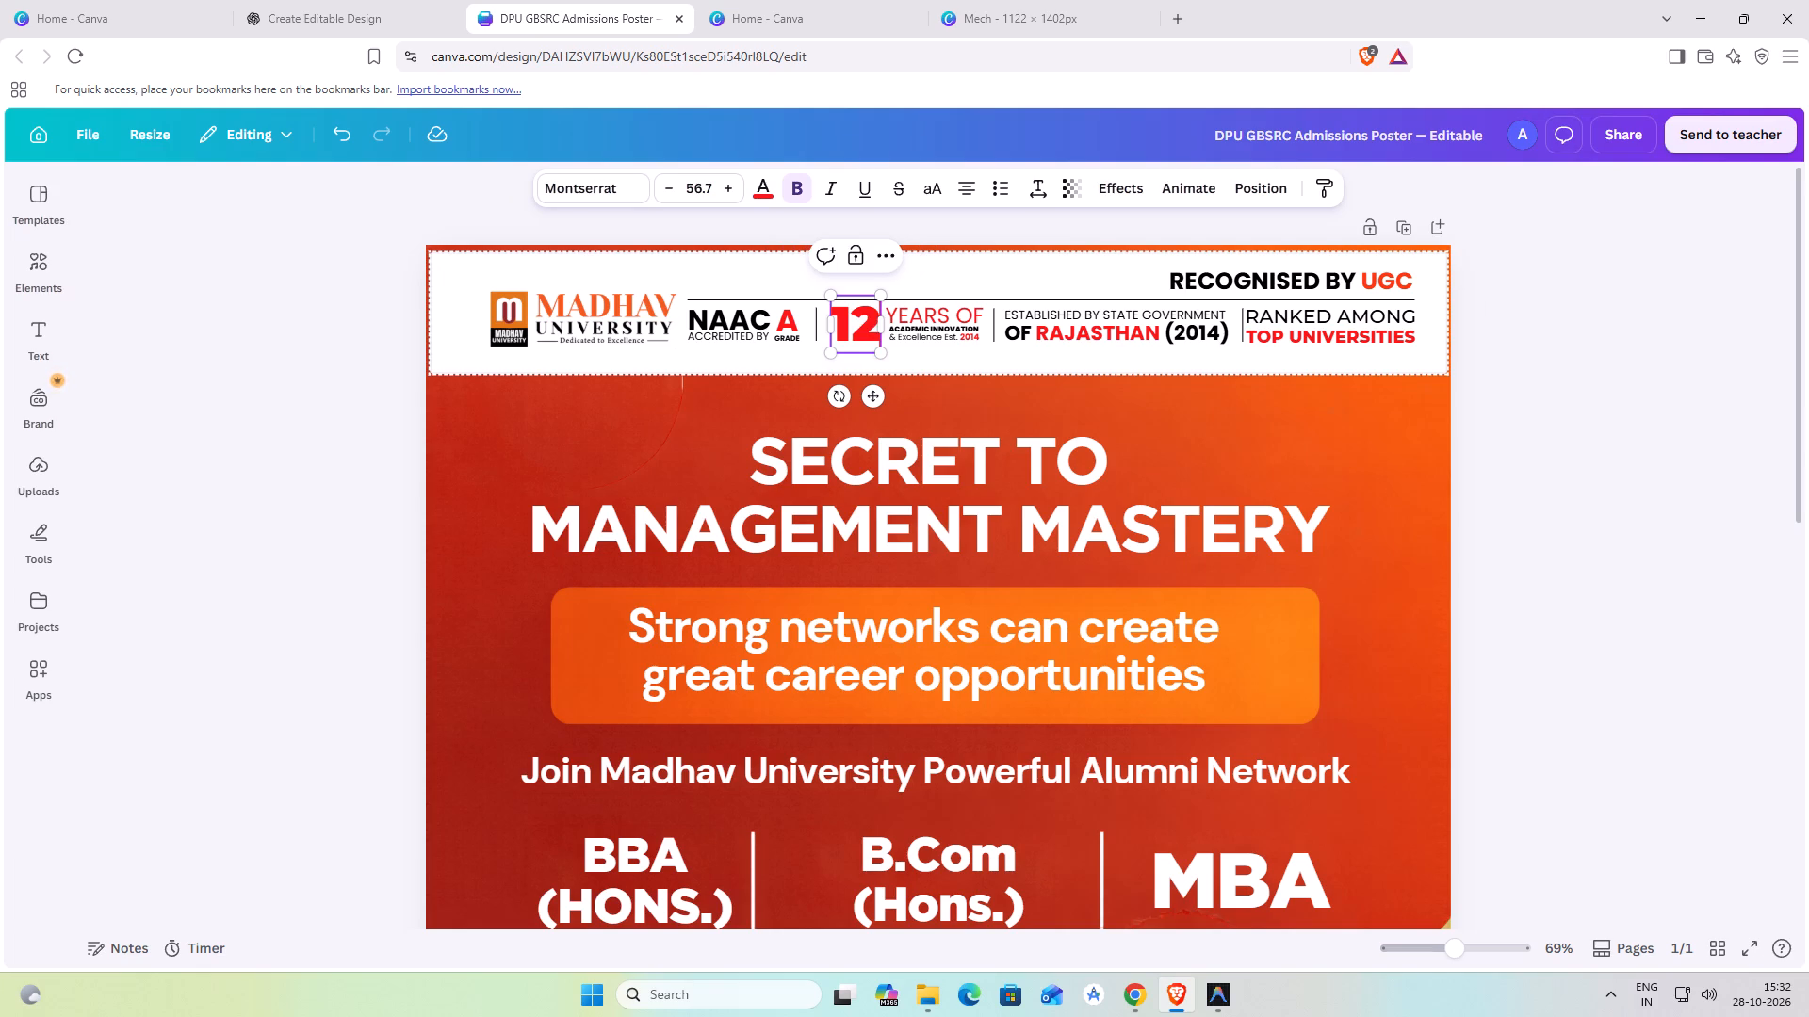
key("BackSpace")
key("4")
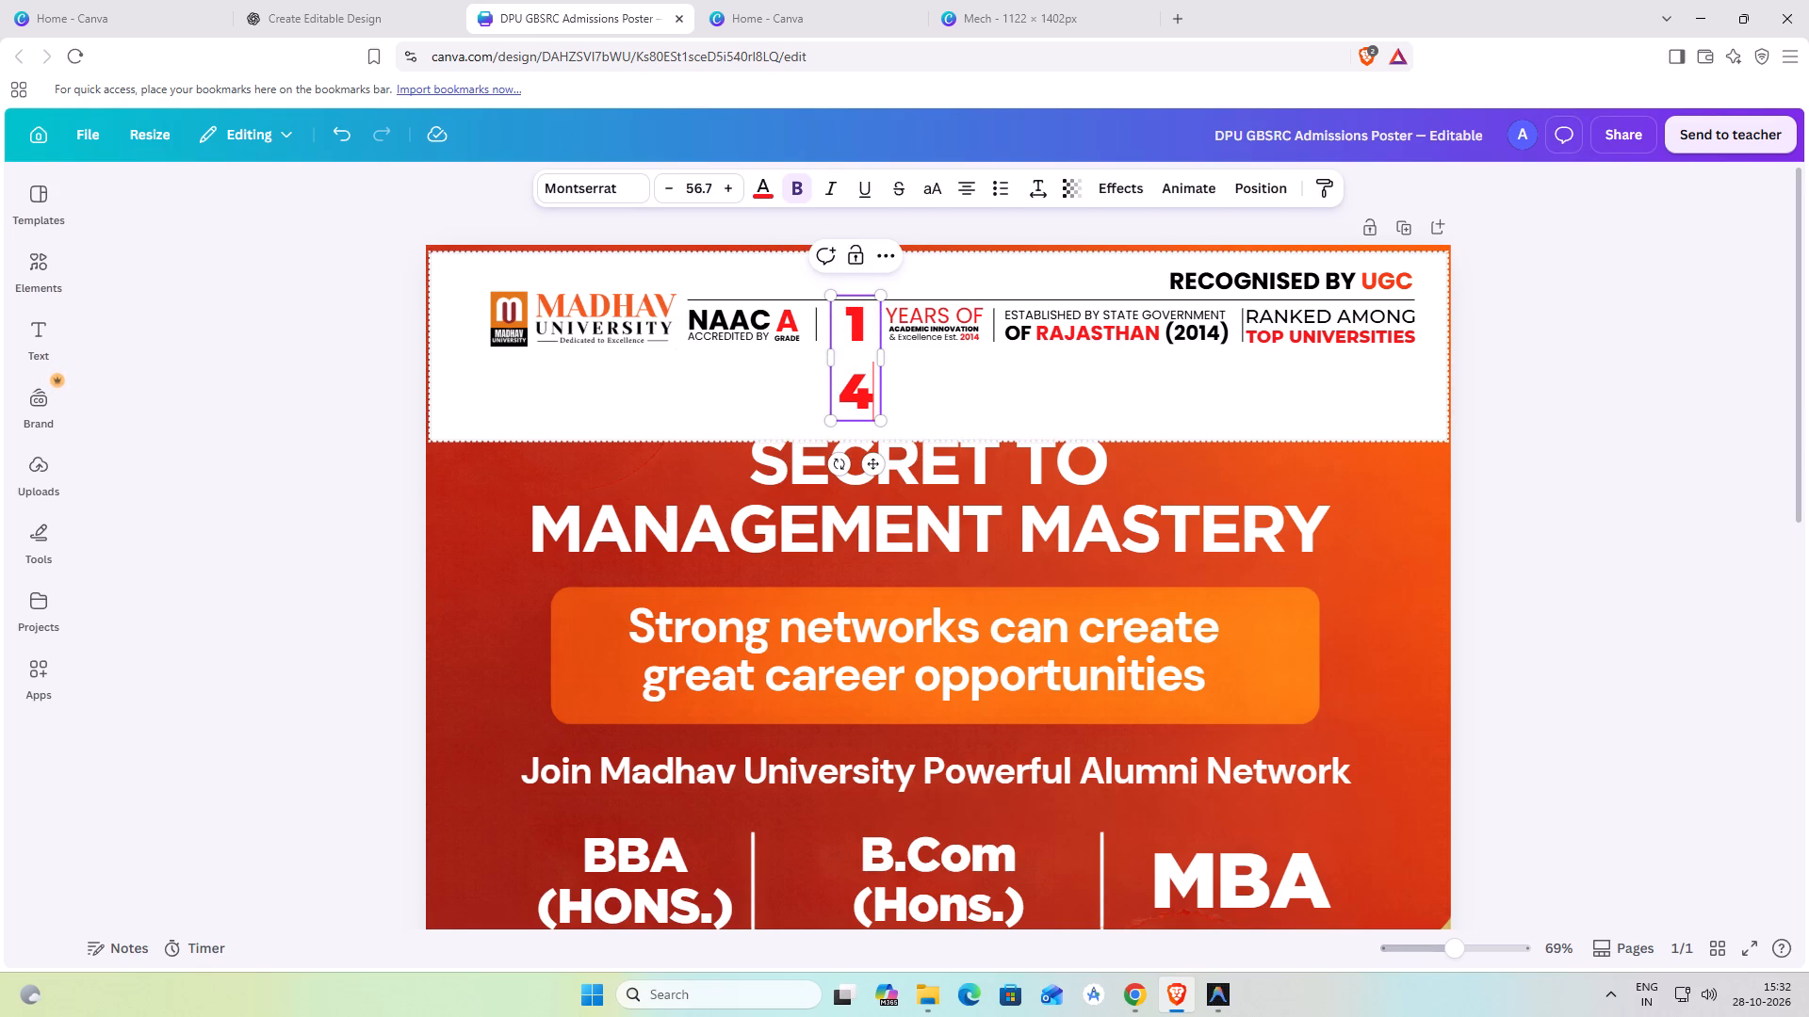
triple_click(668, 192)
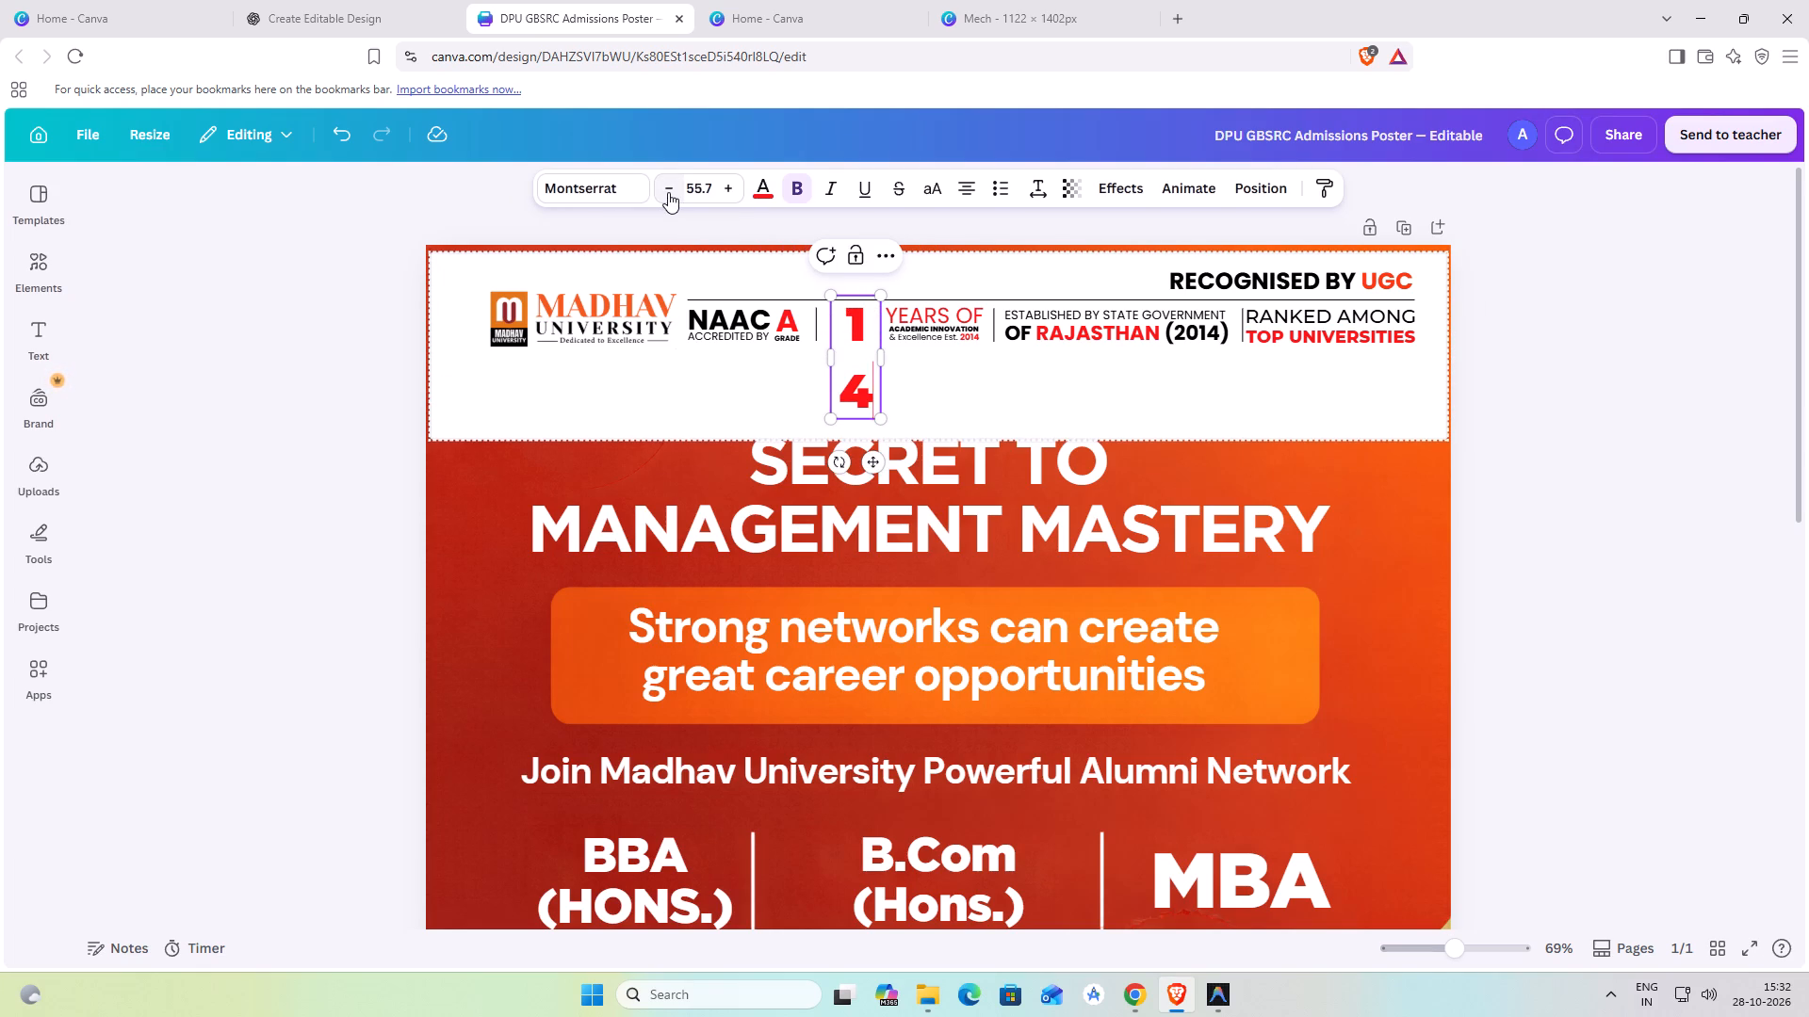
triple_click(668, 192)
left_click(668, 192)
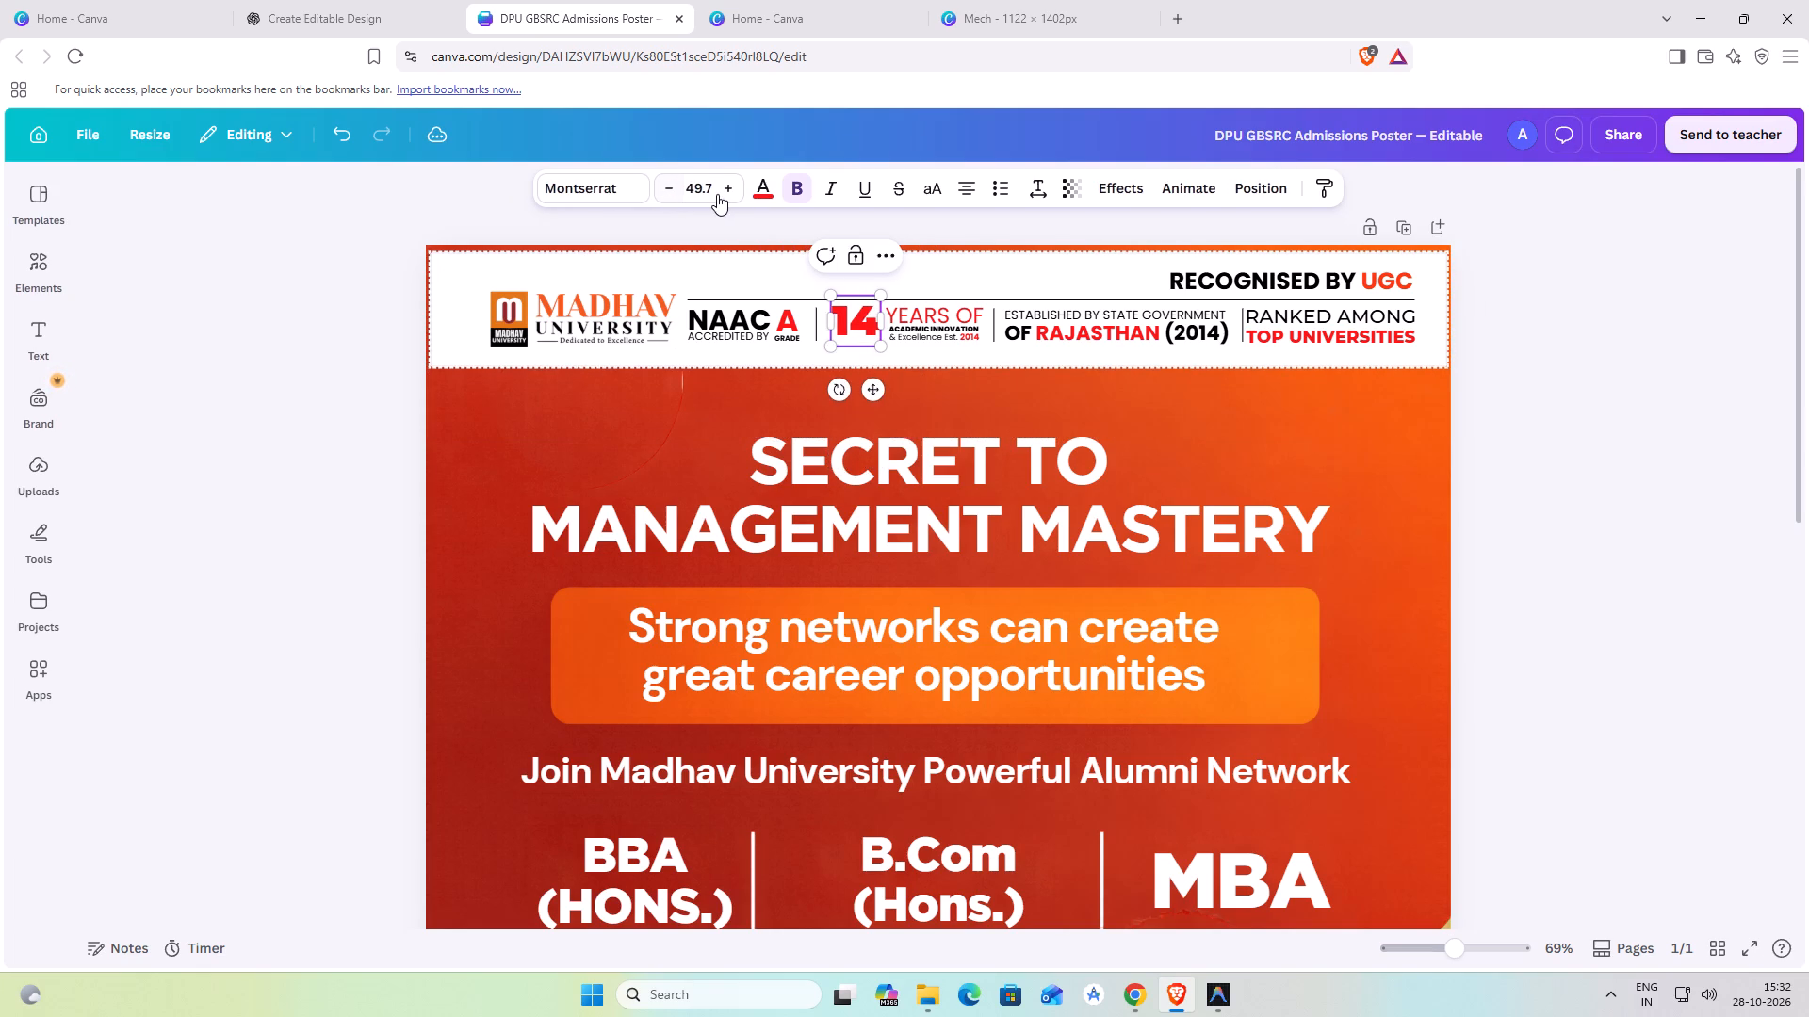
left_click(728, 194)
left_click(1603, 331)
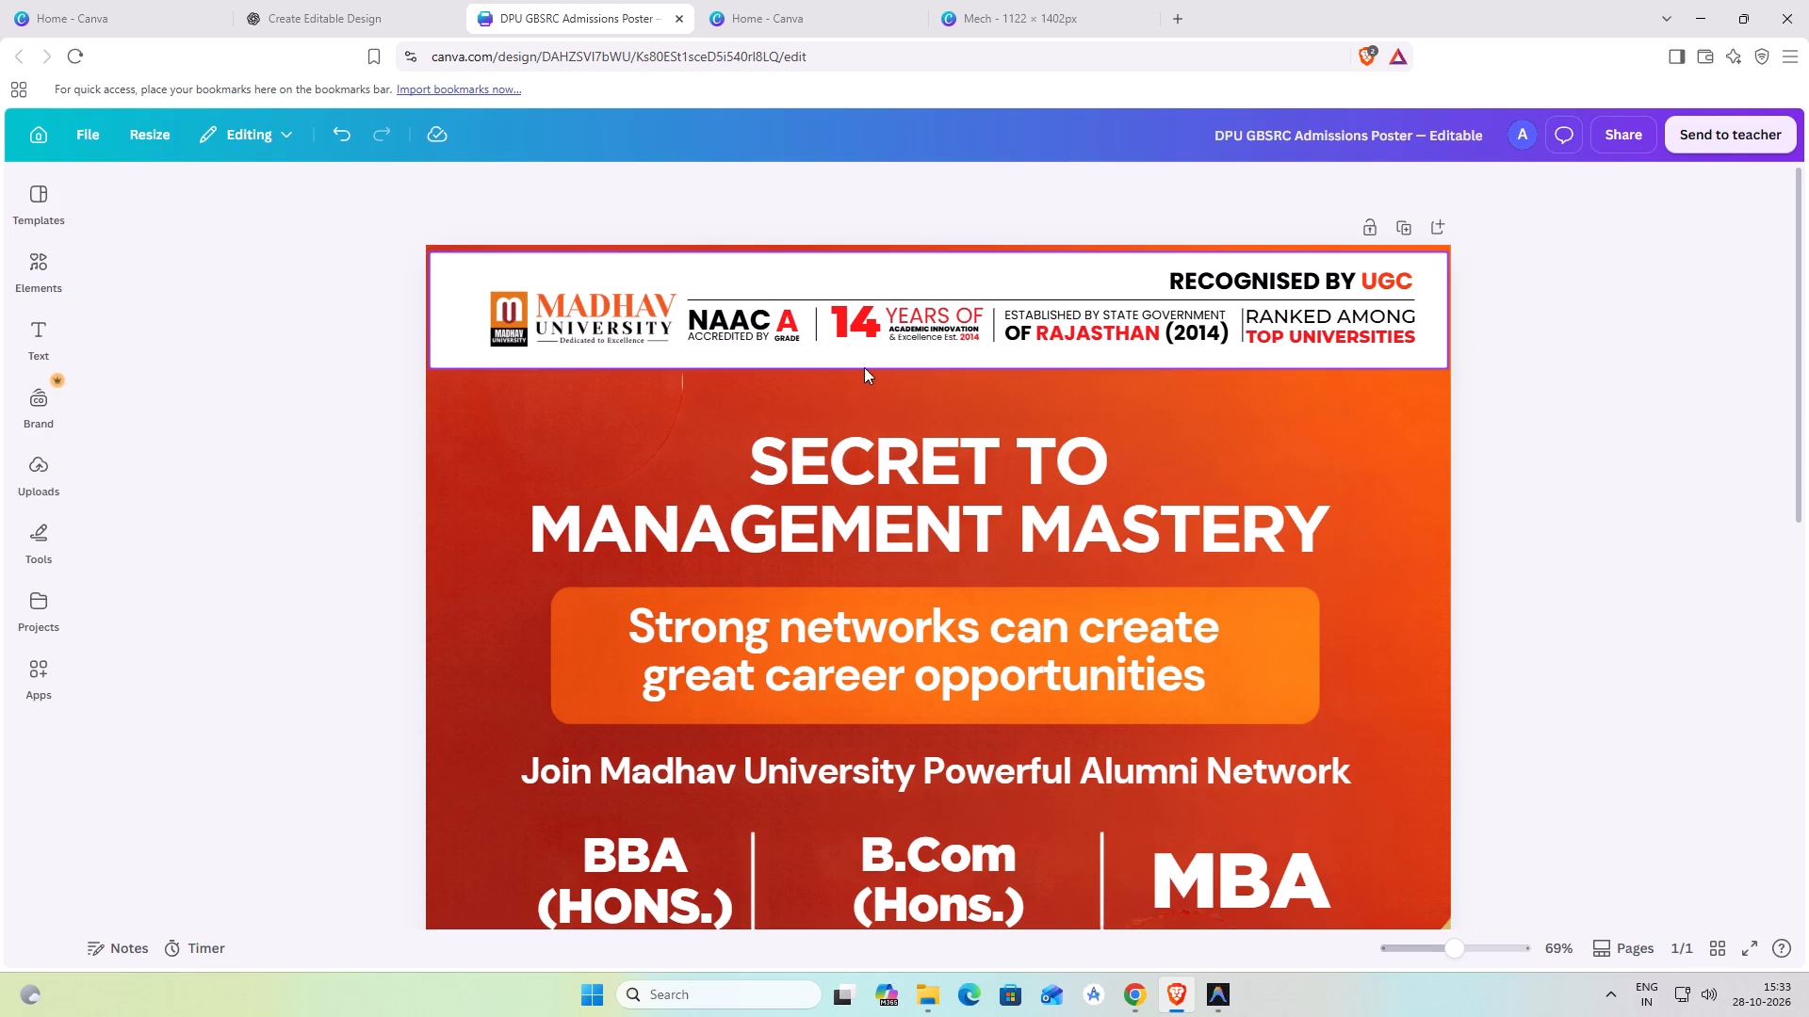
Delete "Est. 2014" from the small header text so its second line reads "& Excellence".
left_click(961, 337)
left_click(961, 337)
left_click(966, 334)
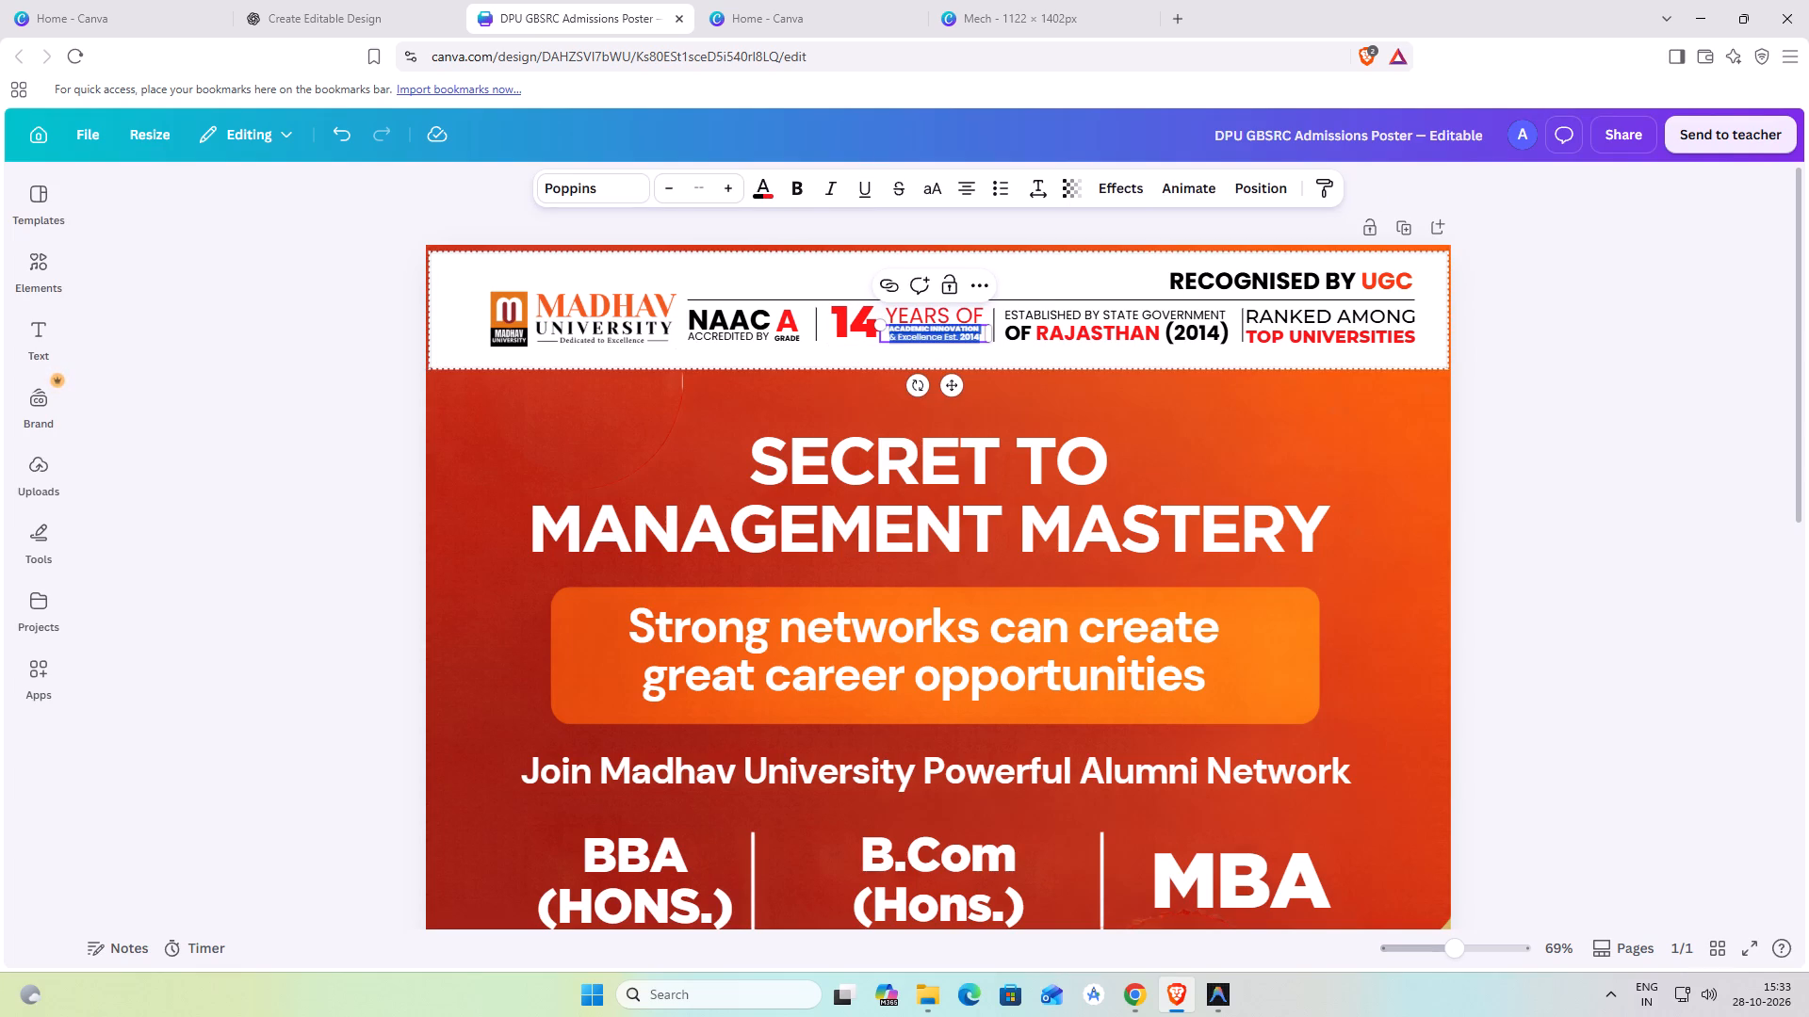
left_click(979, 337)
key("BackSpace")
key("BackSpace")
key("BackSpace")
key("BackSpace")
key("BackSpace")
key("BackSpace")
key("BackSpace")
key("BackSpace")
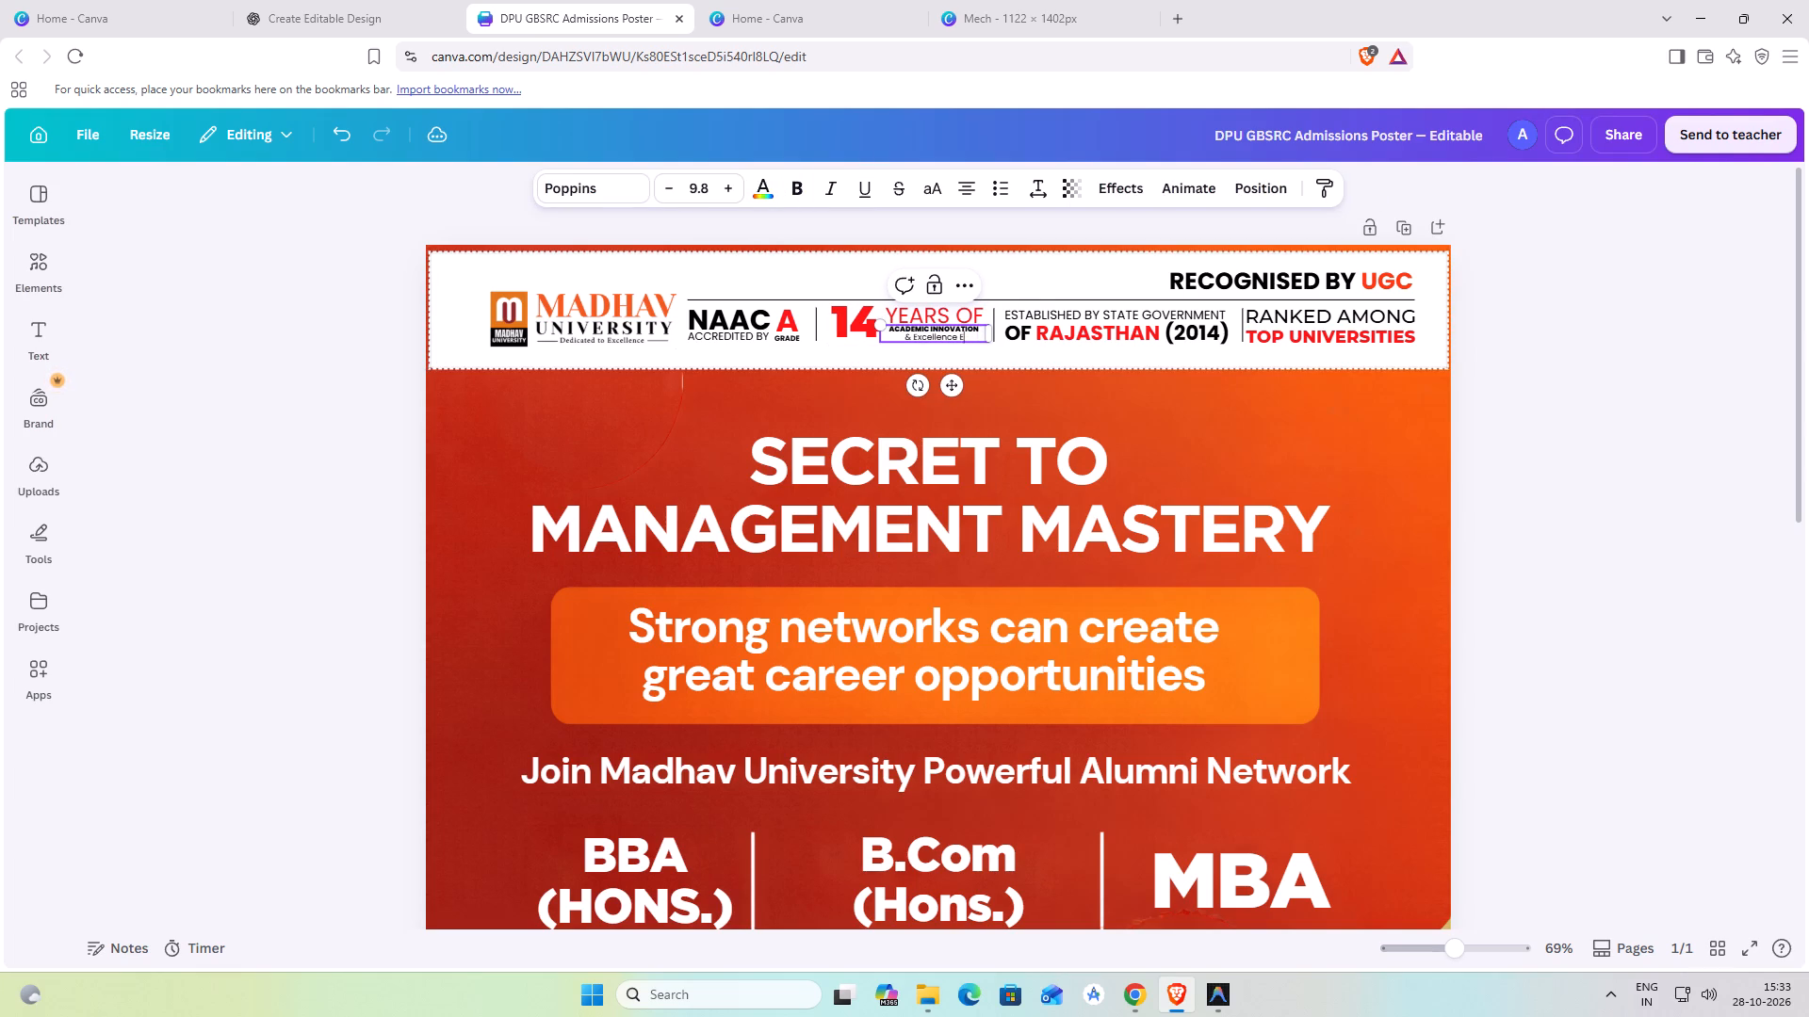
key("BackSpace")
key("BackSpace")
left_click(1603, 338)
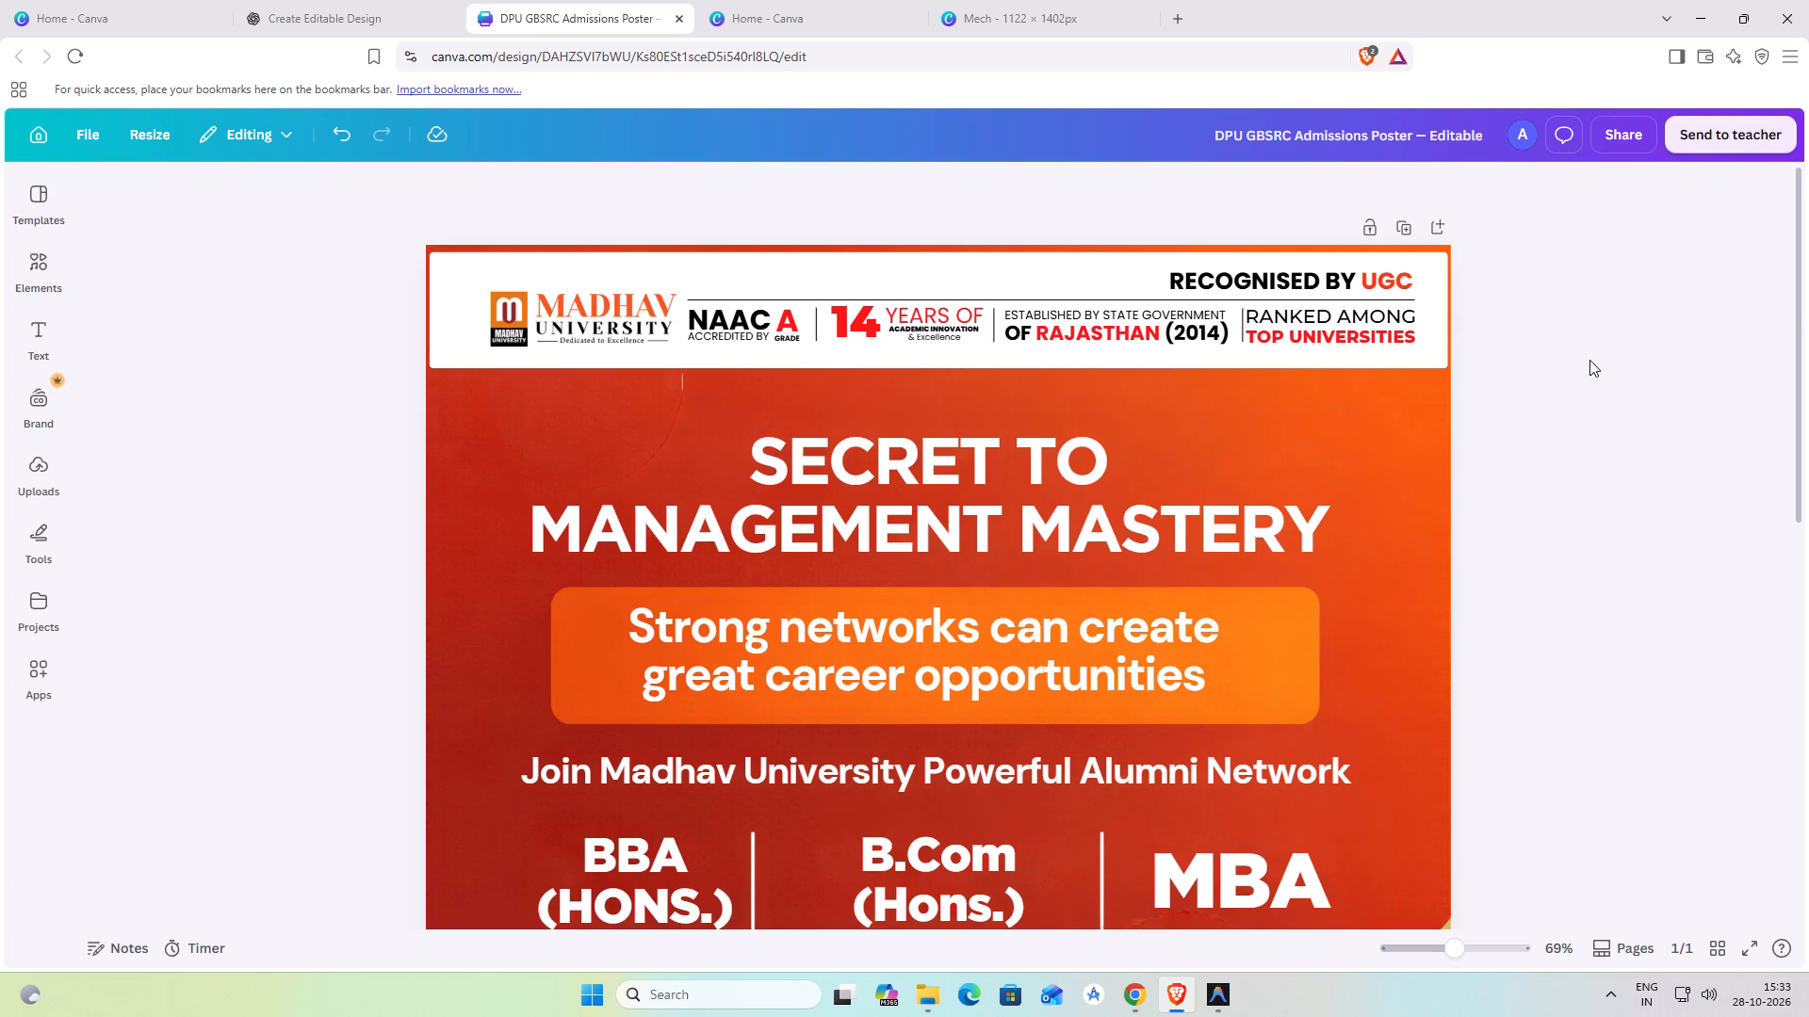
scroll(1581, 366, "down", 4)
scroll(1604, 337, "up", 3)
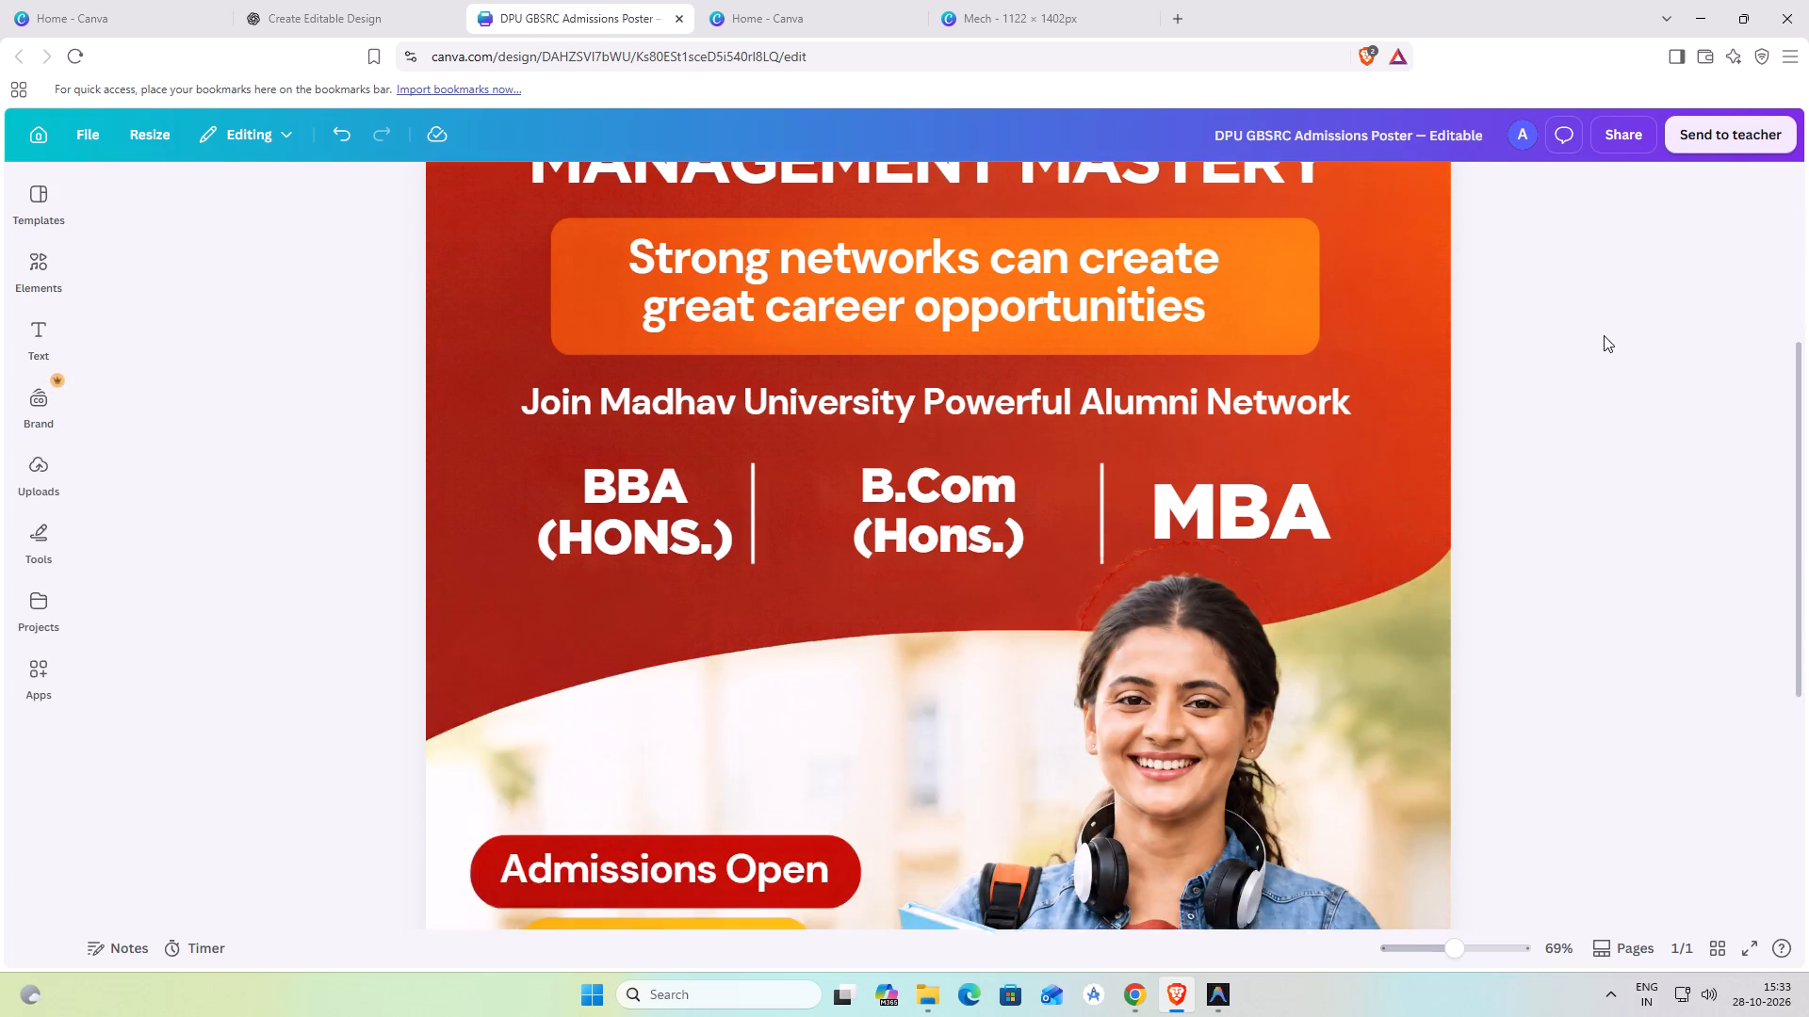
Upload the "Admissions Start Here! (4) (1)" header image from Downloads and add it to the poster.
scroll(1604, 335, "up", 1)
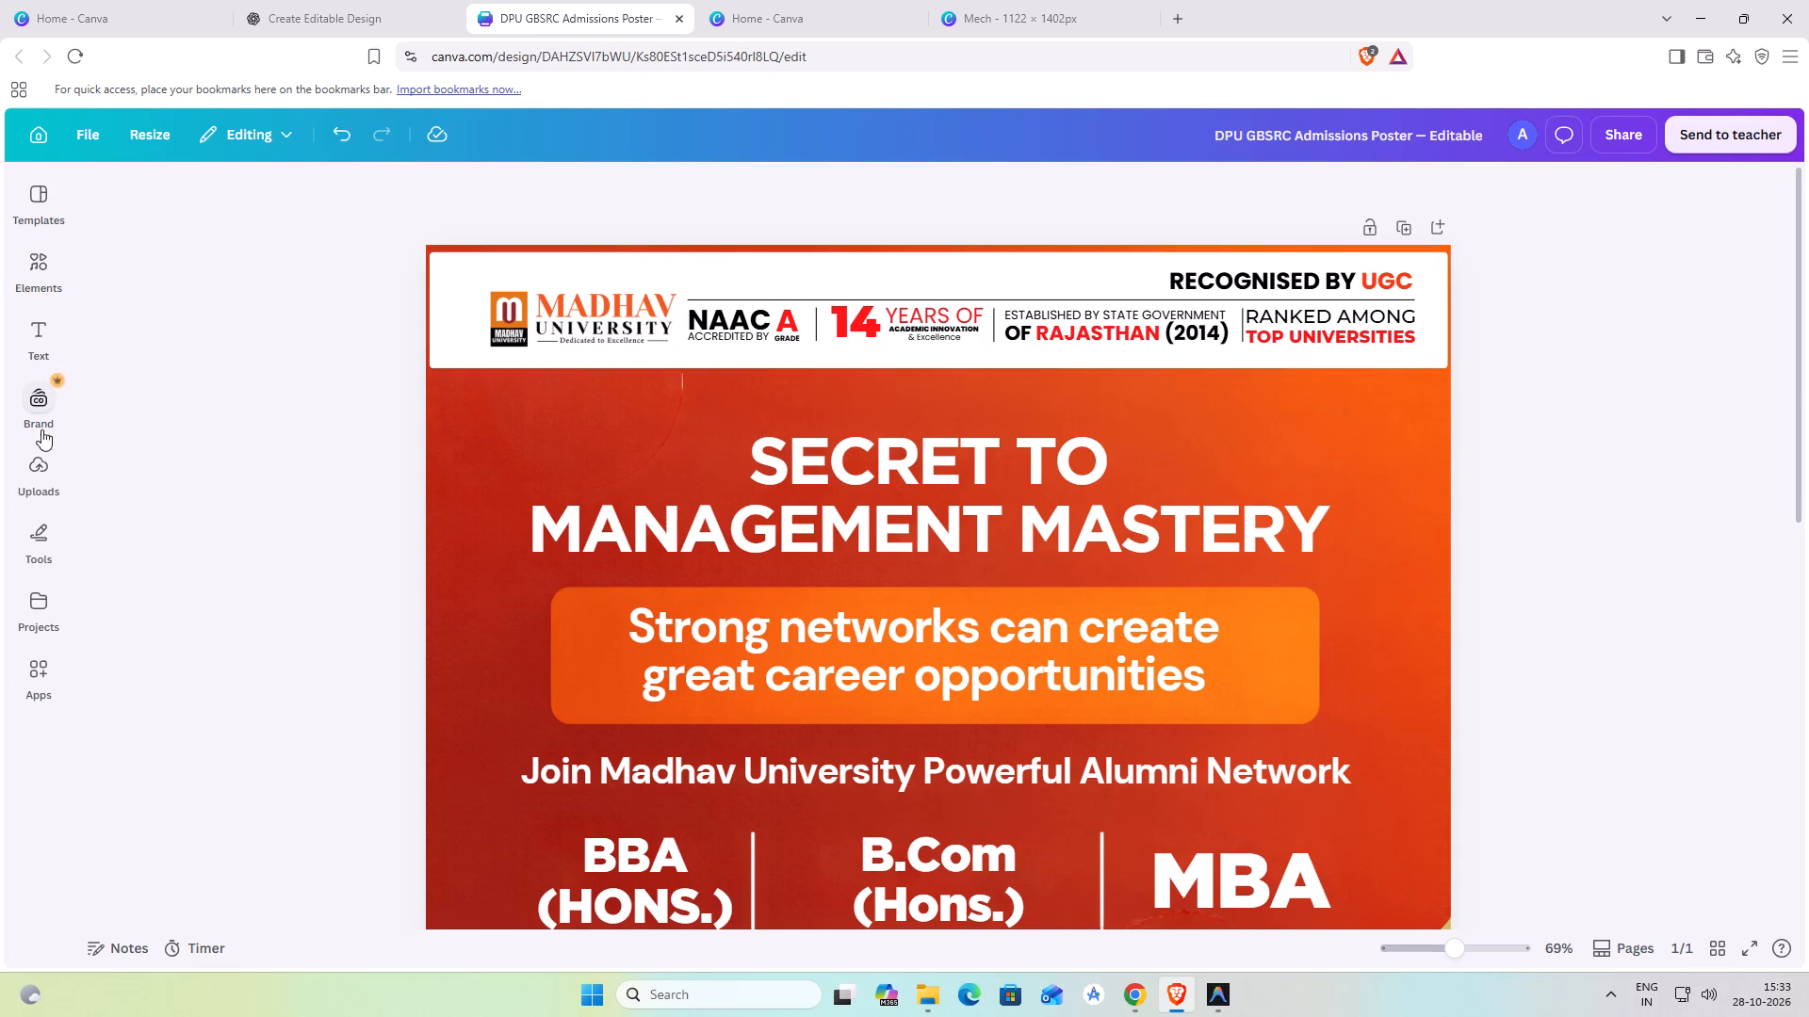
left_click(51, 477)
left_click(239, 253)
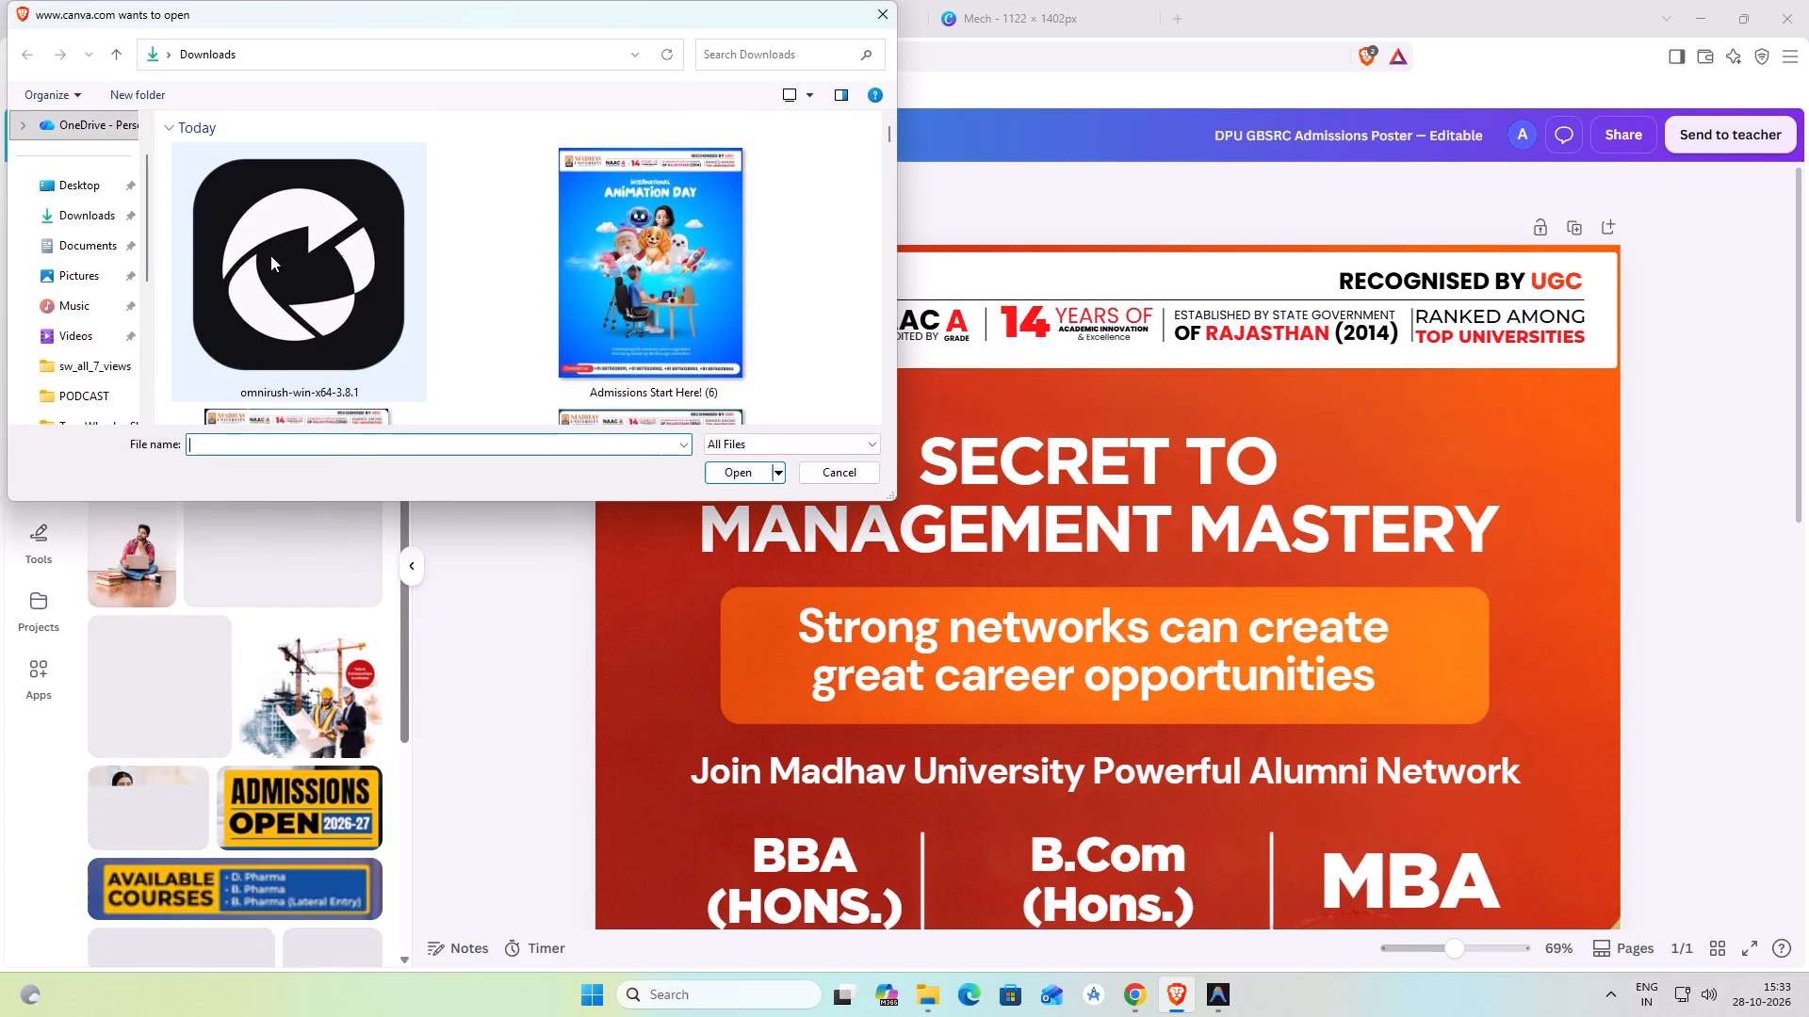
scroll(630, 282, "down", 10)
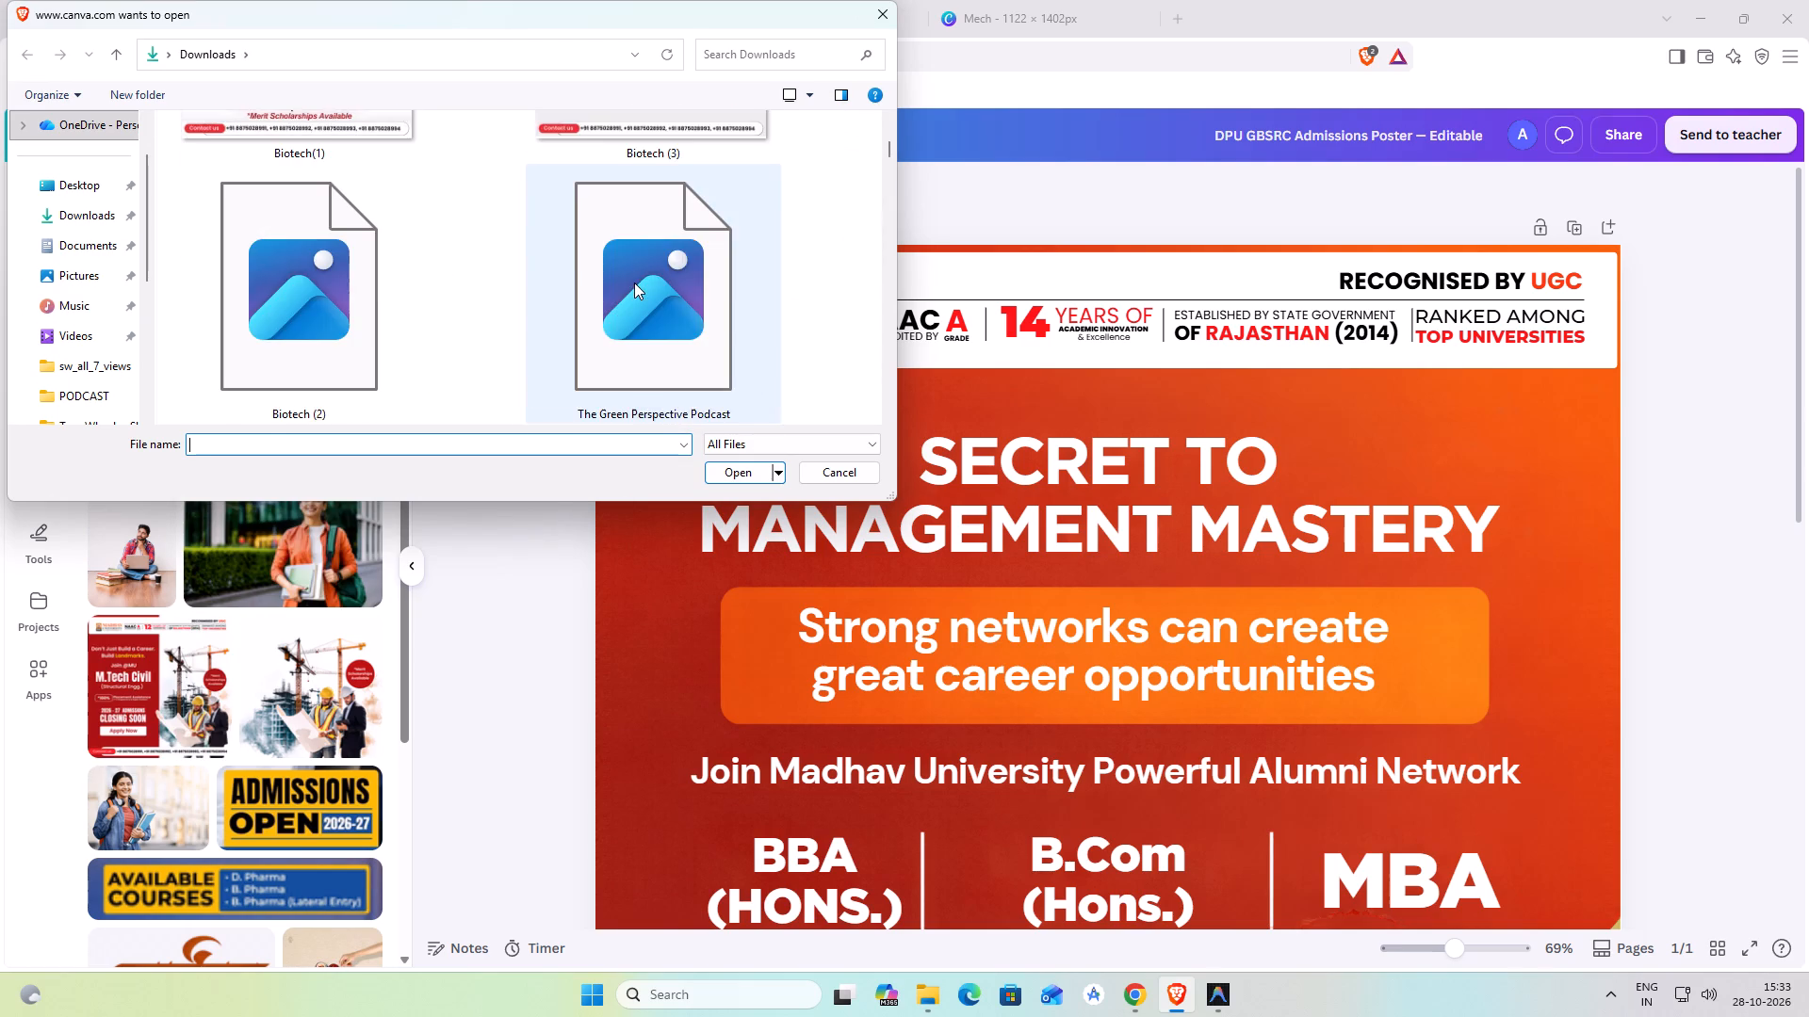
scroll(634, 282, "down", 7)
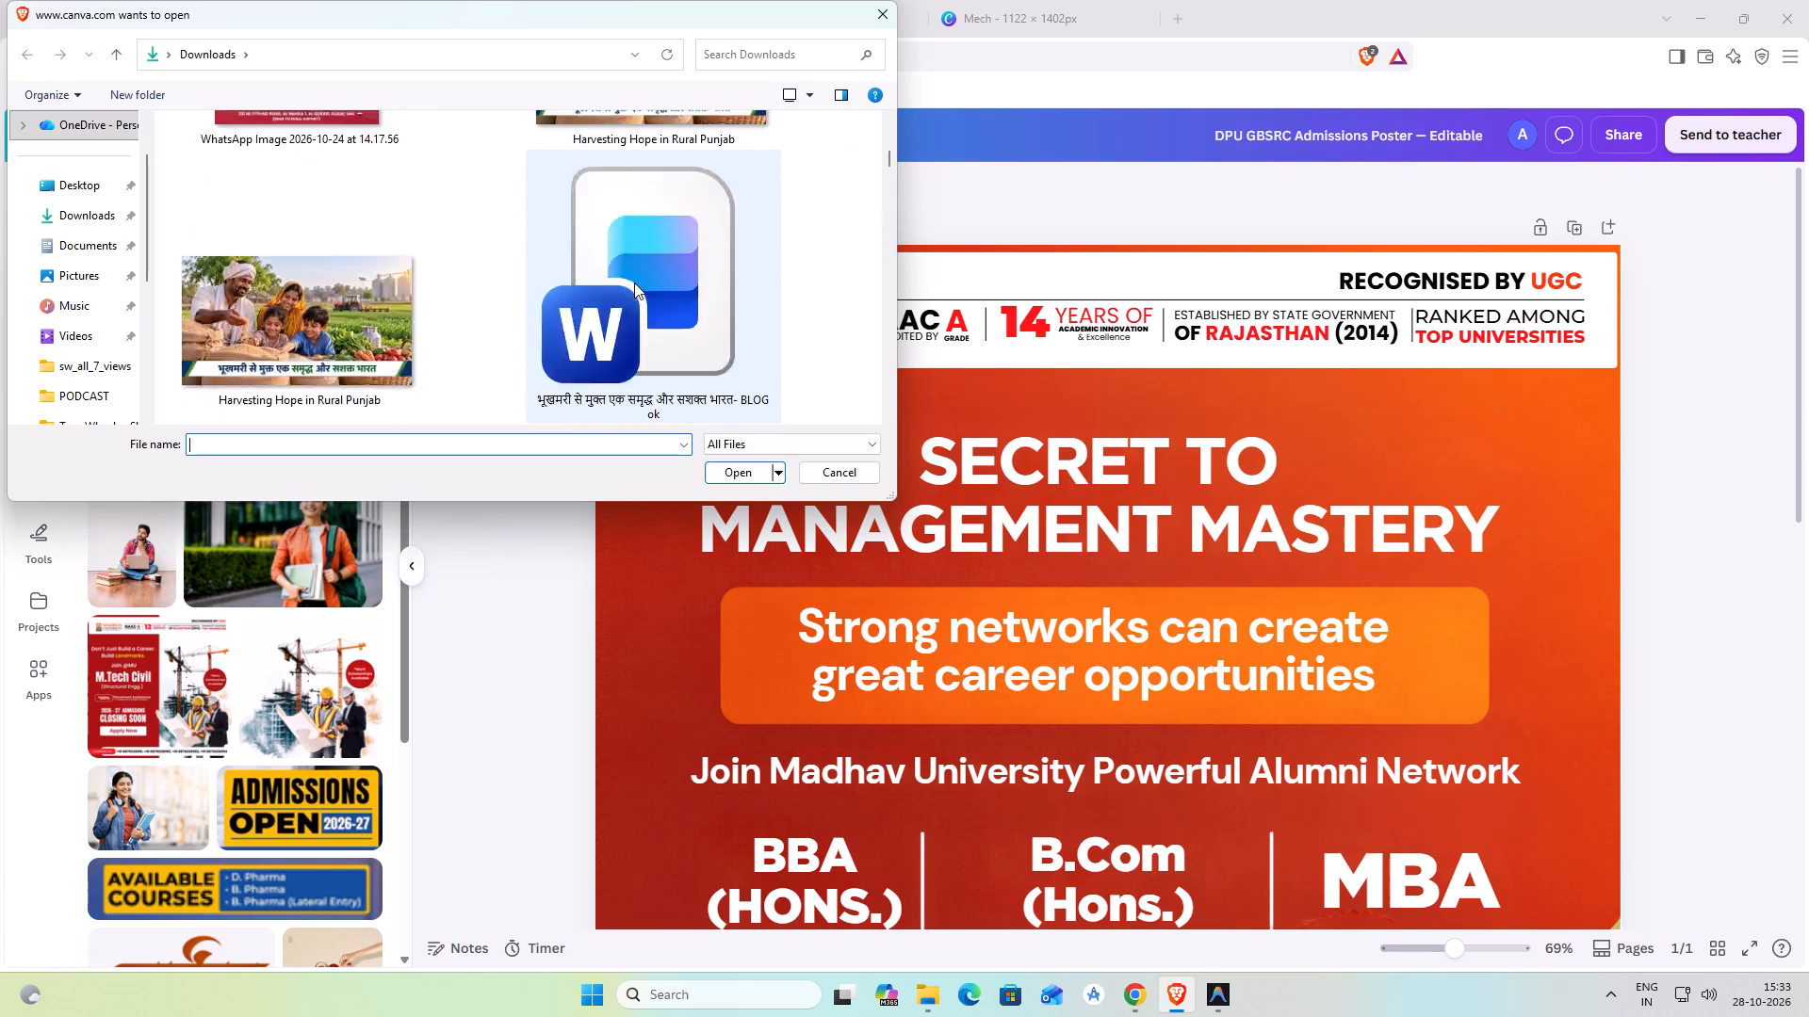
scroll(634, 282, "down", 14)
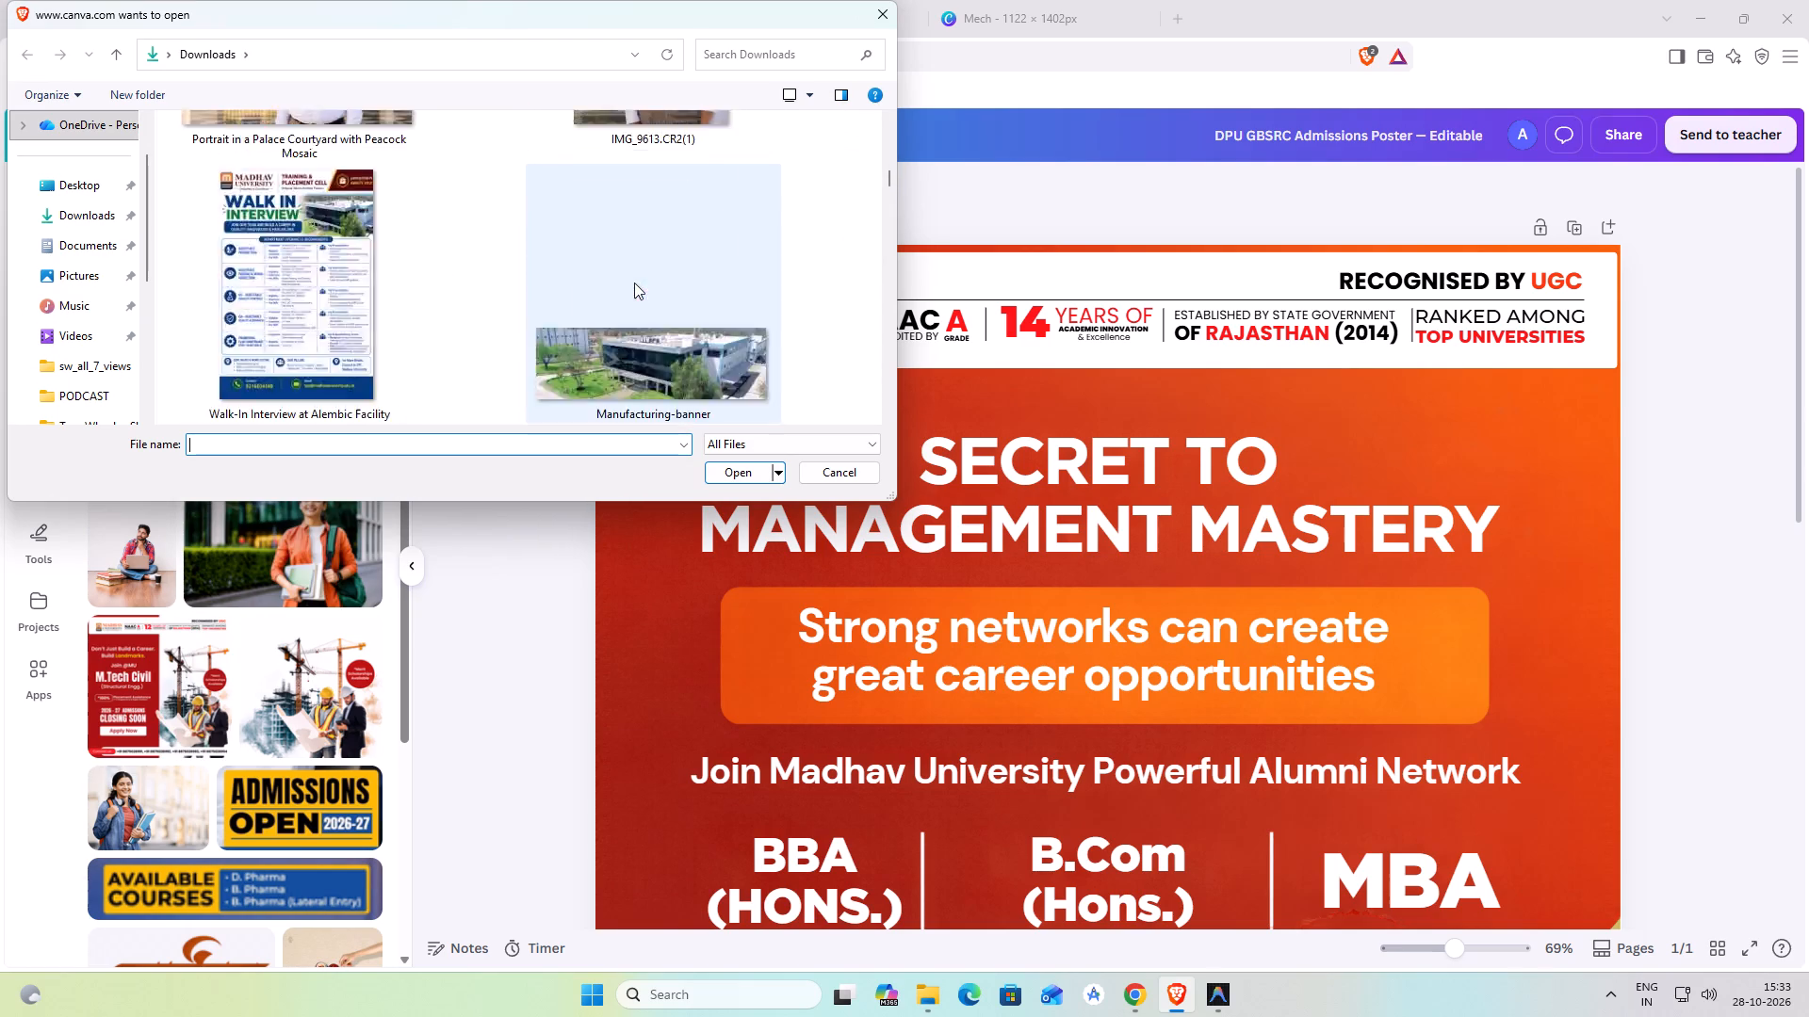
scroll(634, 282, "down", 5)
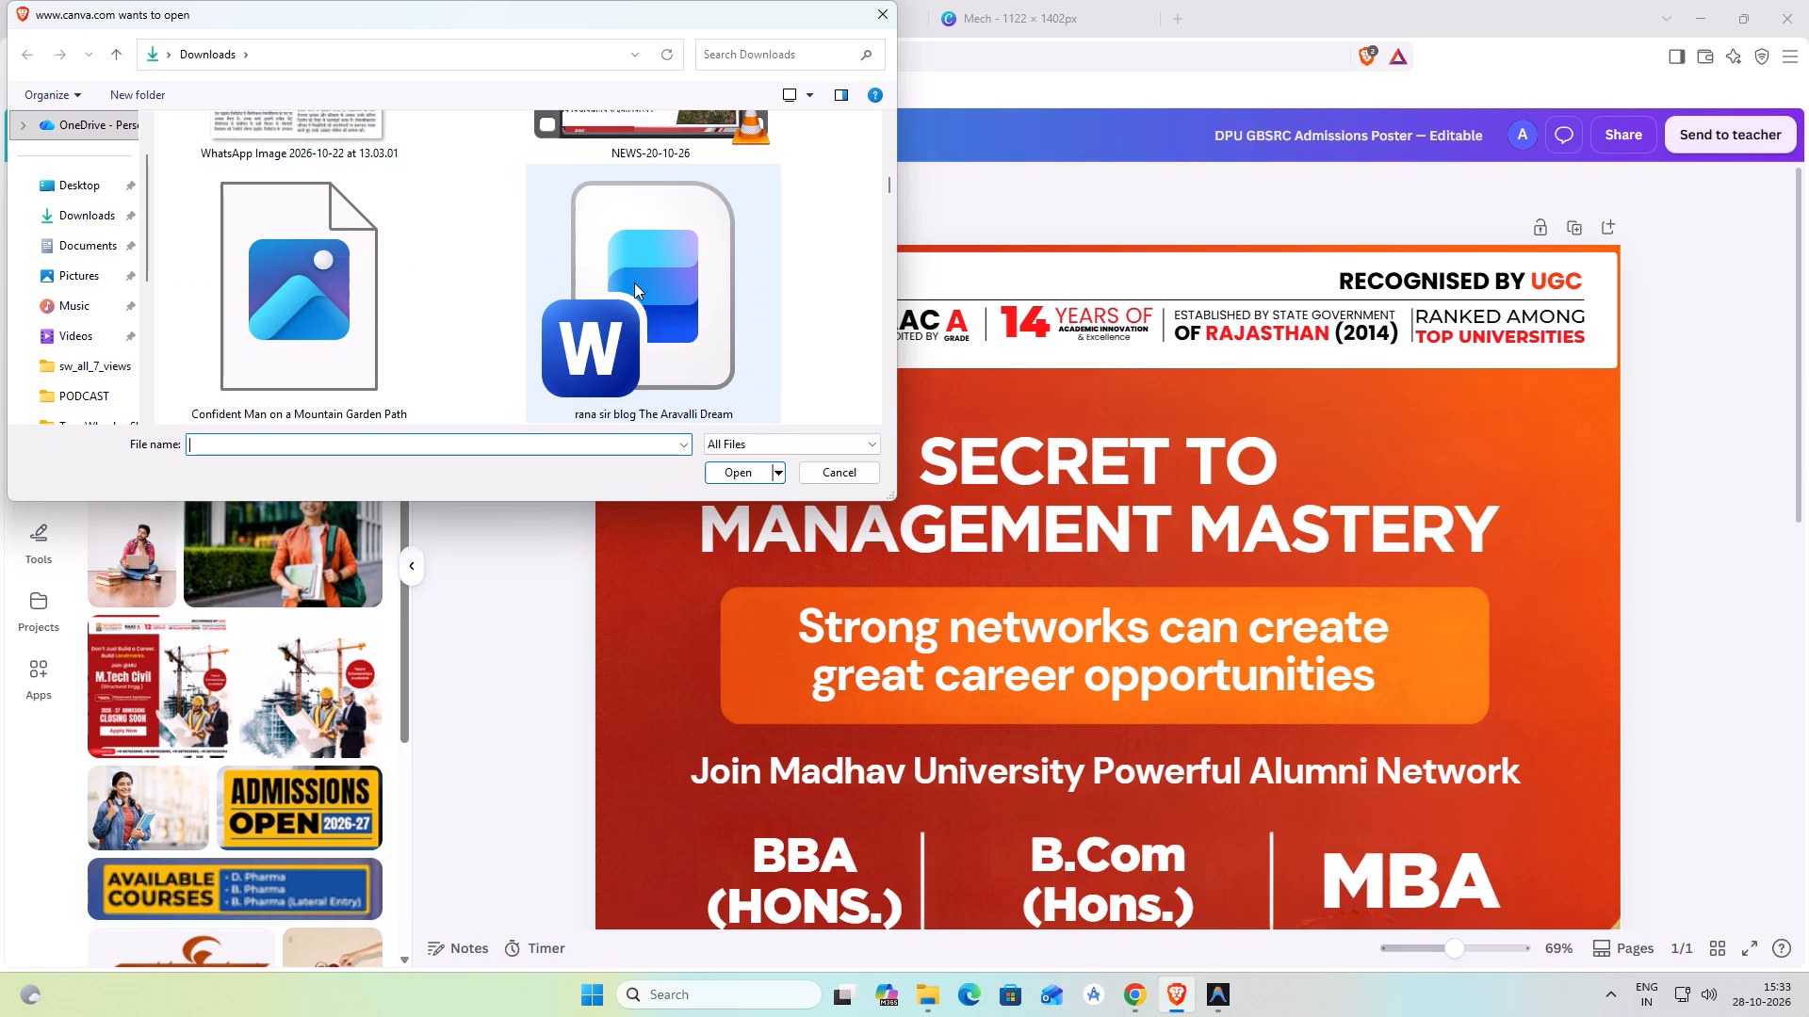
scroll(634, 282, "down", 4)
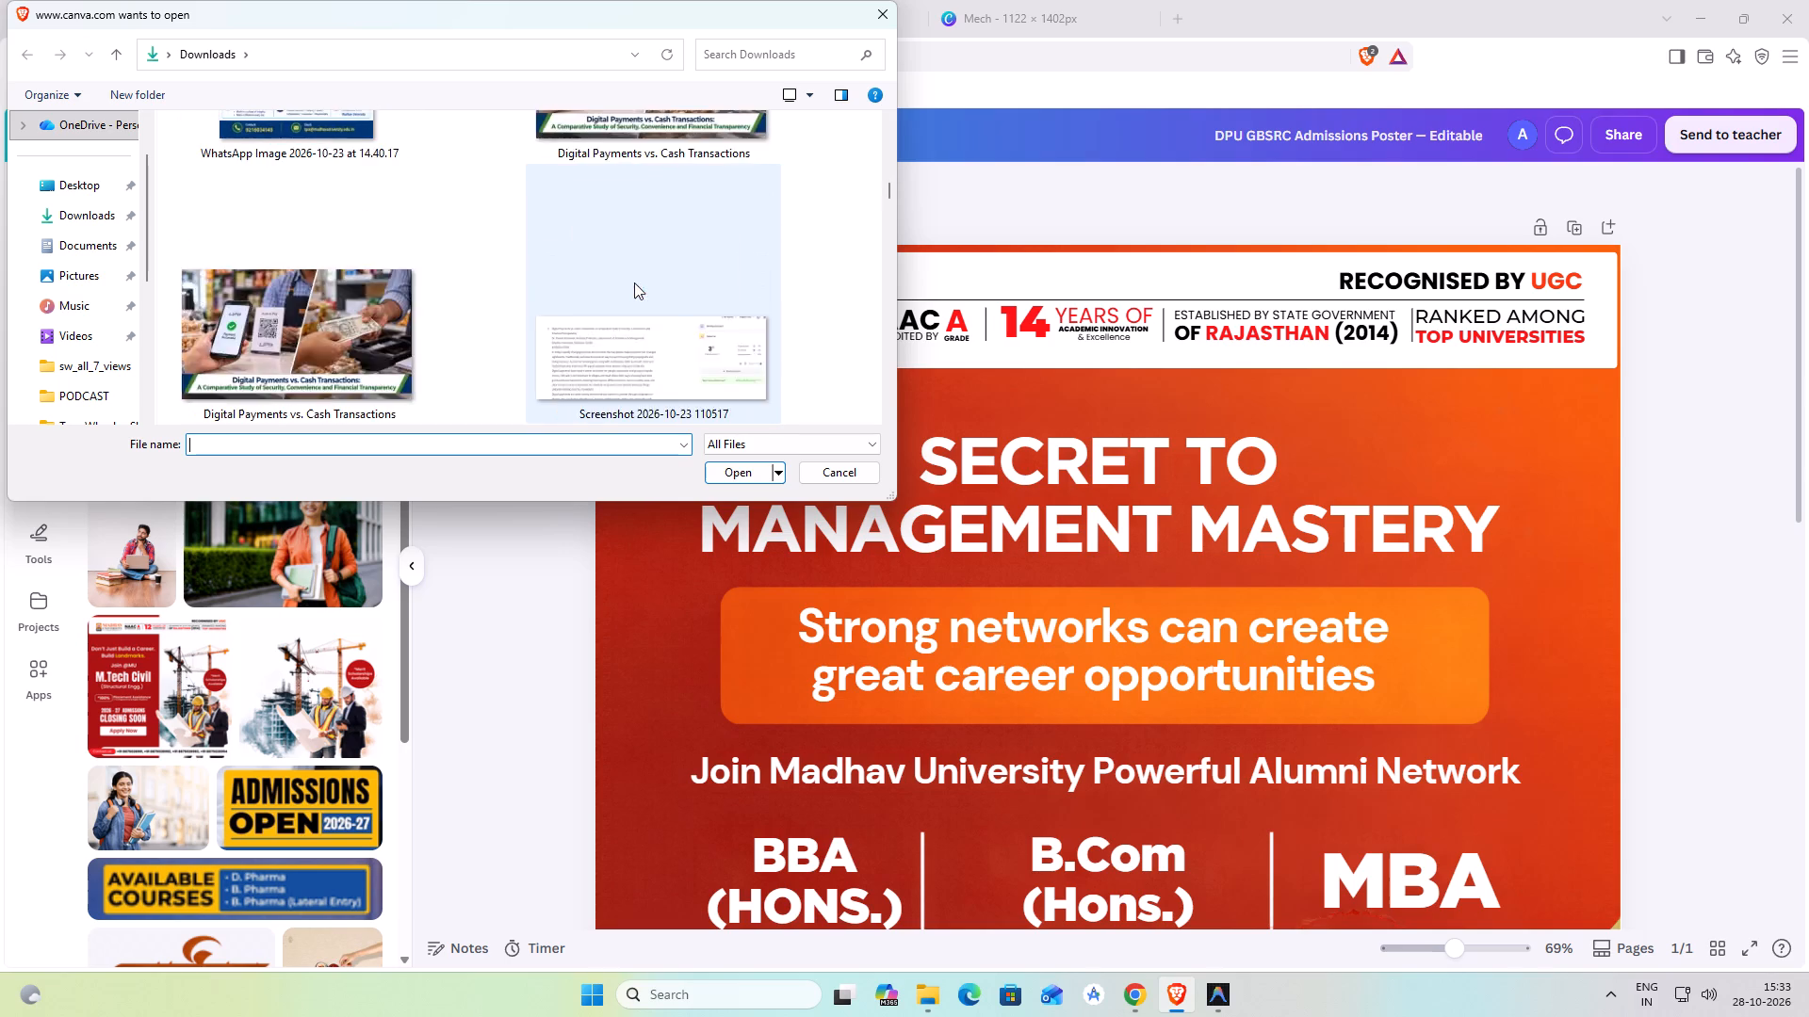
scroll(634, 282, "down", 5)
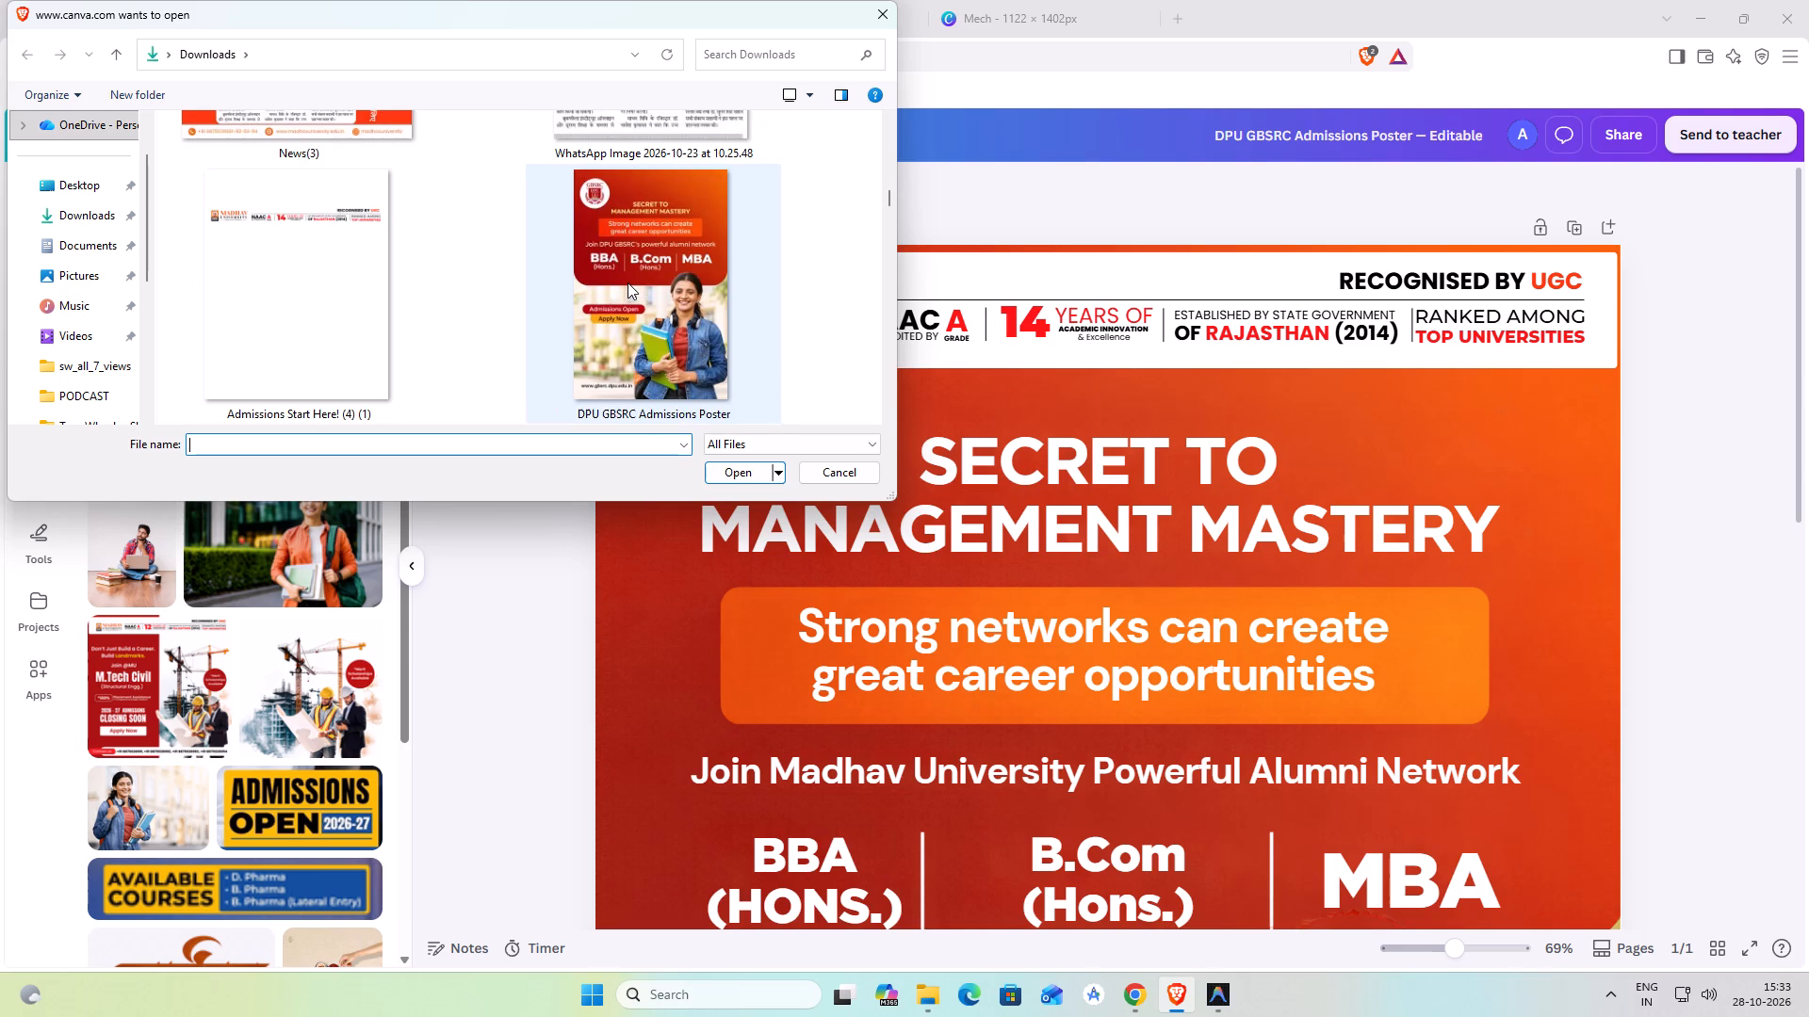
double_click(302, 299)
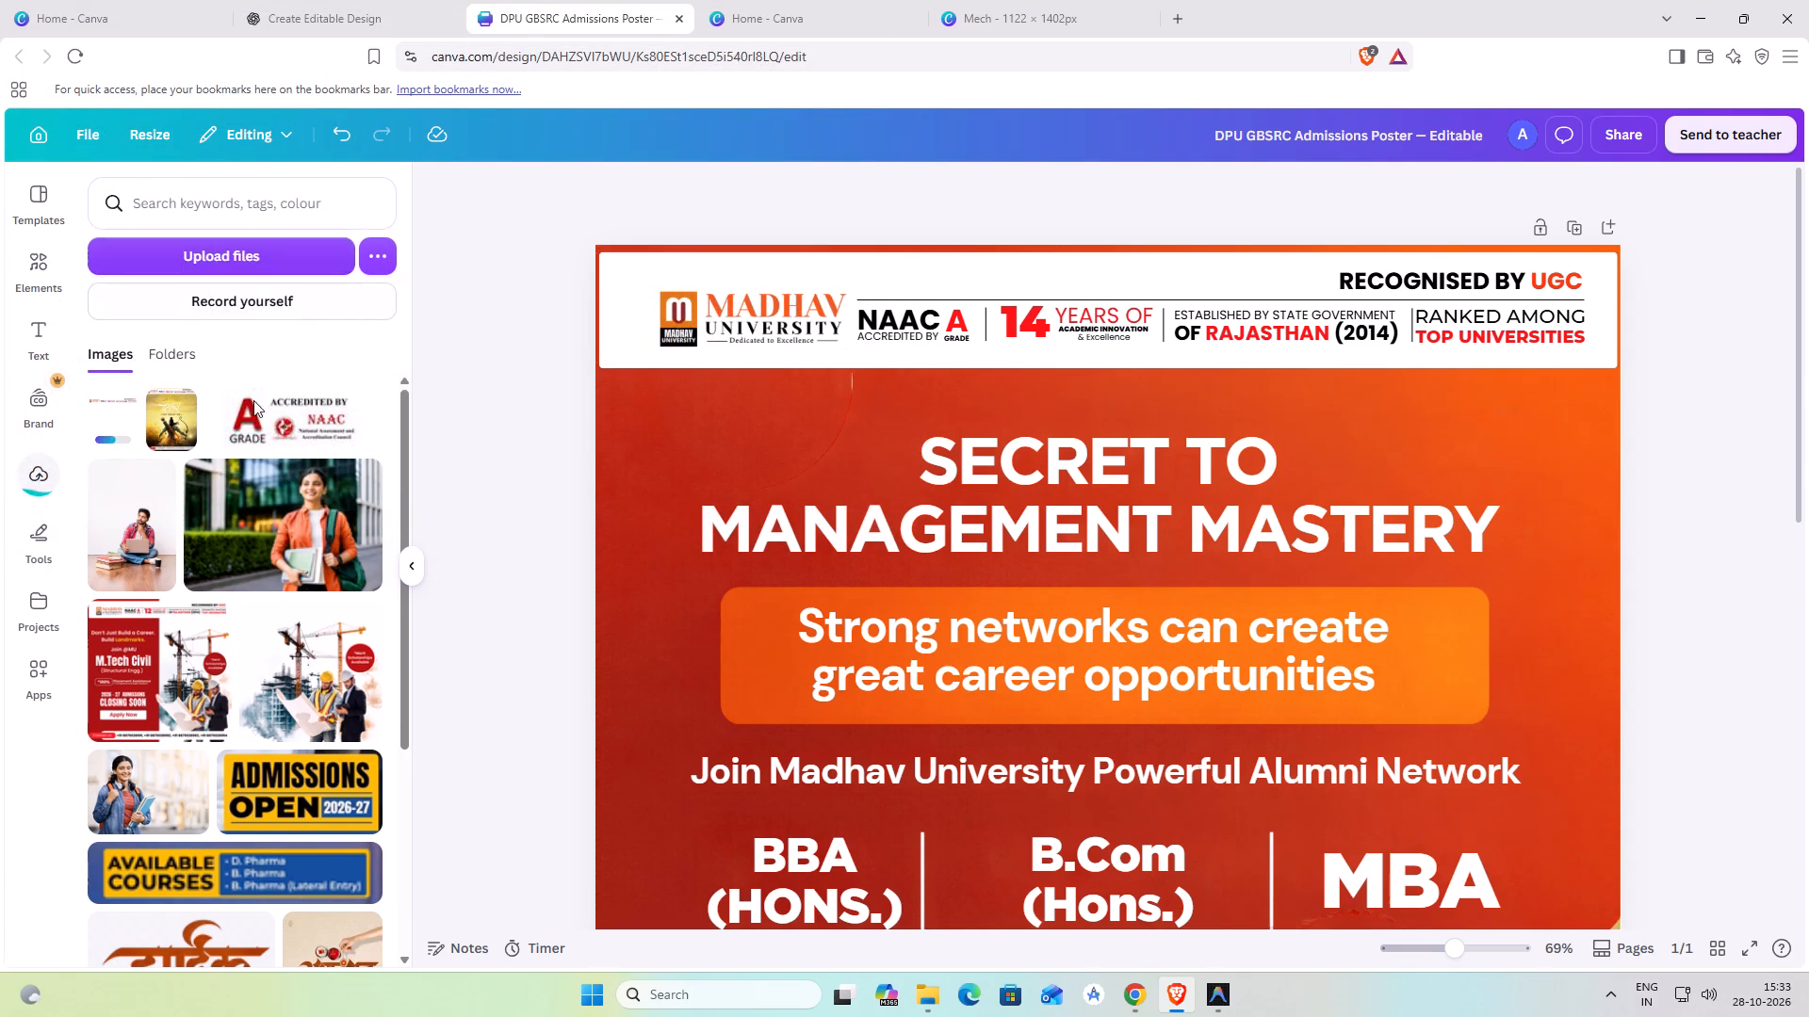
left_click(105, 426)
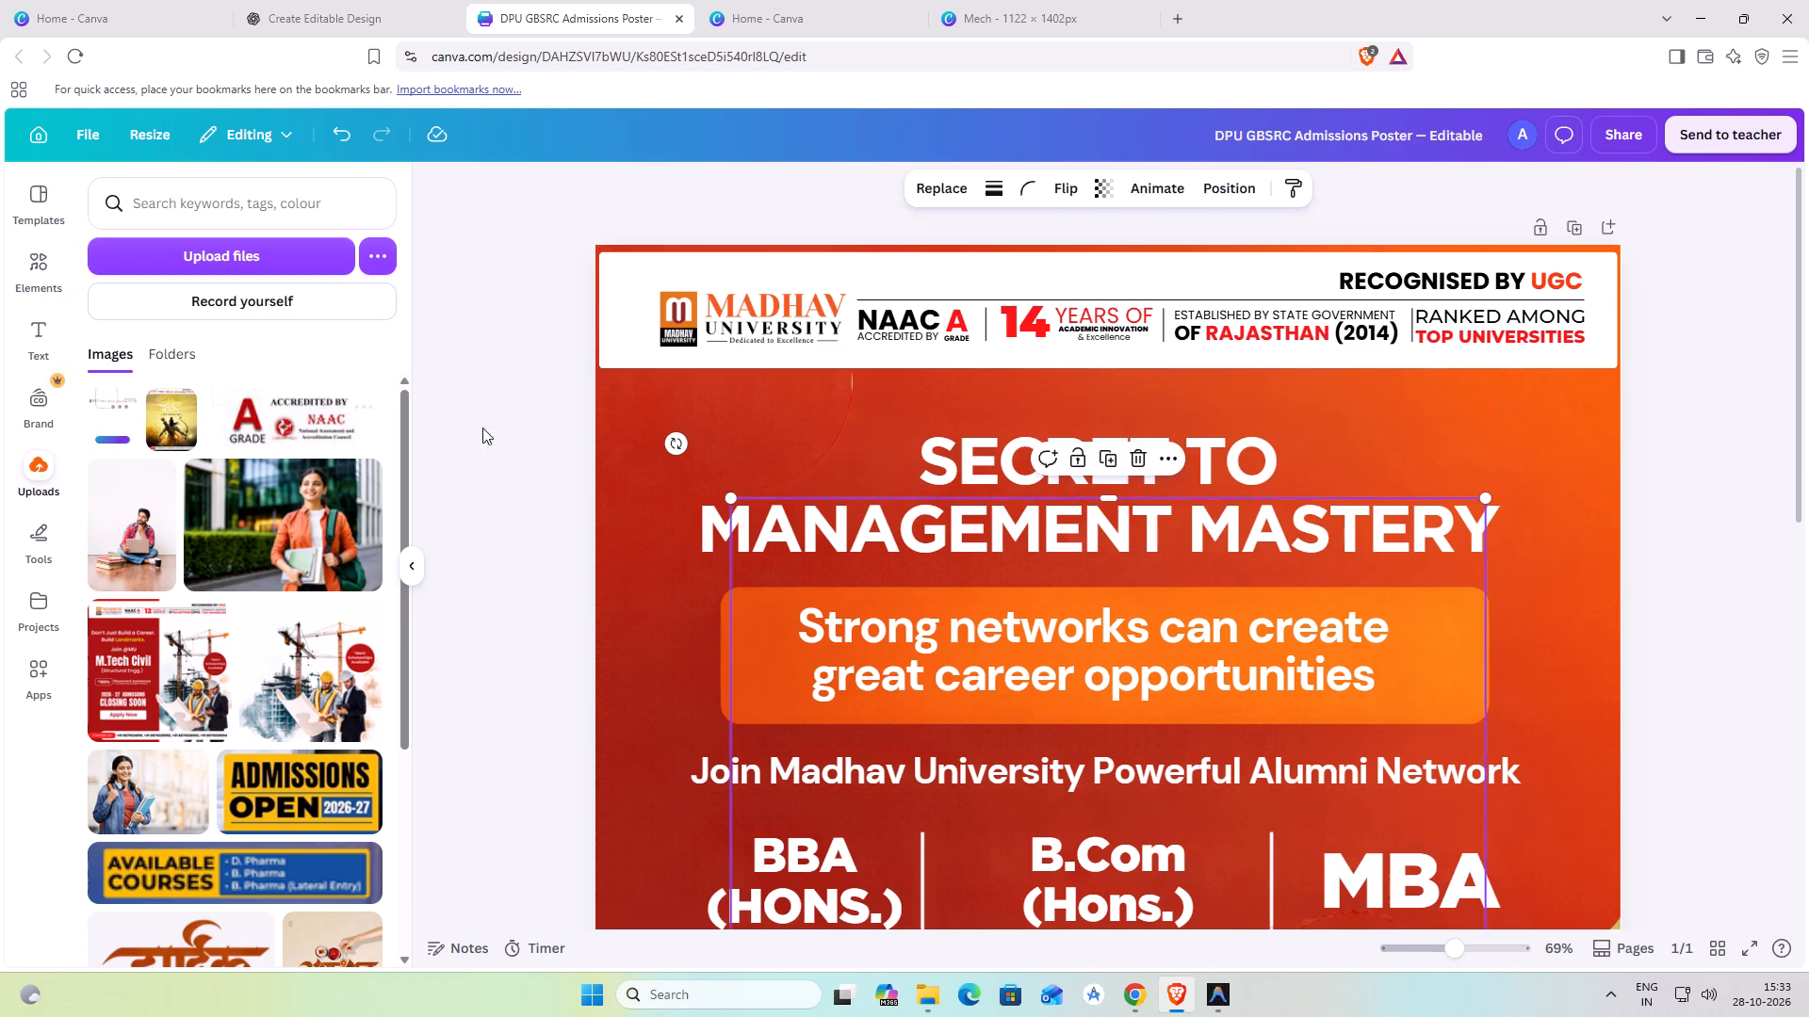
Crop the blank space above and below the added image's header into a narrow strip and centre it over the heading.
left_click(1006, 557)
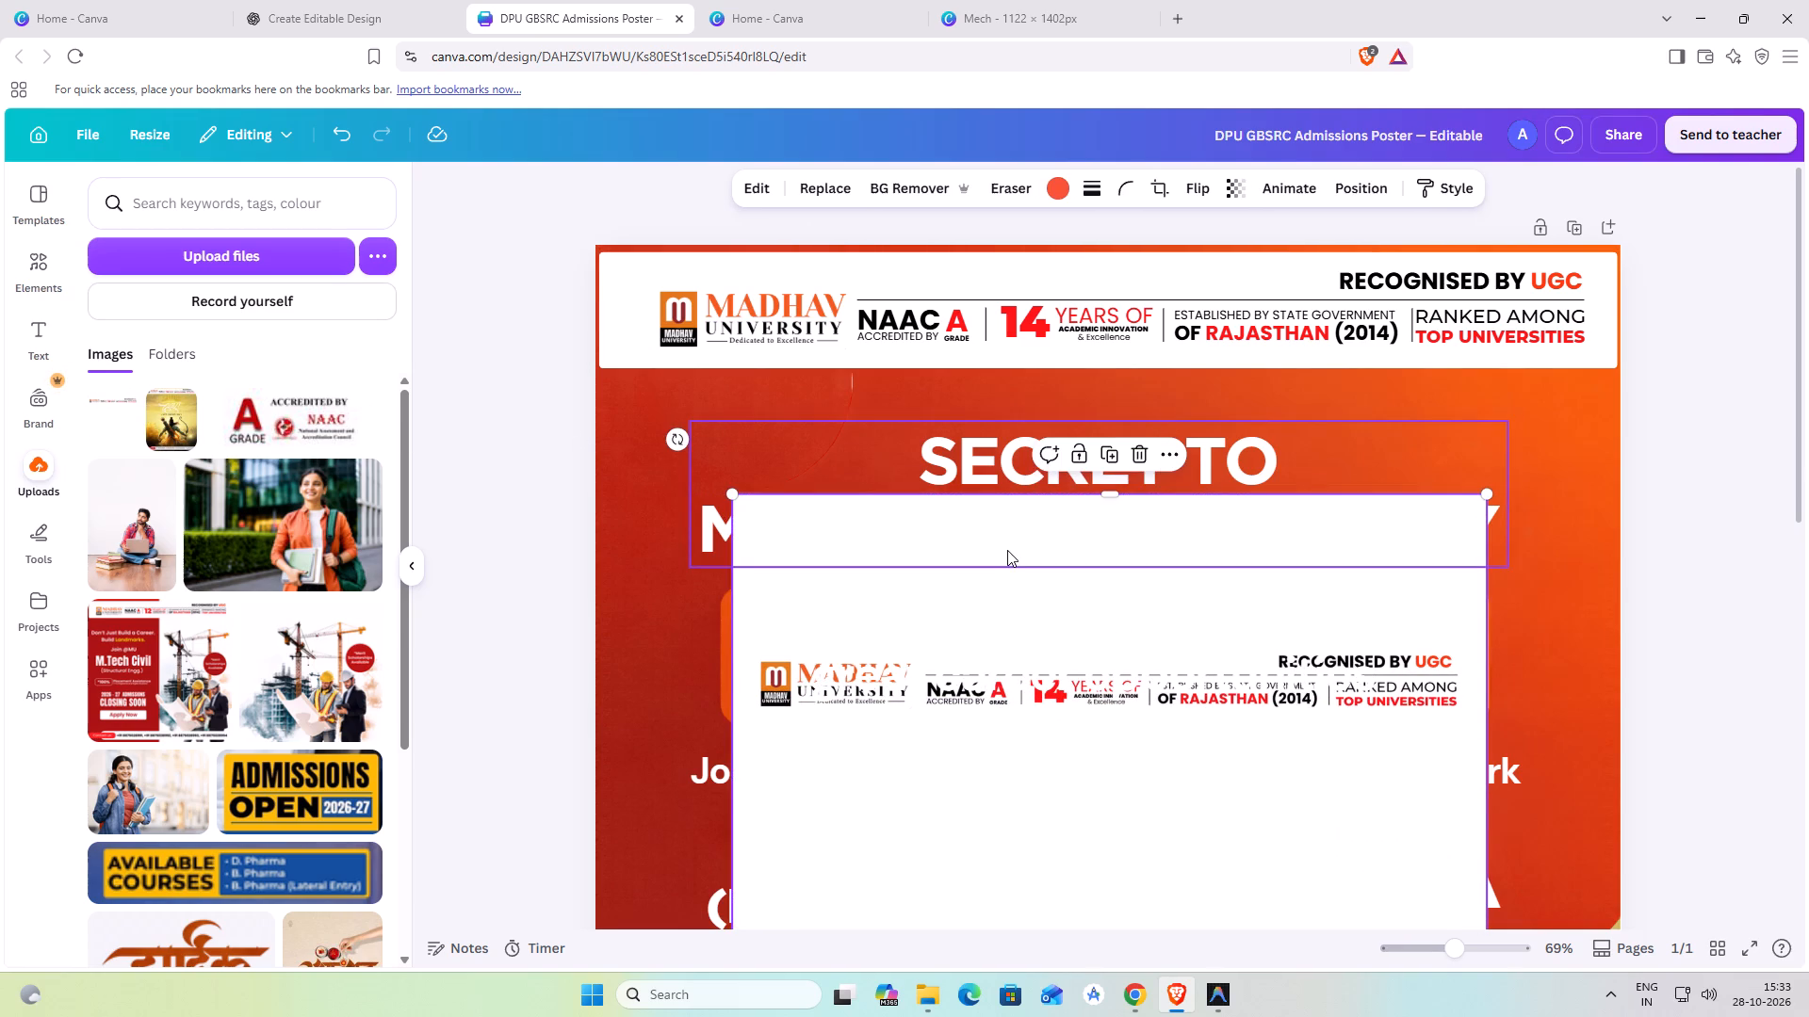
key("ctrl+z")
left_click(1212, 815)
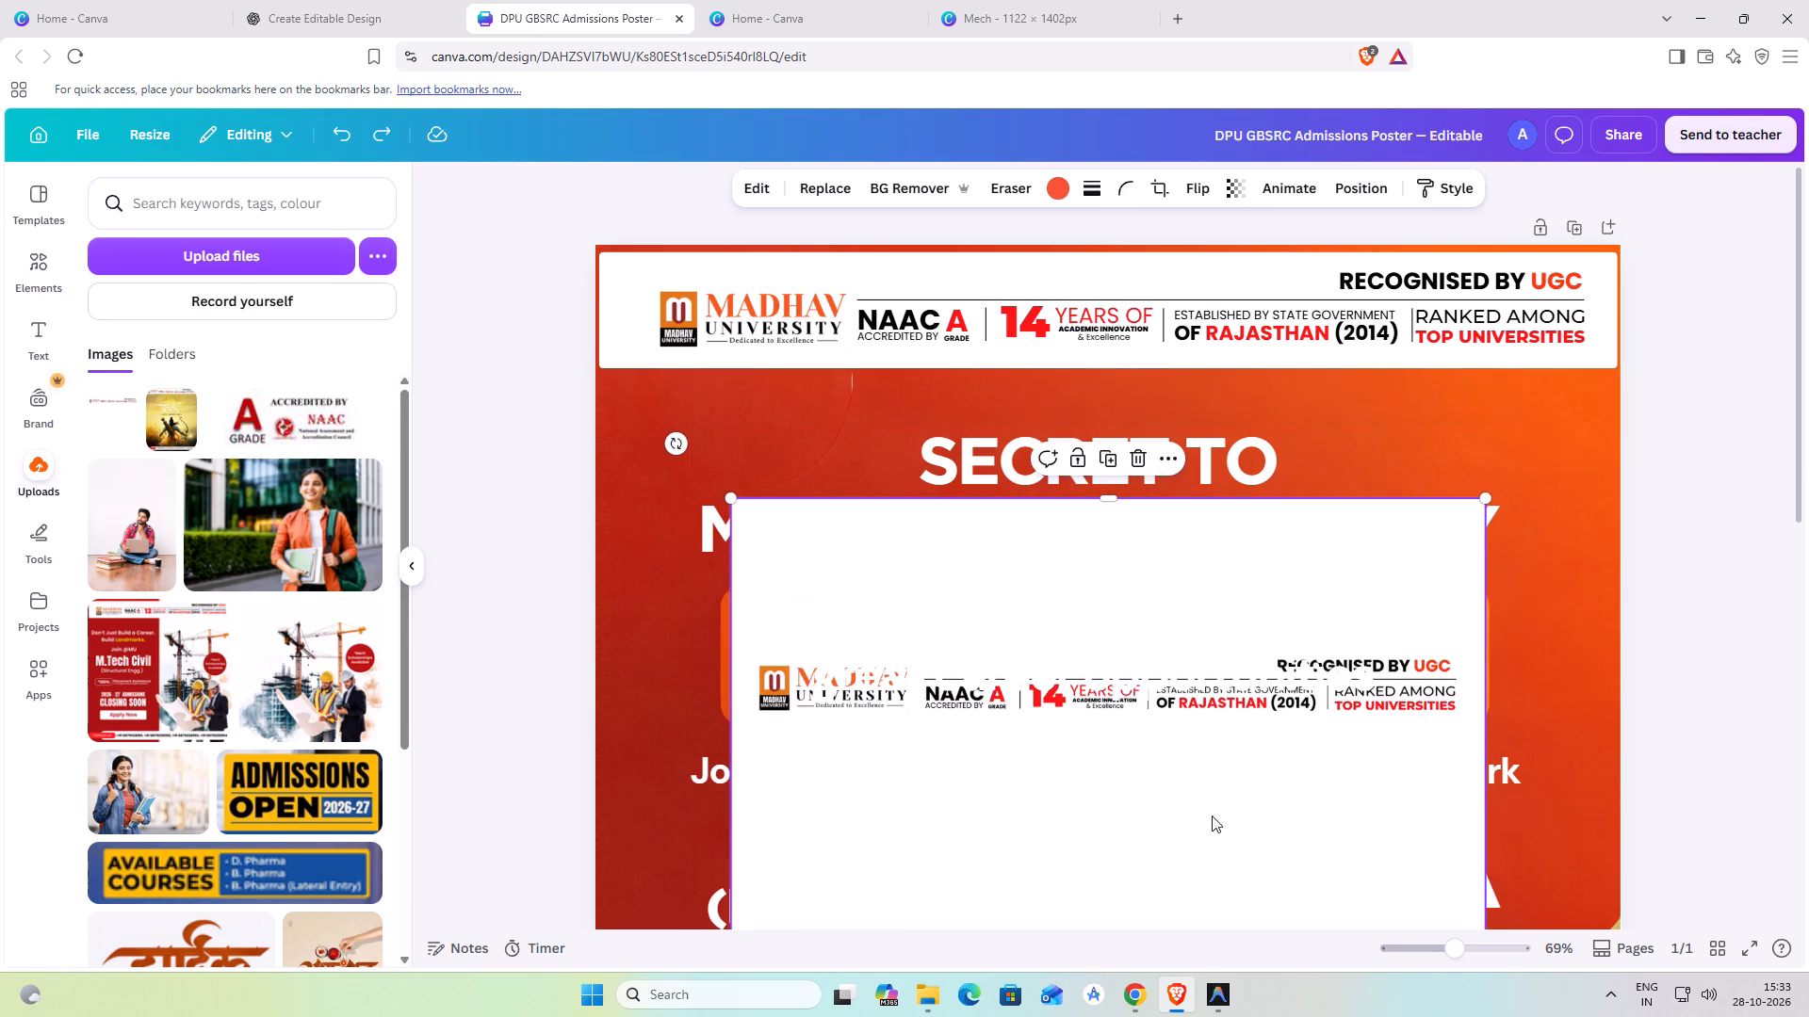
left_click(1465, 602)
left_click_drag(1468, 604, 1469, 603)
left_click_drag(1469, 603, 1546, 339)
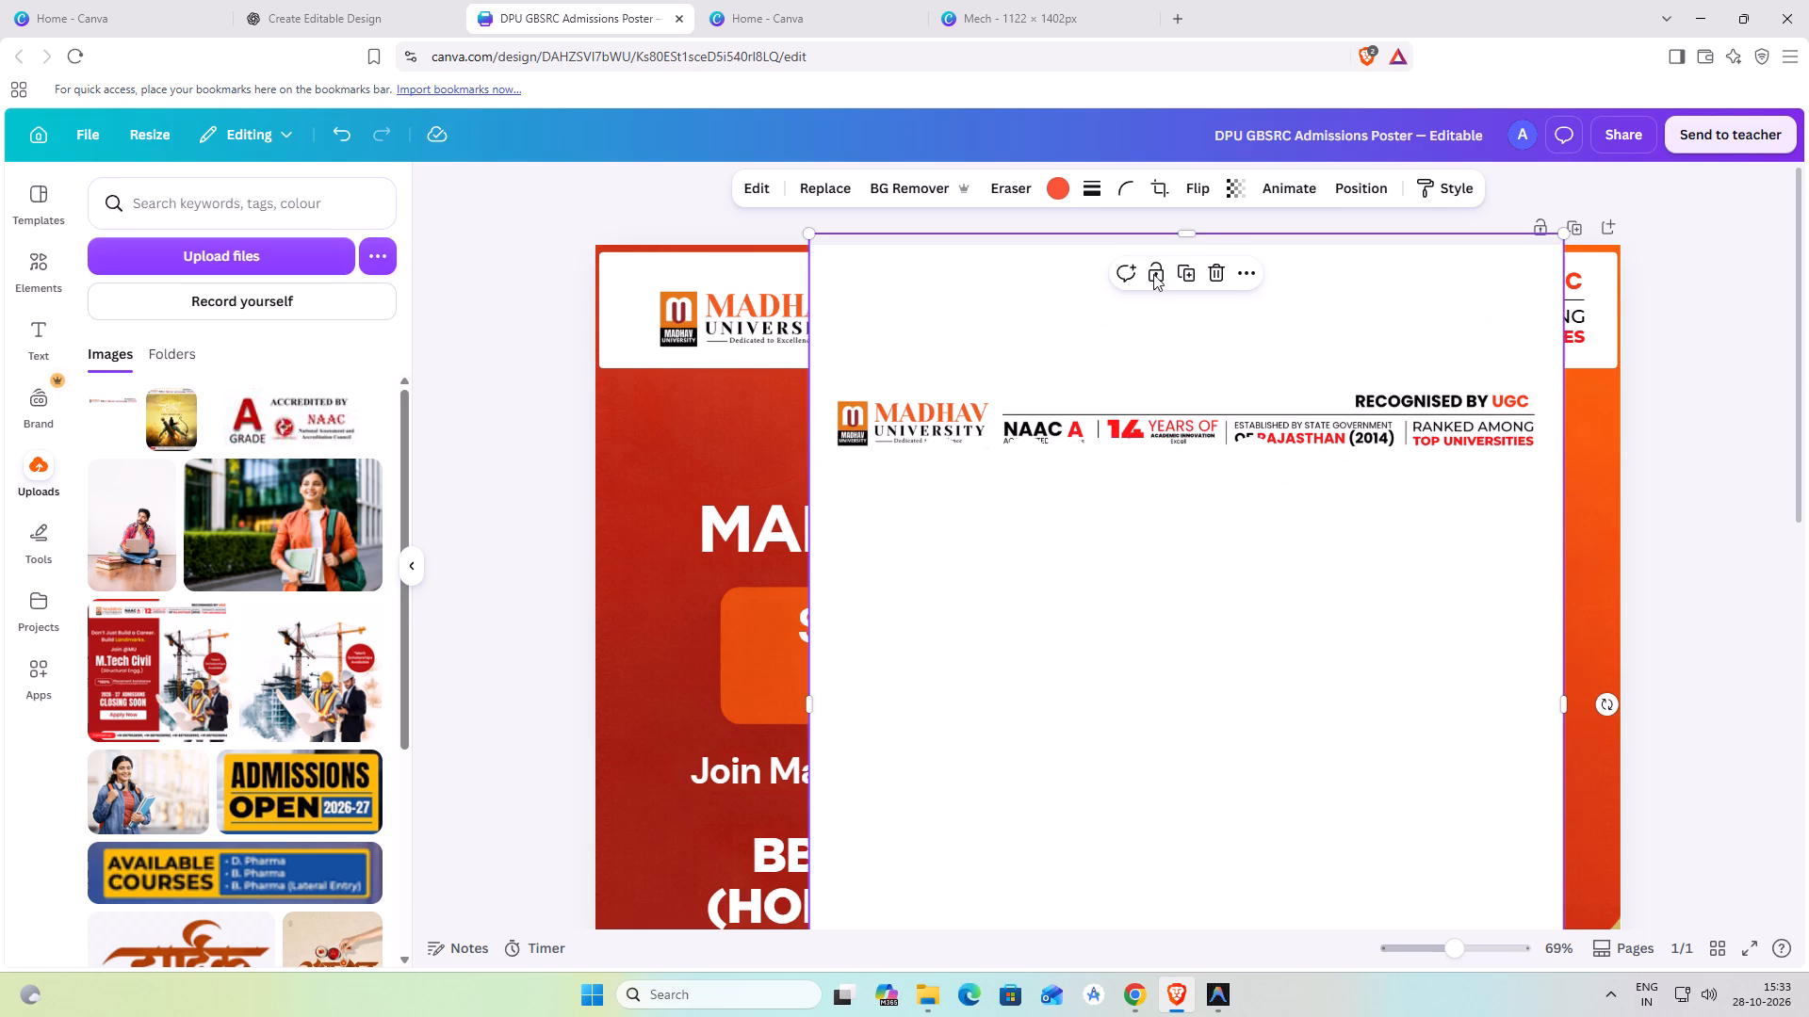
left_click_drag(1193, 238, 1196, 384)
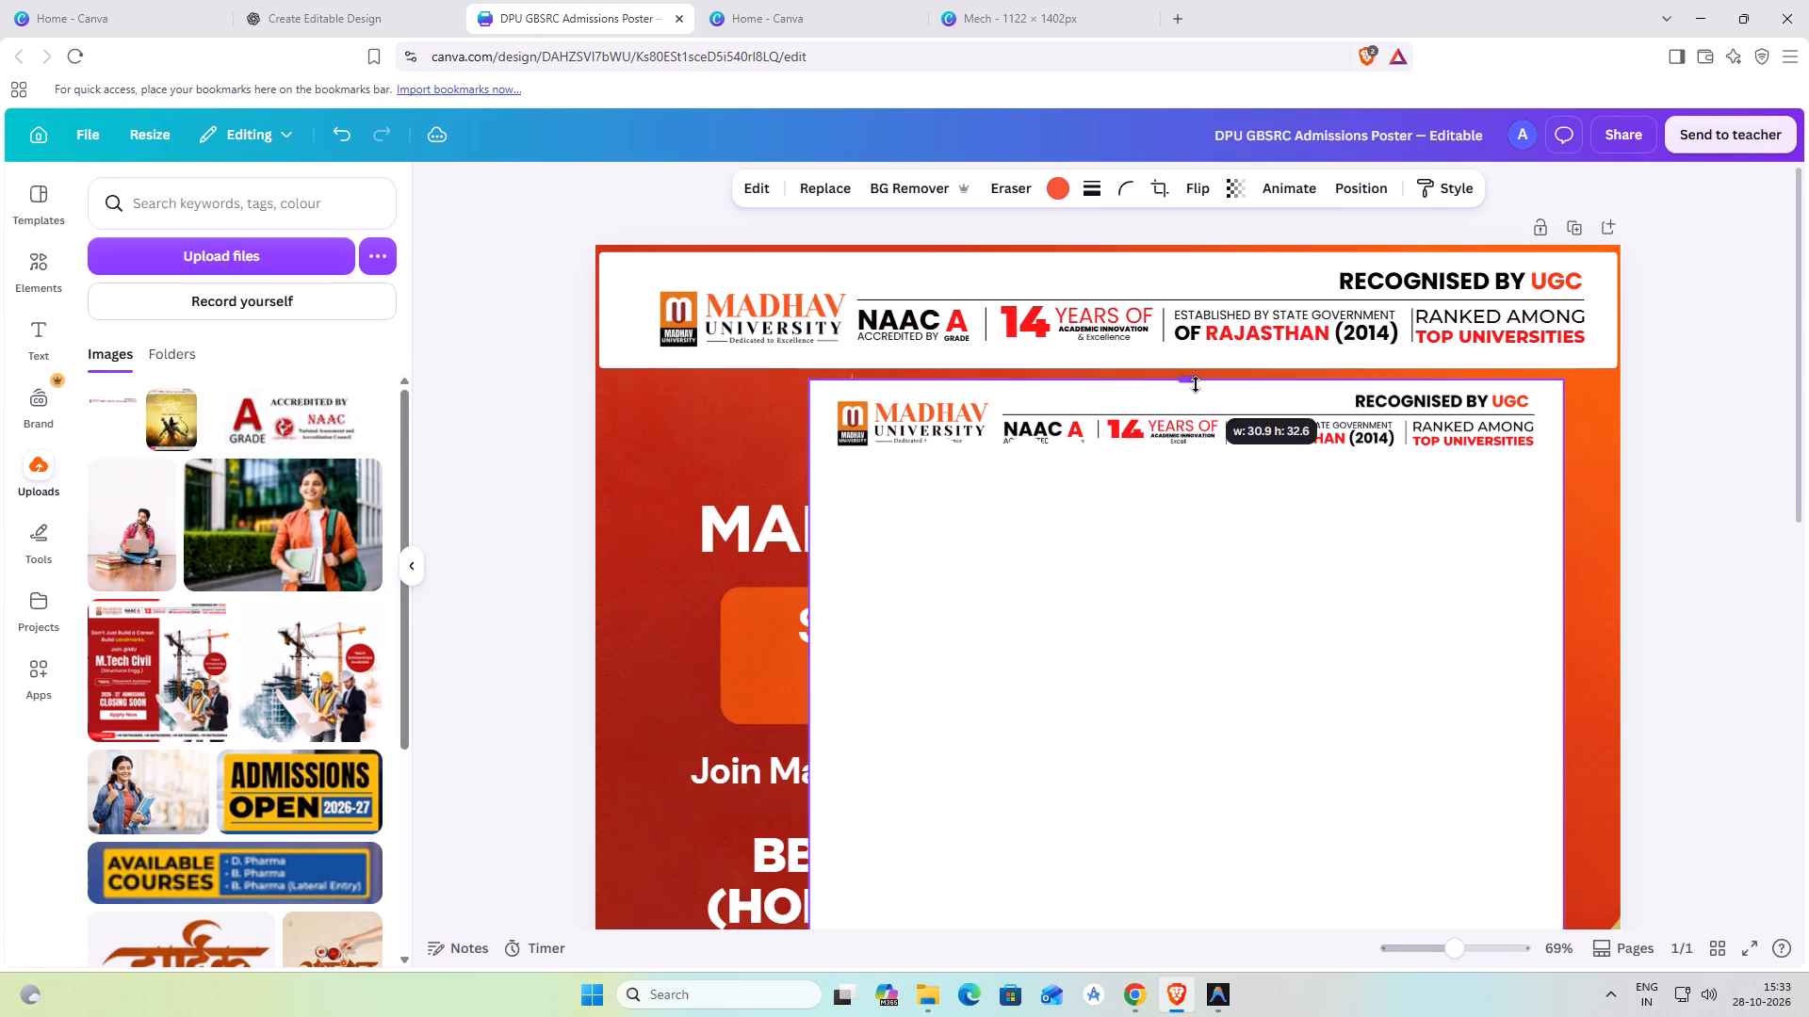
left_click_drag(1196, 384, 1196, 385)
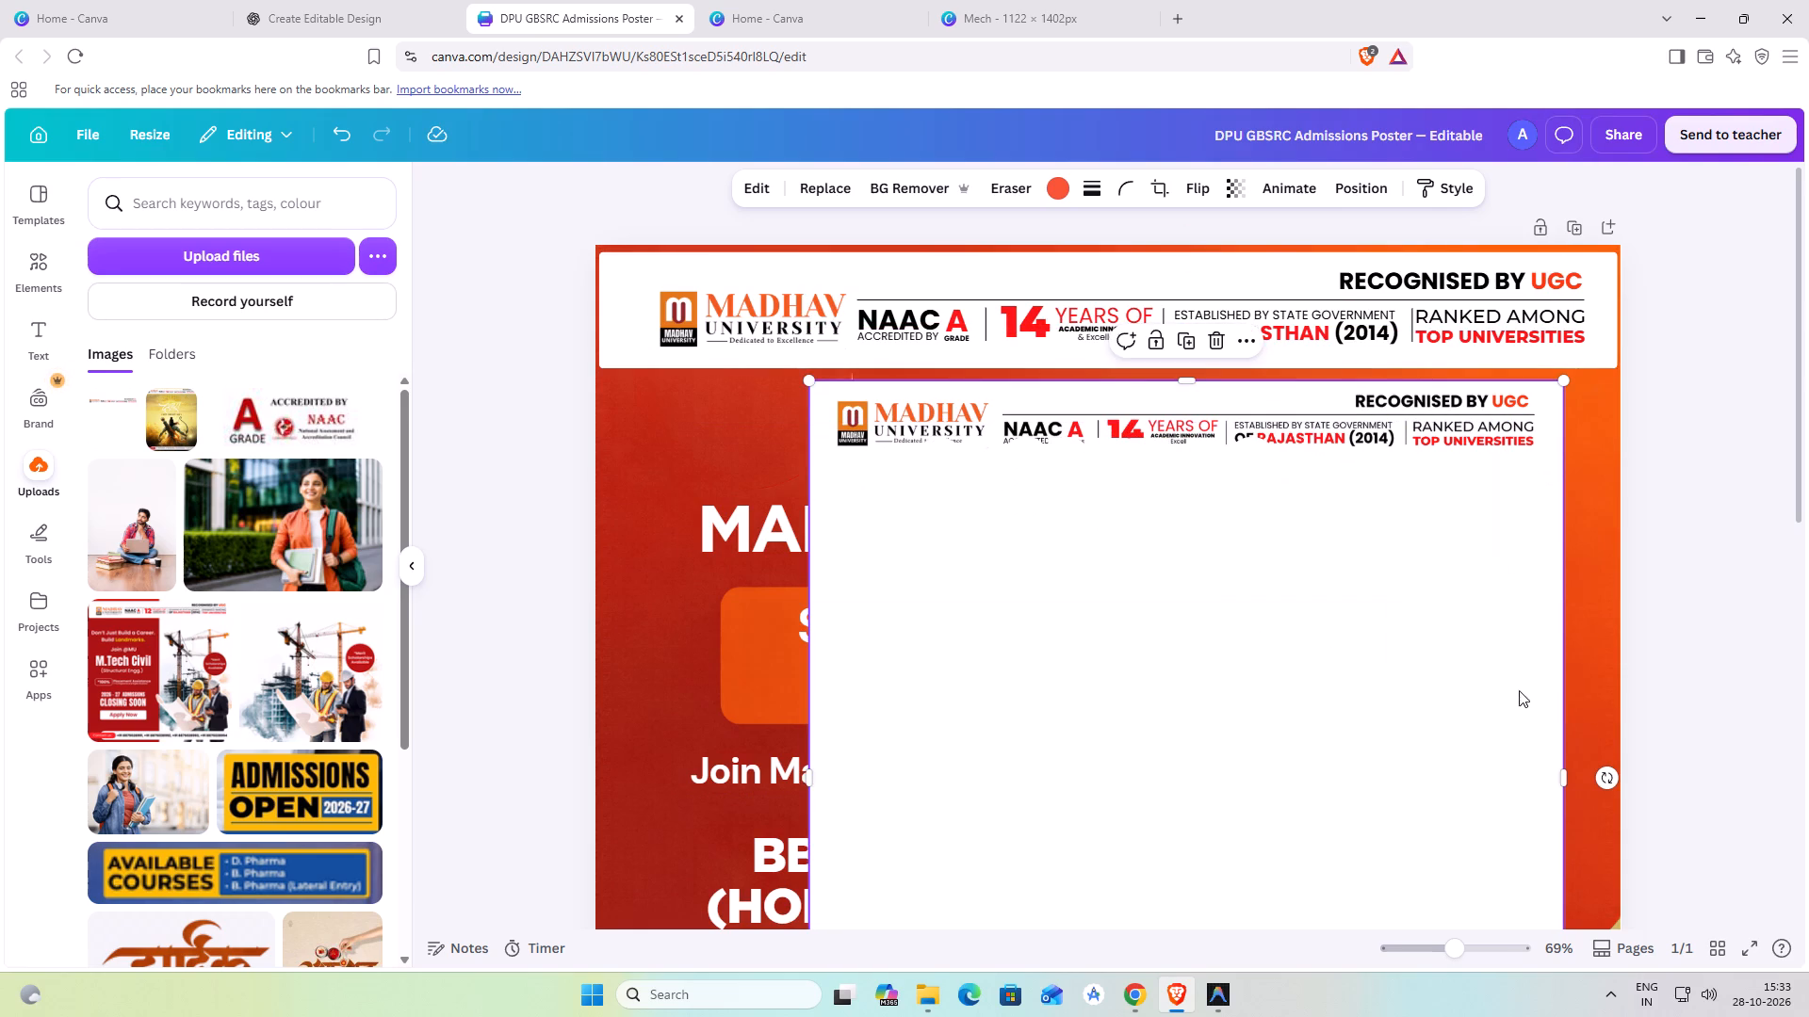
scroll(1523, 632, "down", 4)
left_click_drag(1189, 799, 1165, 306)
scroll(1258, 375, "up", 2)
left_click_drag(1190, 682, 1181, 520)
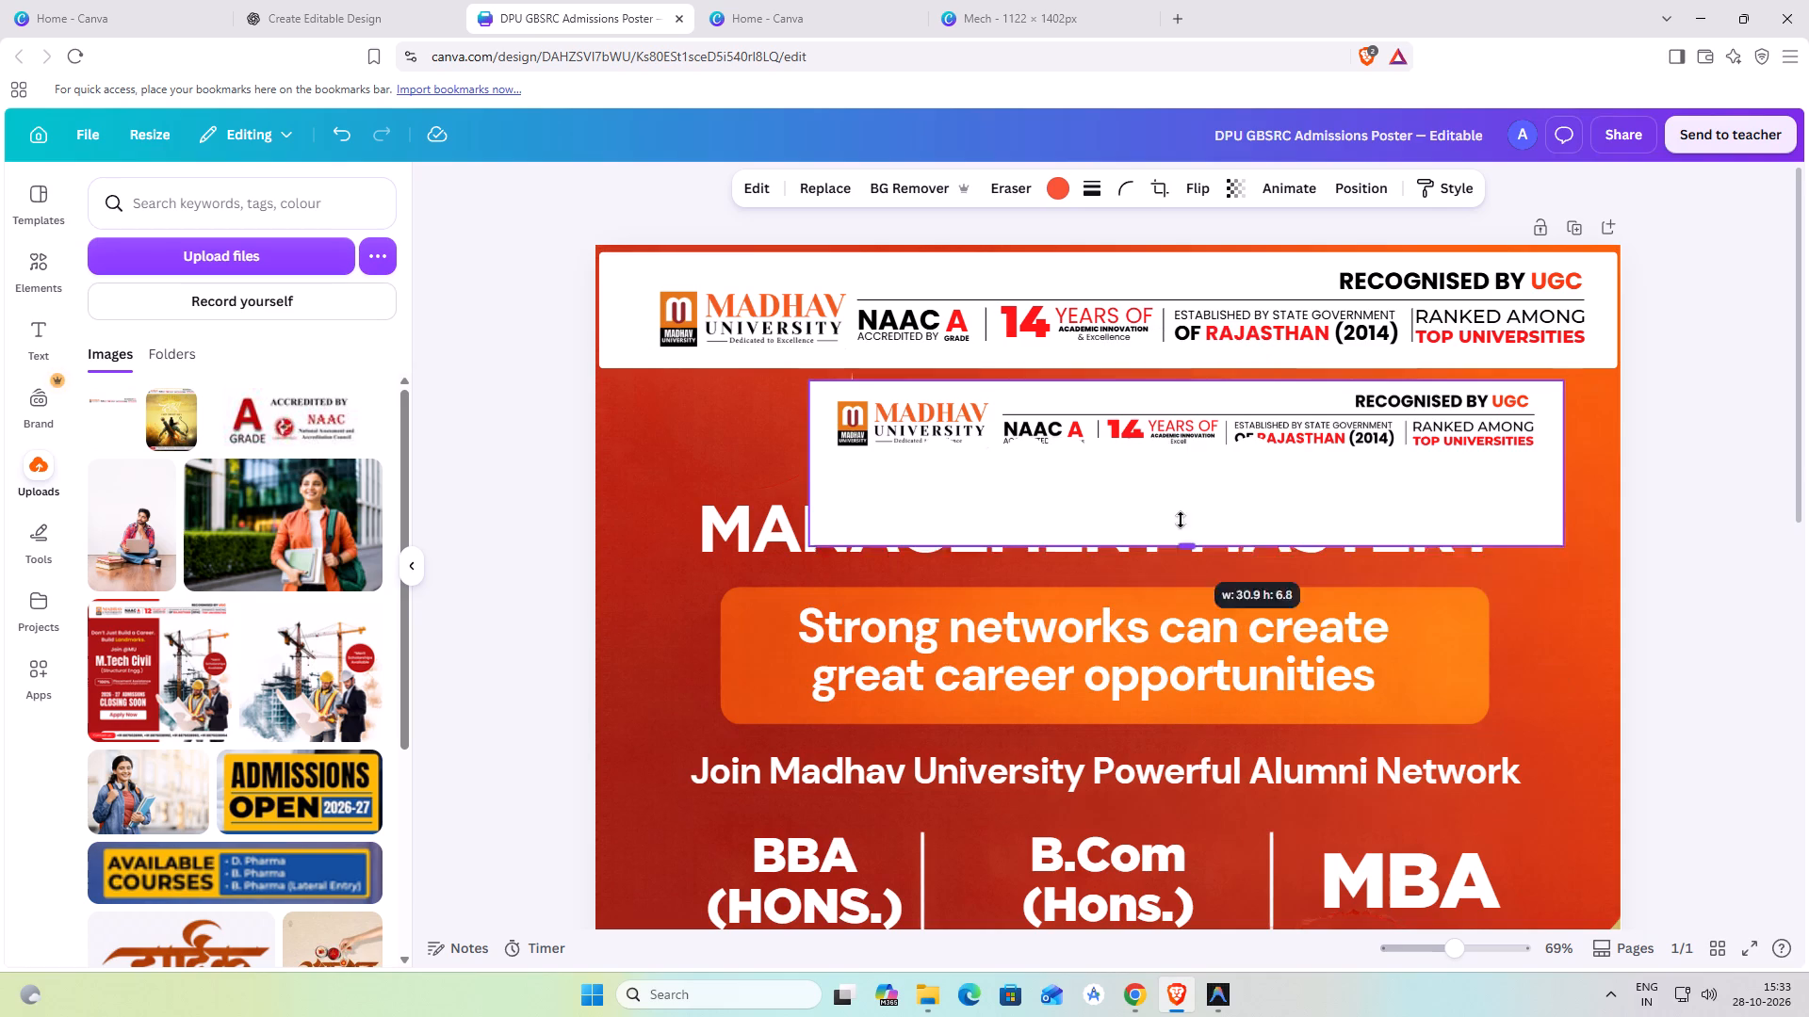
left_click_drag(1181, 520, 1180, 472)
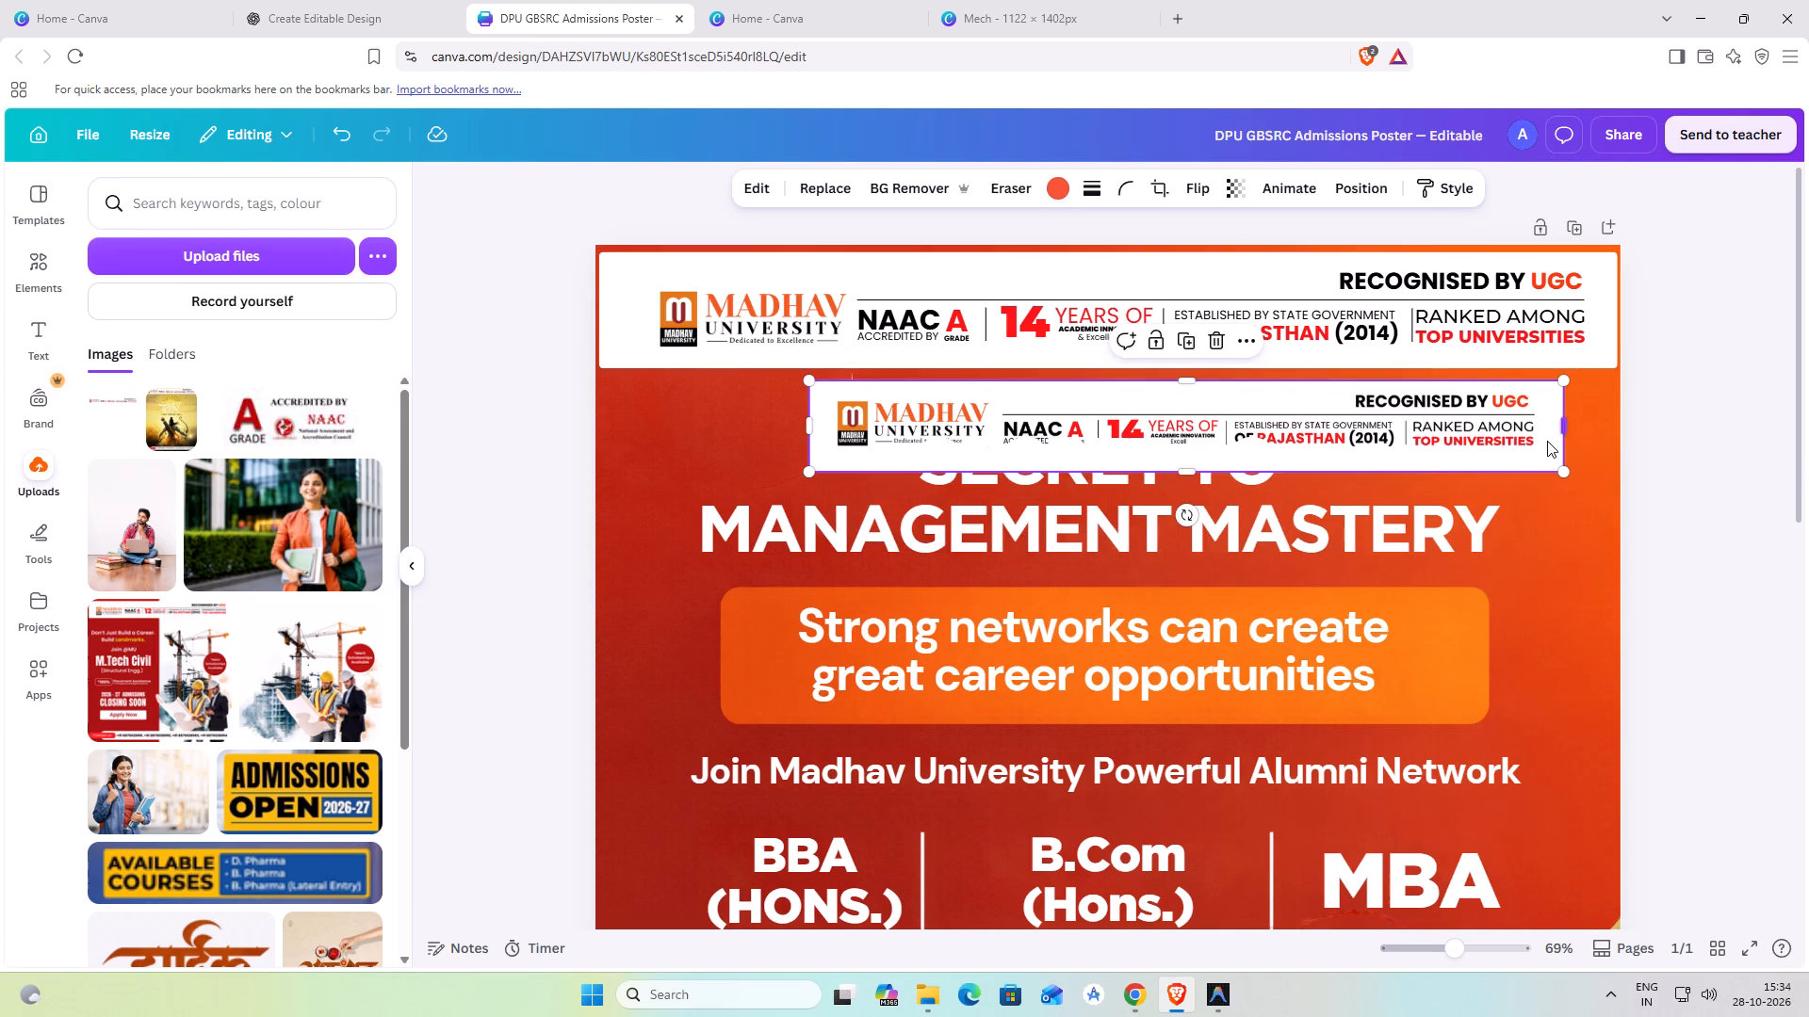
left_click_drag(1548, 442, 1471, 474)
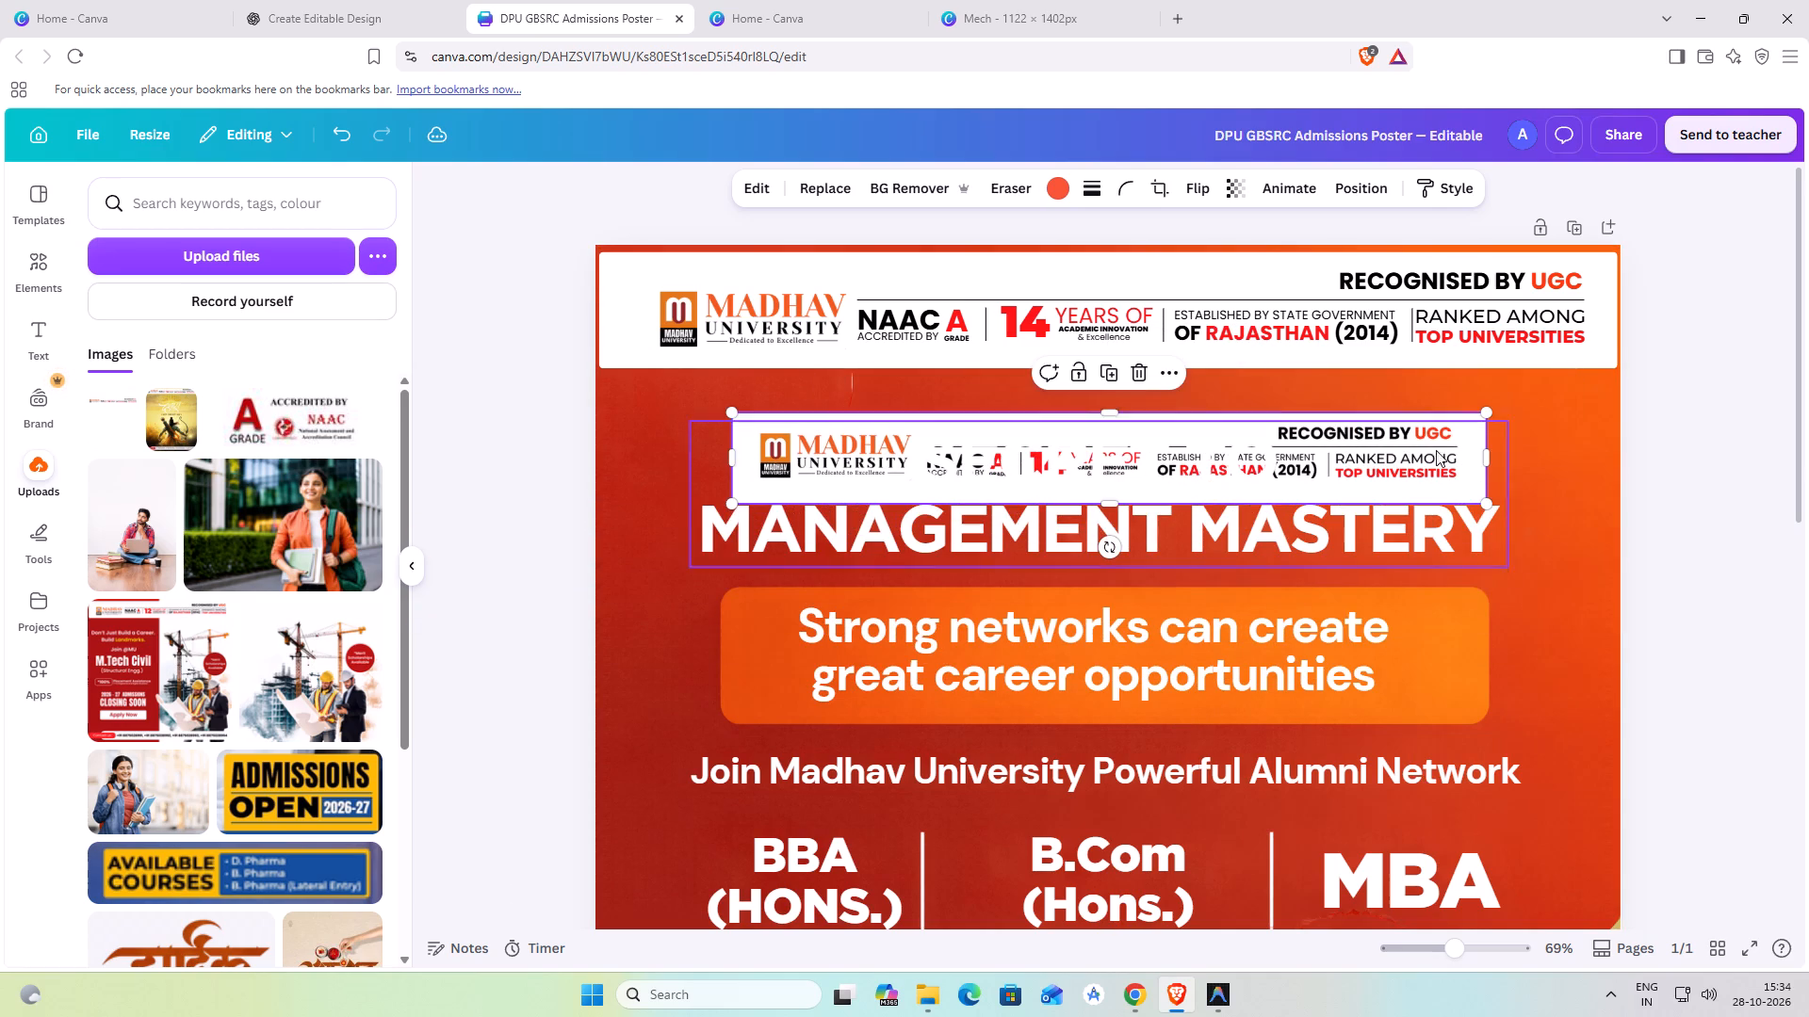
Delete the old accreditation header and its separate Madhav University logo from the poster's top.
left_click(941, 275)
key("Delete")
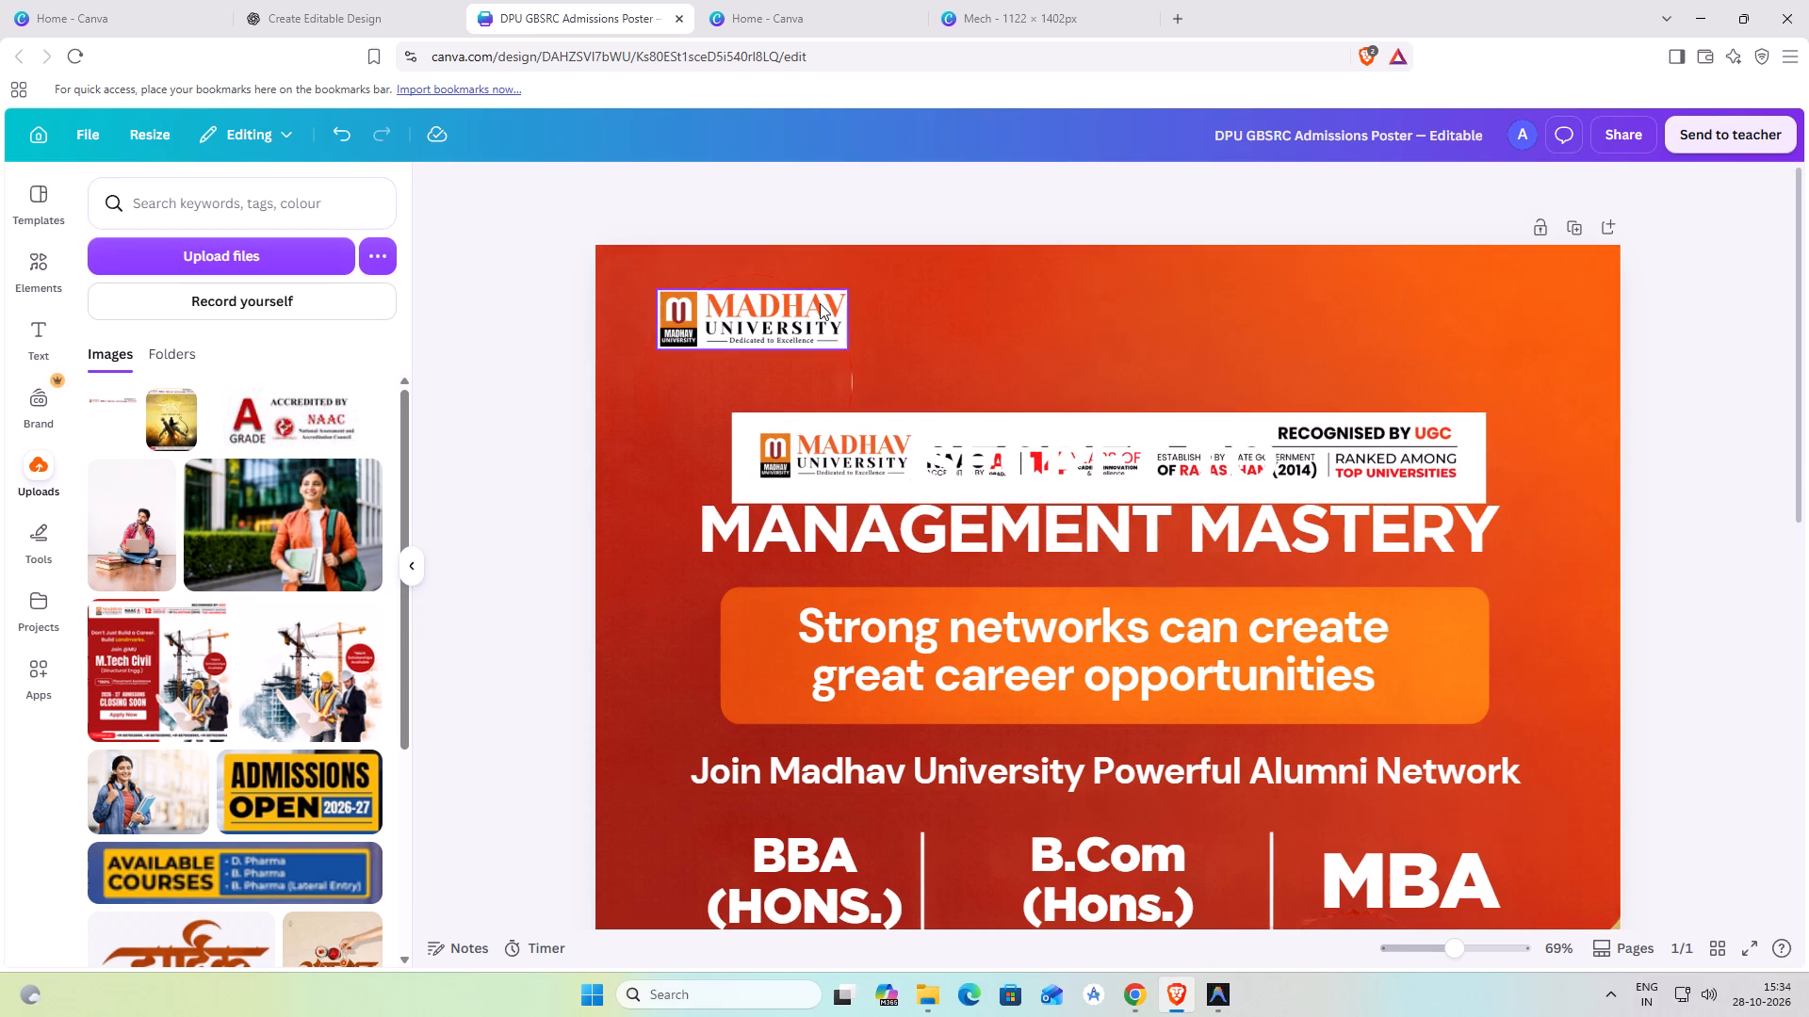
left_click(820, 303)
key("Delete")
Move the cropped header strip up to the poster's top-left corner.
left_click(957, 422)
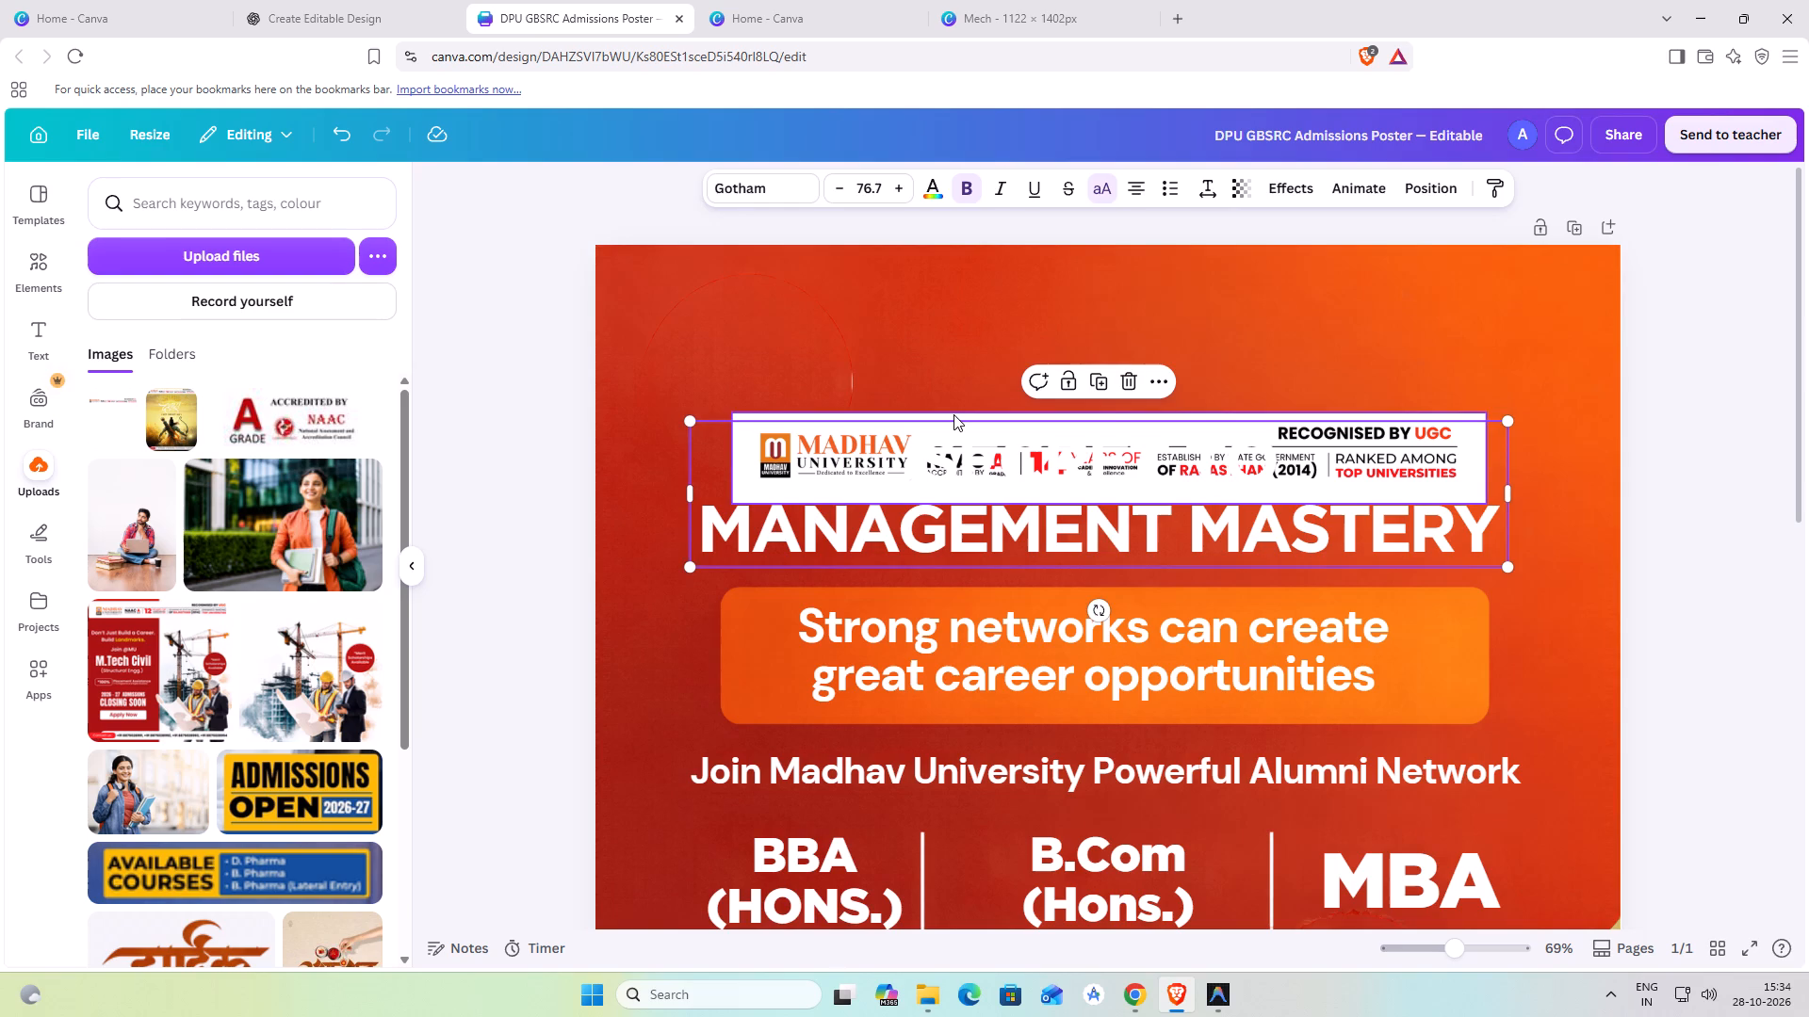
left_click(953, 414)
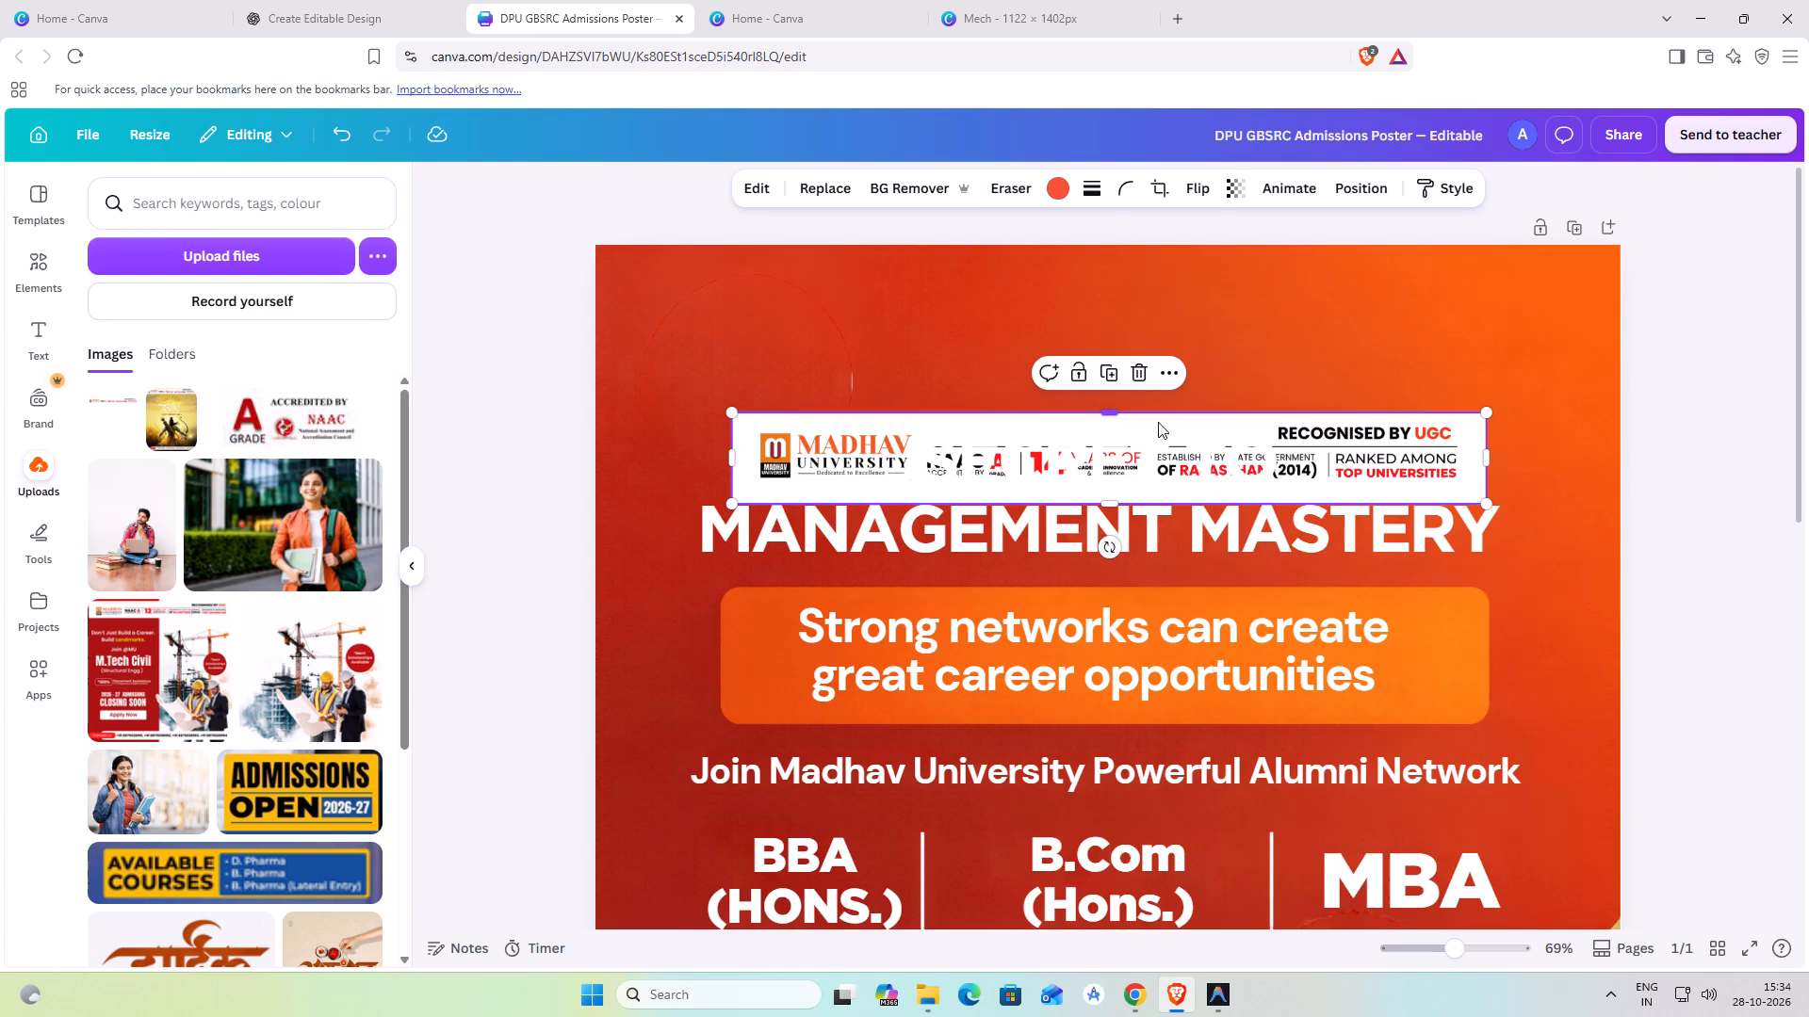
left_click_drag(1114, 411, 1114, 399)
left_click_drag(1129, 412, 1102, 359)
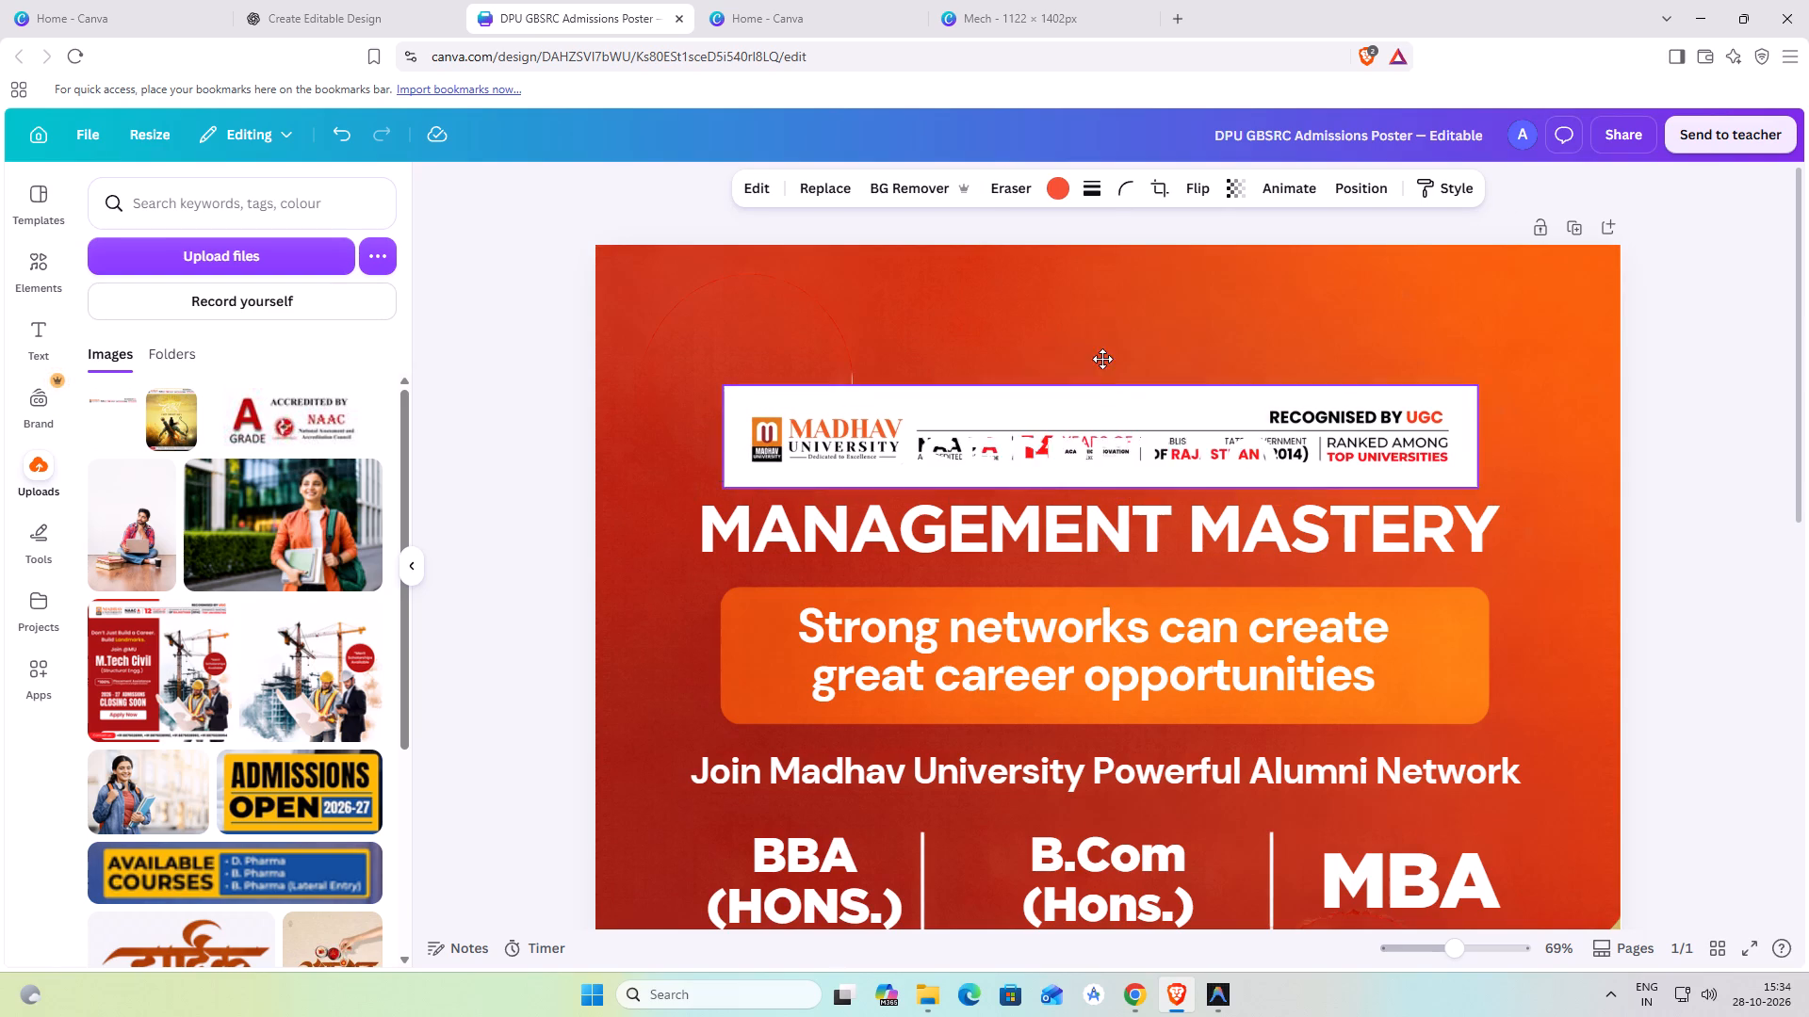
left_click_drag(1102, 359, 997, 266)
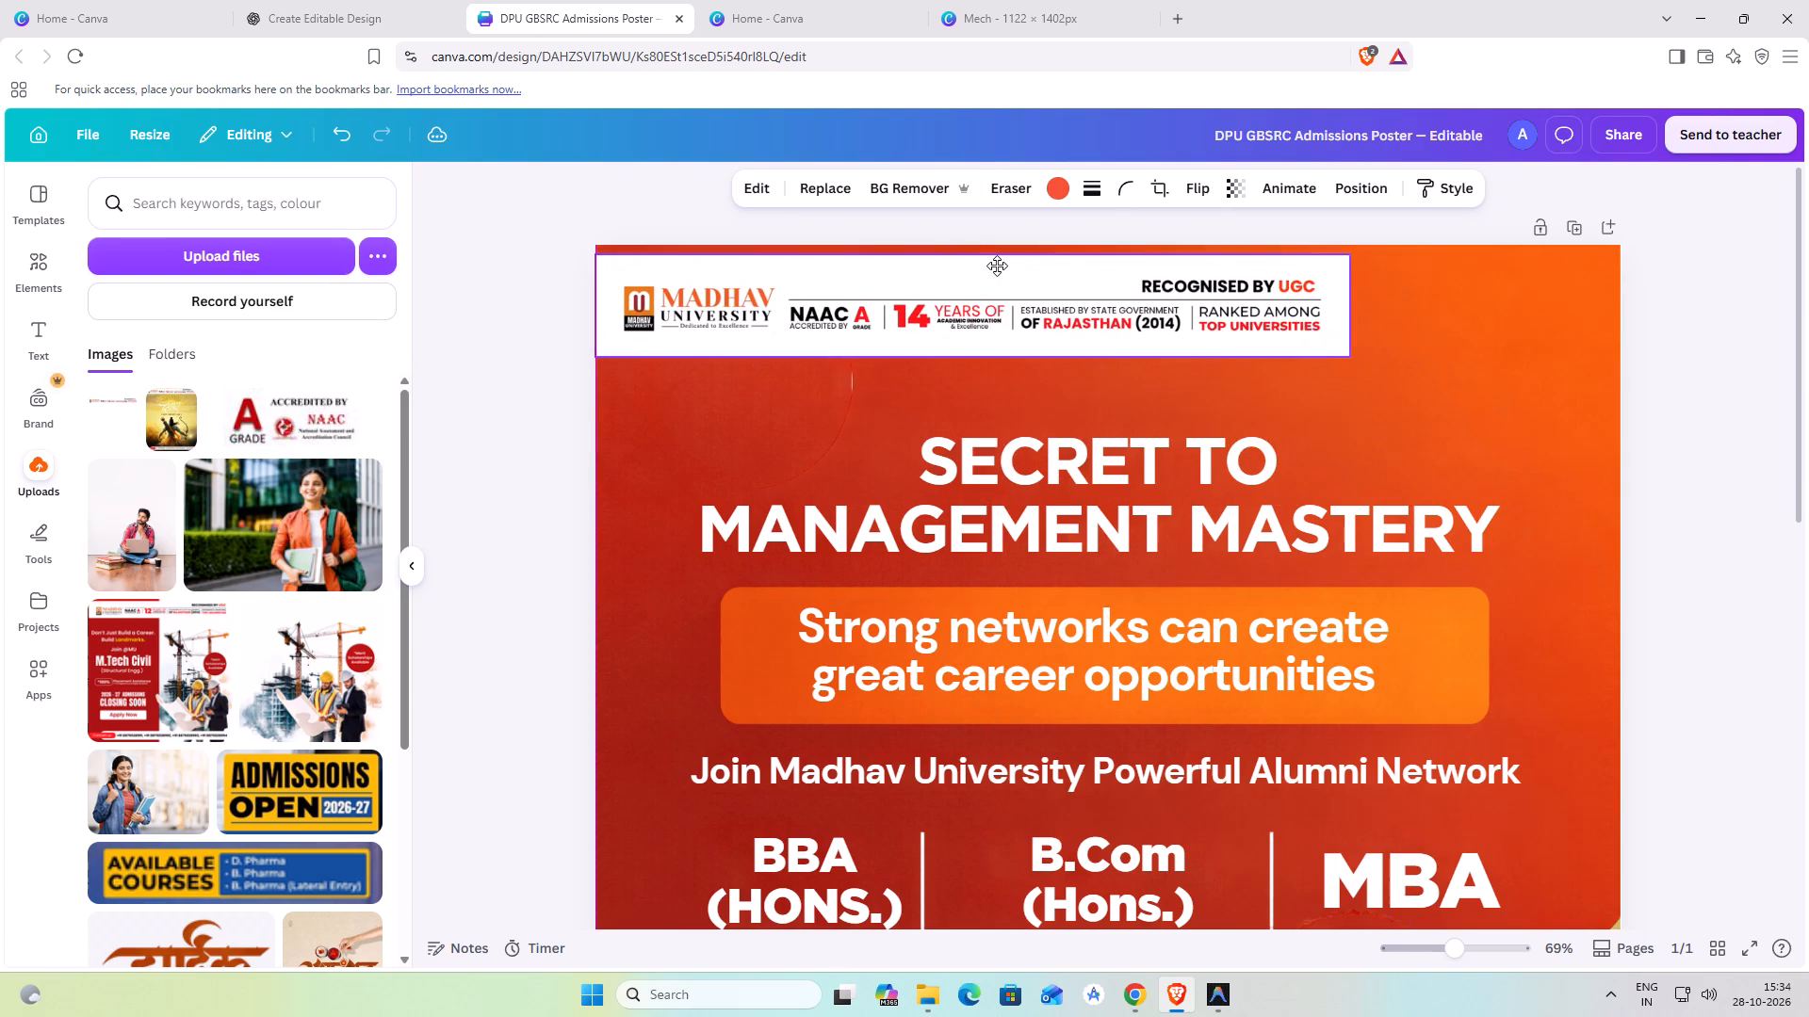
left_click_drag(997, 266, 1002, 266)
Trim the header strip's upper and lower white margins to a size of about 30.9 by 3.3.
left_click_drag(989, 254, 996, 268)
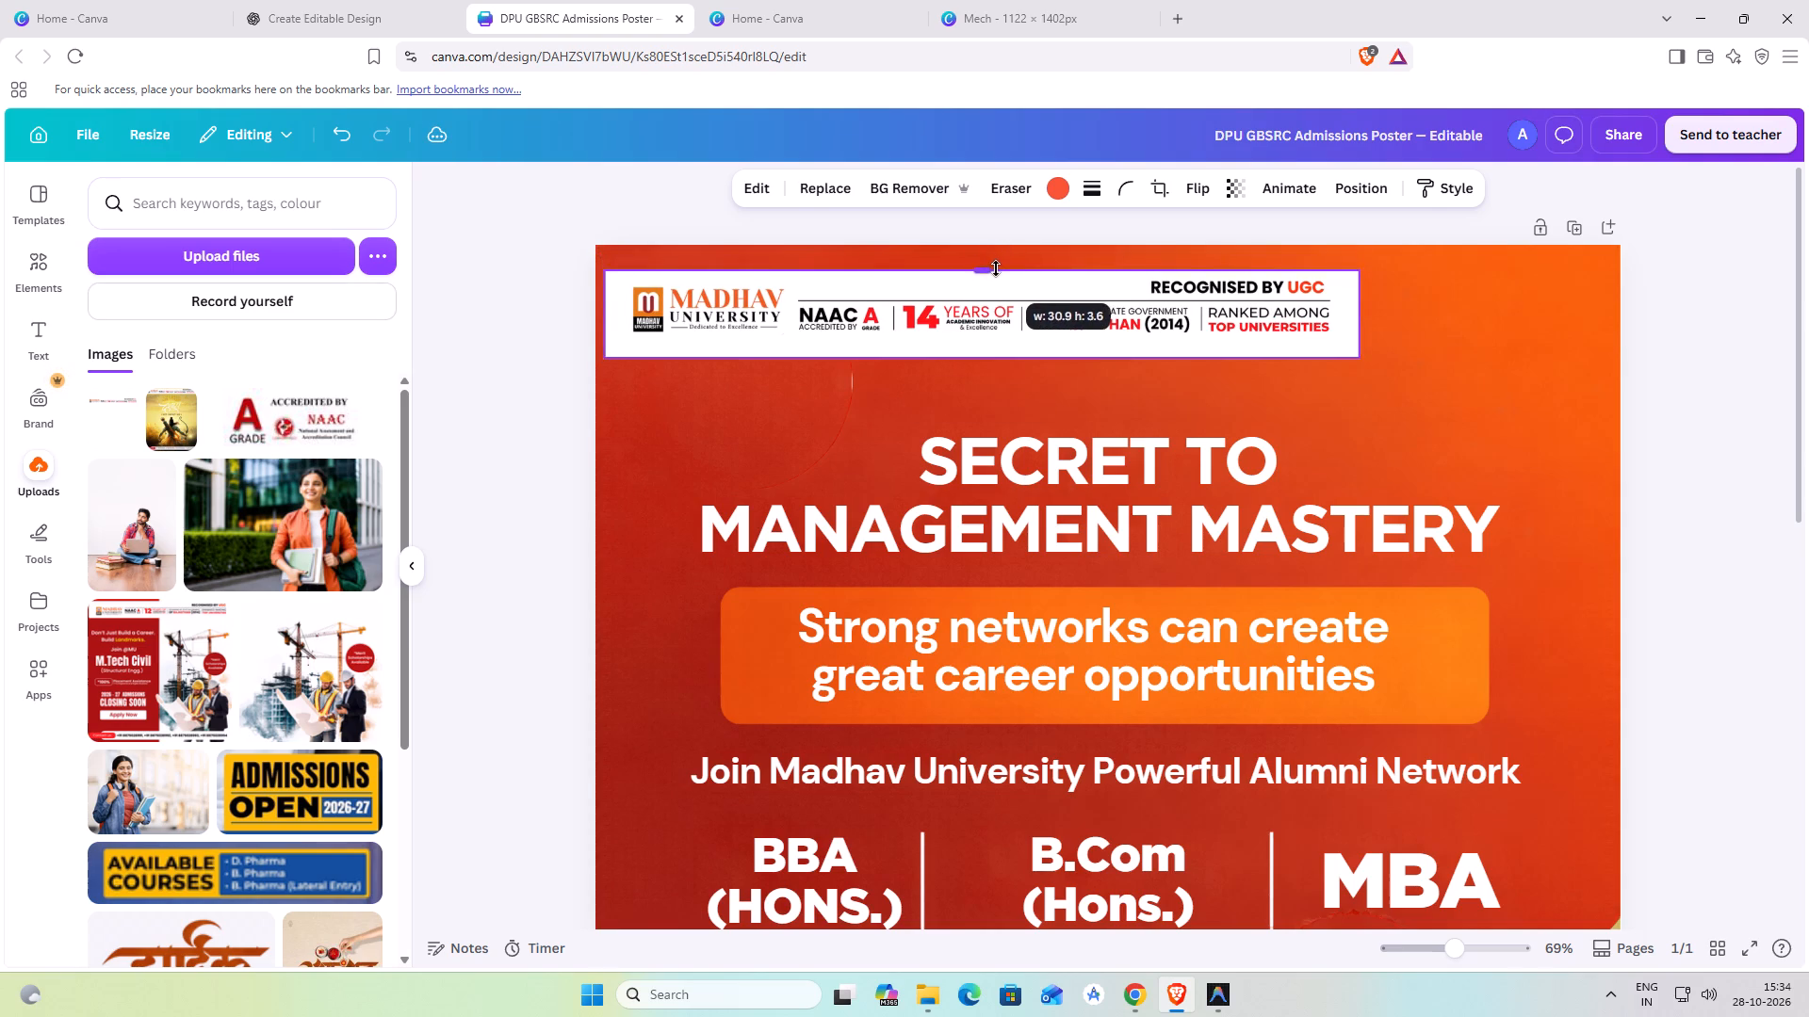
left_click_drag(996, 268, 997, 266)
left_click(987, 357)
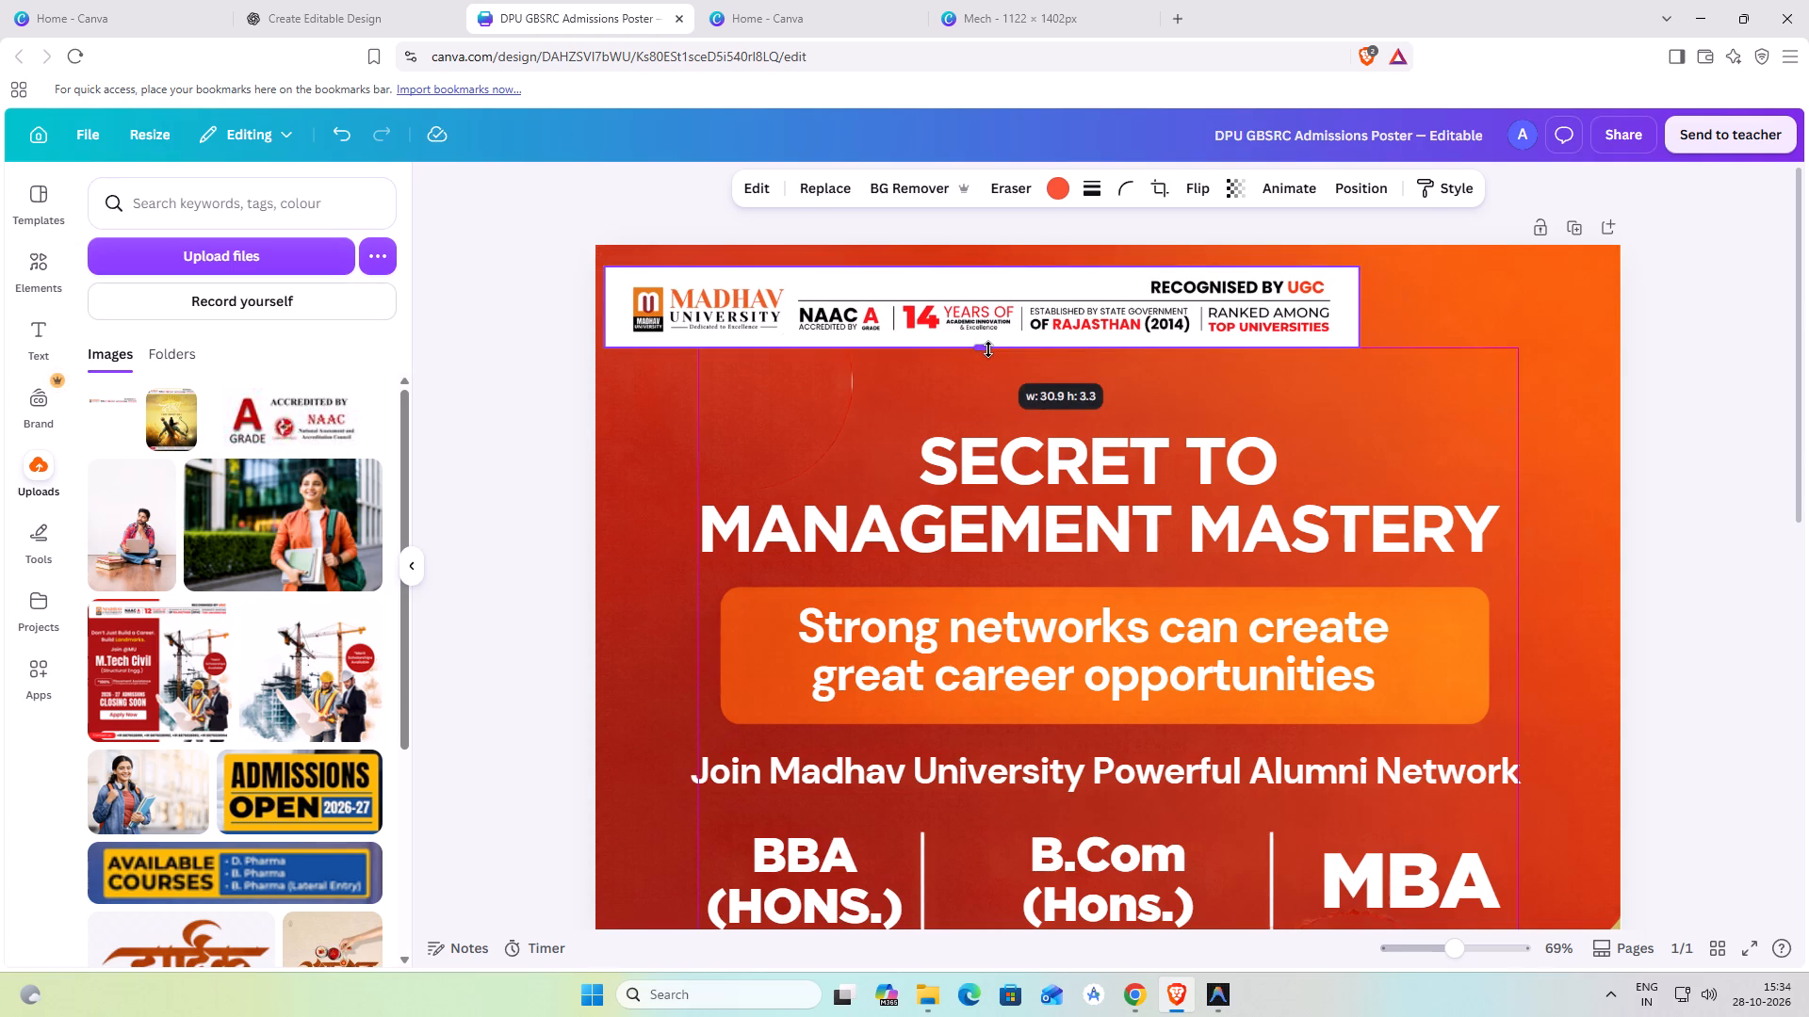
Enlarge the header strip to about 41.1 by 4.4 and centre it just below the poster's top edge.
left_click_drag(1360, 349, 1584, 346)
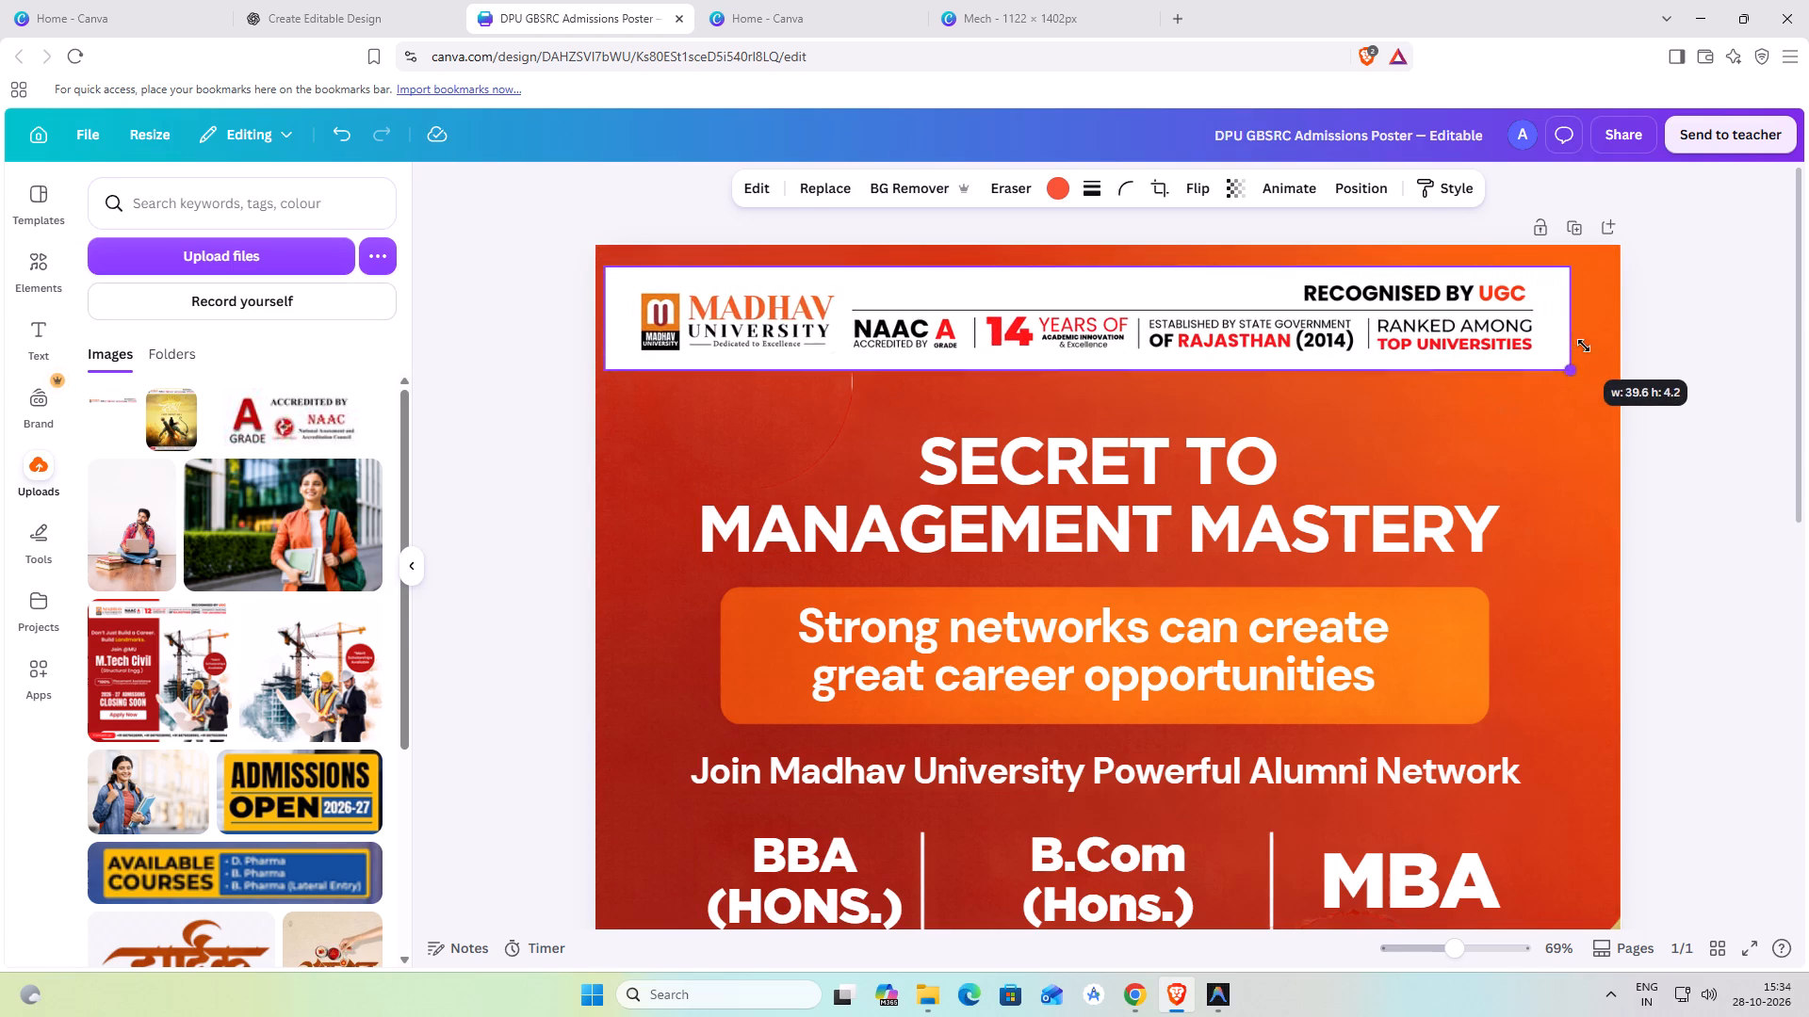
left_click_drag(1584, 346, 1620, 346)
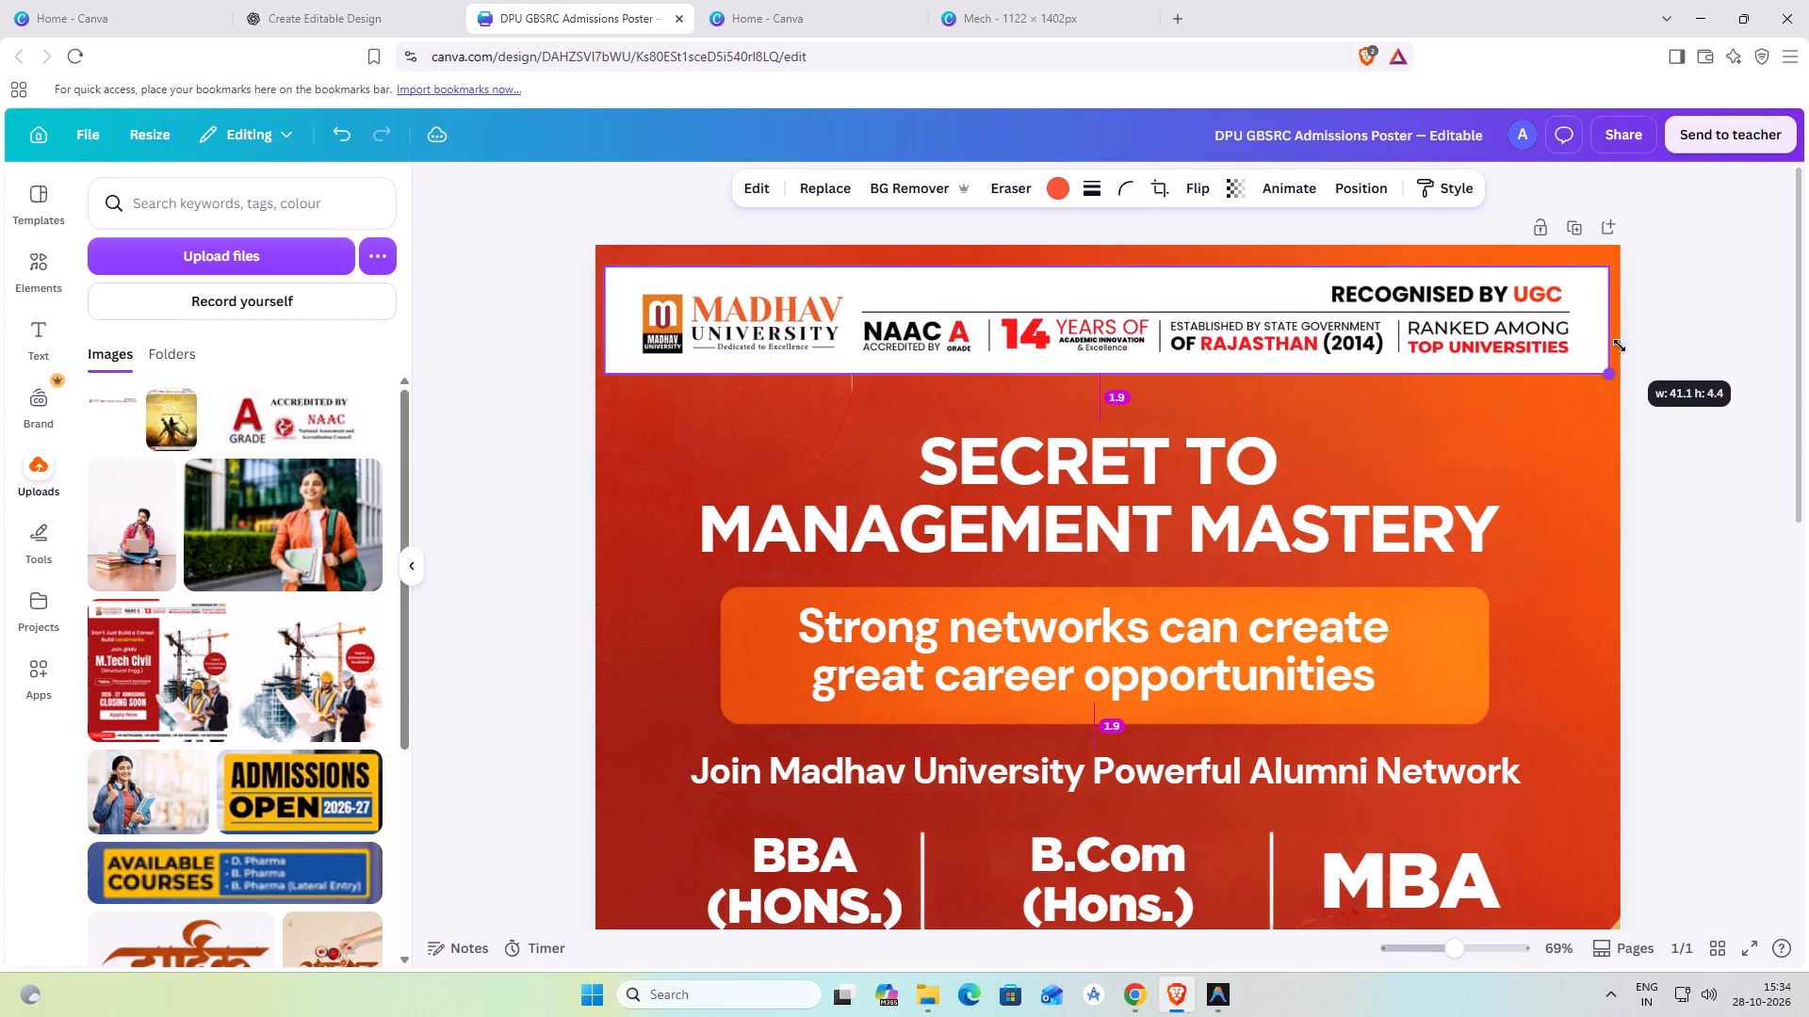
left_click_drag(1620, 346, 1615, 346)
left_click_drag(1011, 286, 1010, 283)
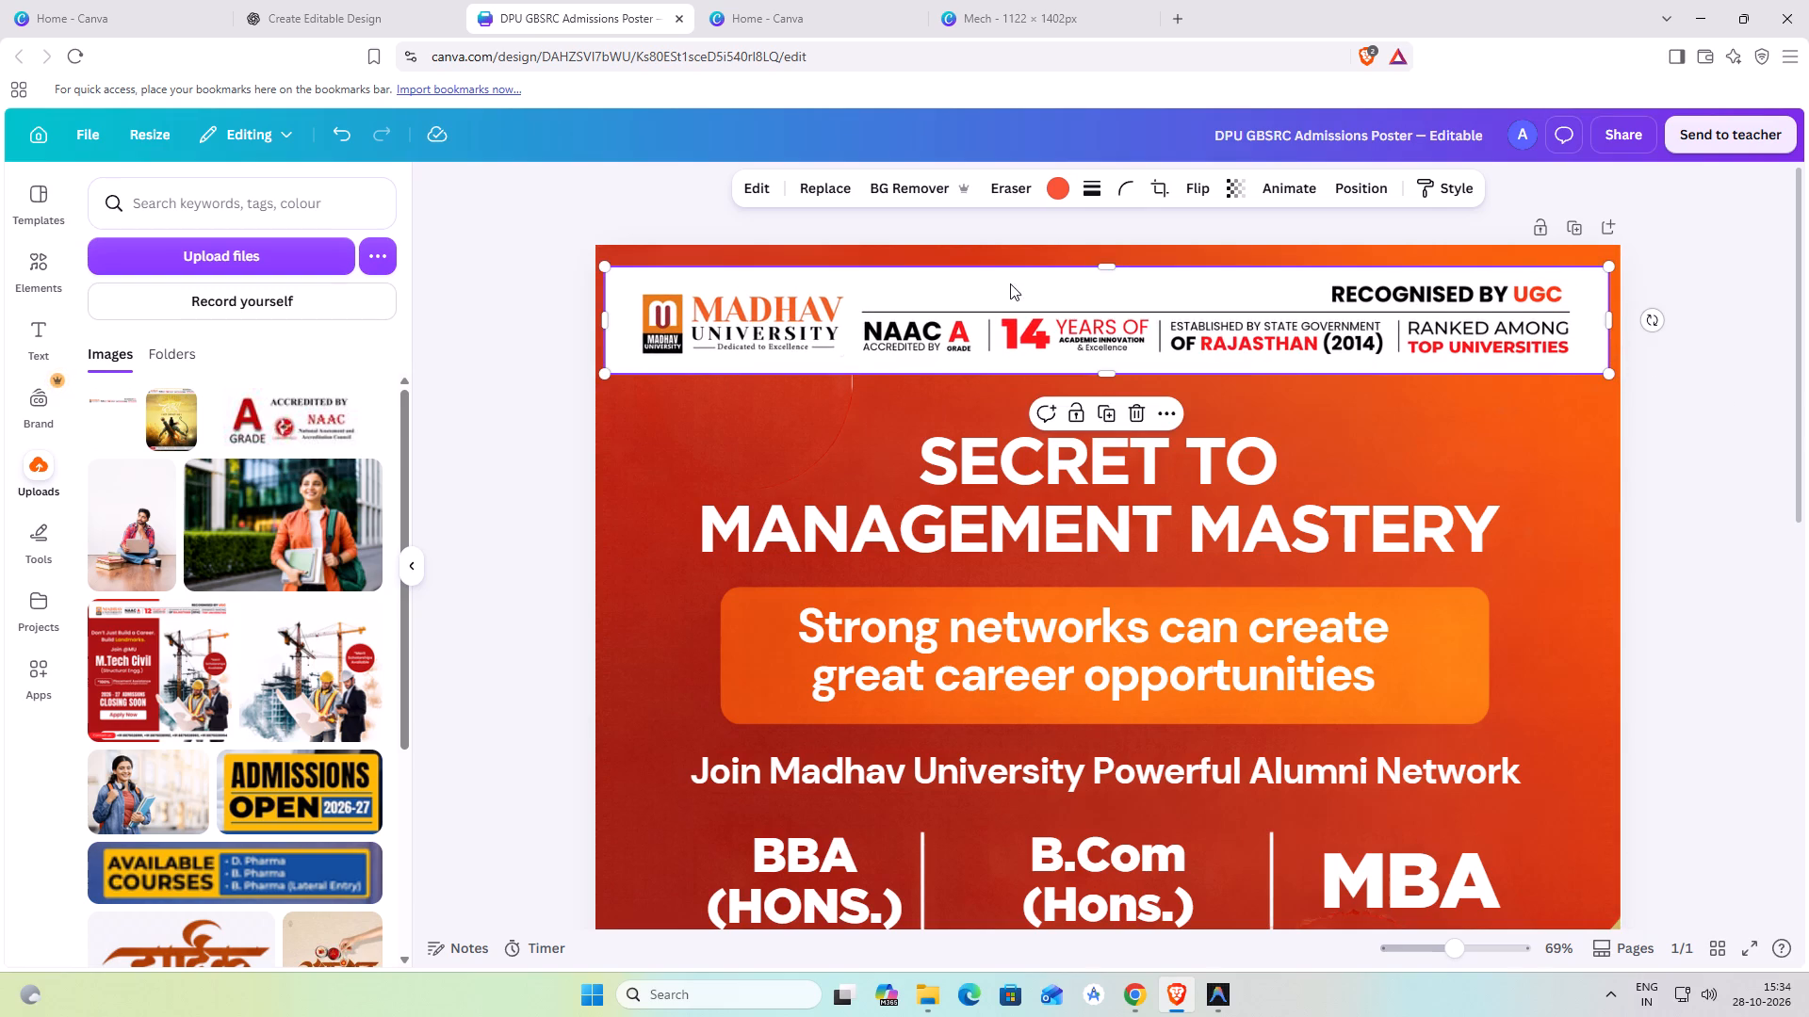
left_click_drag(1010, 283, 1013, 275)
double_click(1699, 256)
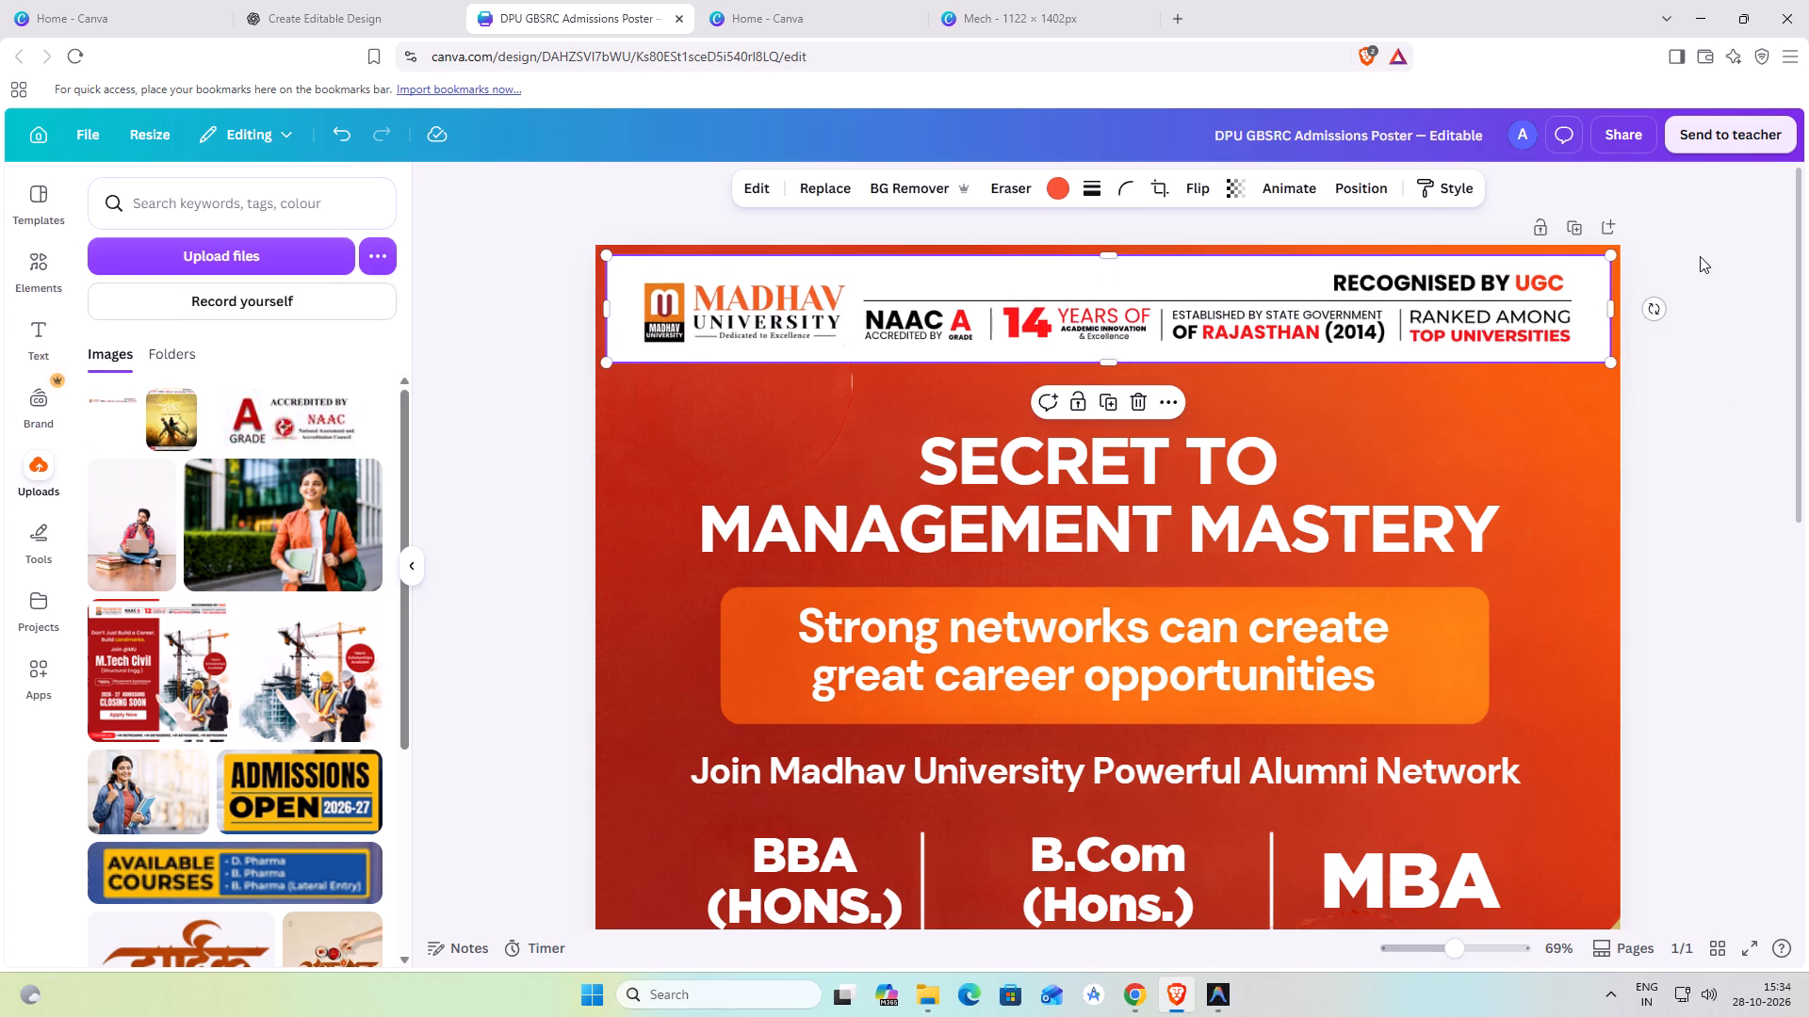
Round the header strip's corners with a corner rounding of 14.
left_click(1000, 277)
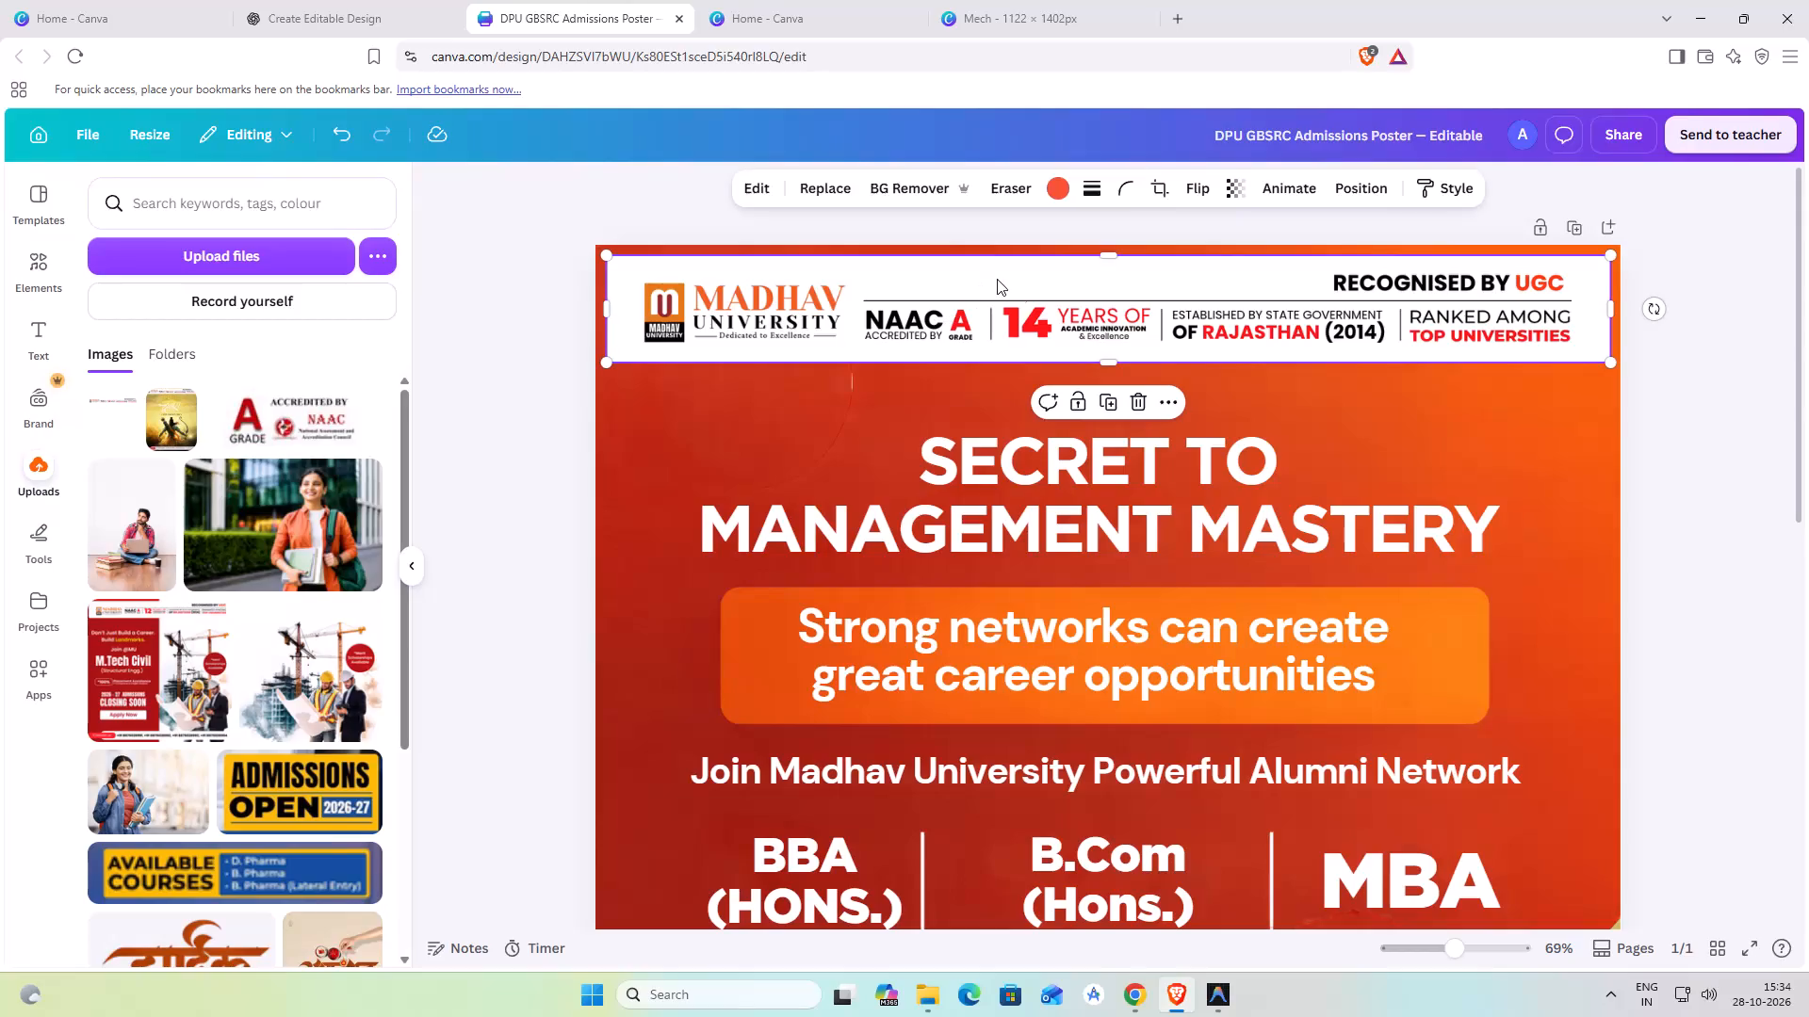
left_click(1742, 298)
left_click(1212, 296)
left_click(1128, 195)
left_click(1040, 273)
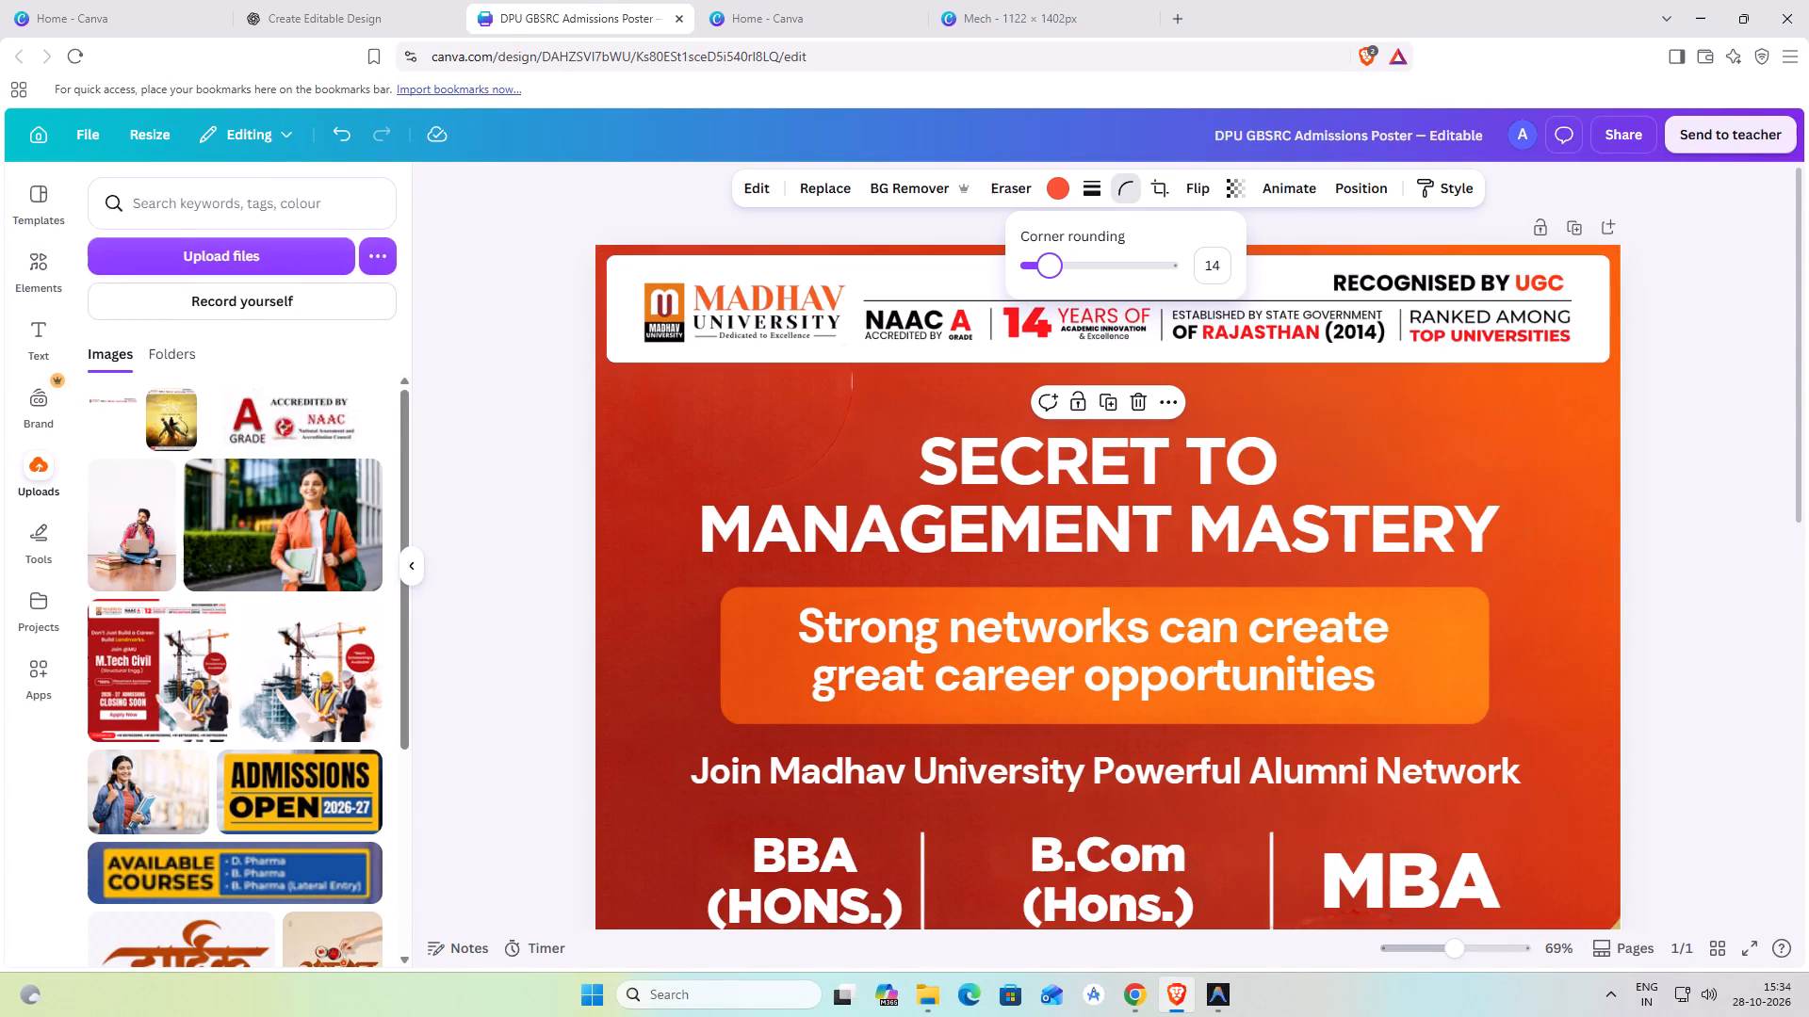
double_click(1700, 252)
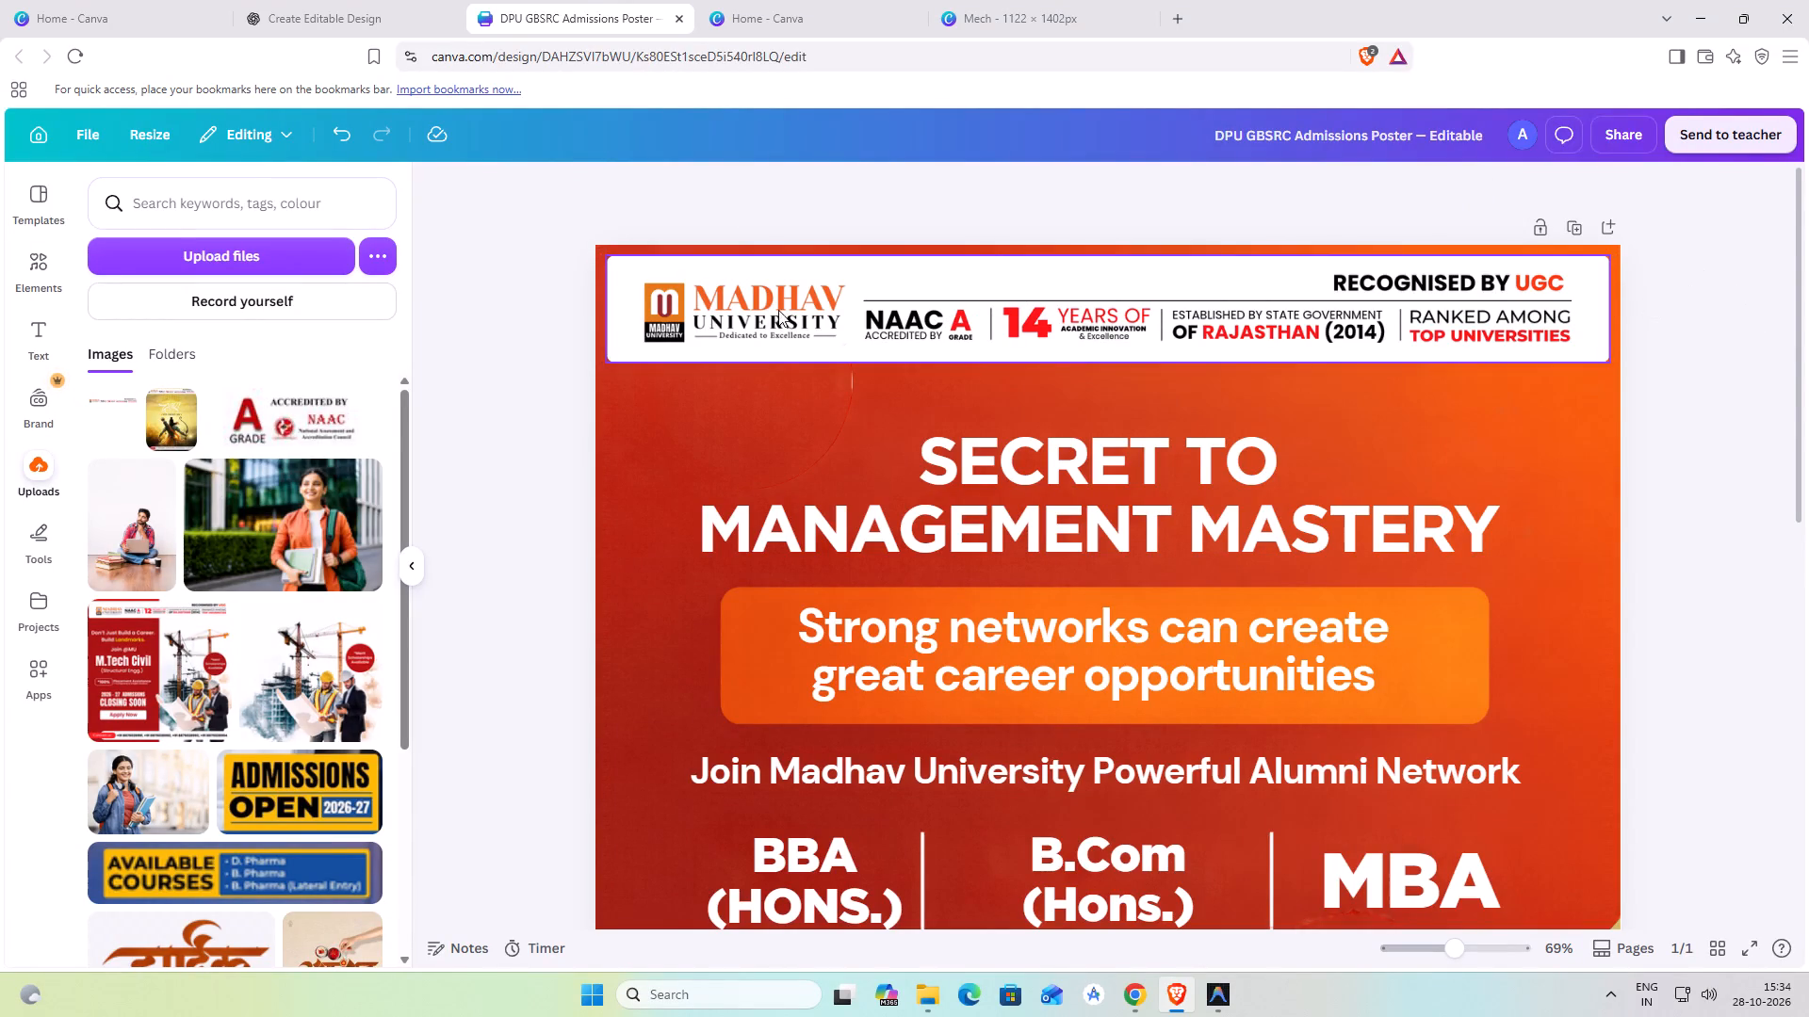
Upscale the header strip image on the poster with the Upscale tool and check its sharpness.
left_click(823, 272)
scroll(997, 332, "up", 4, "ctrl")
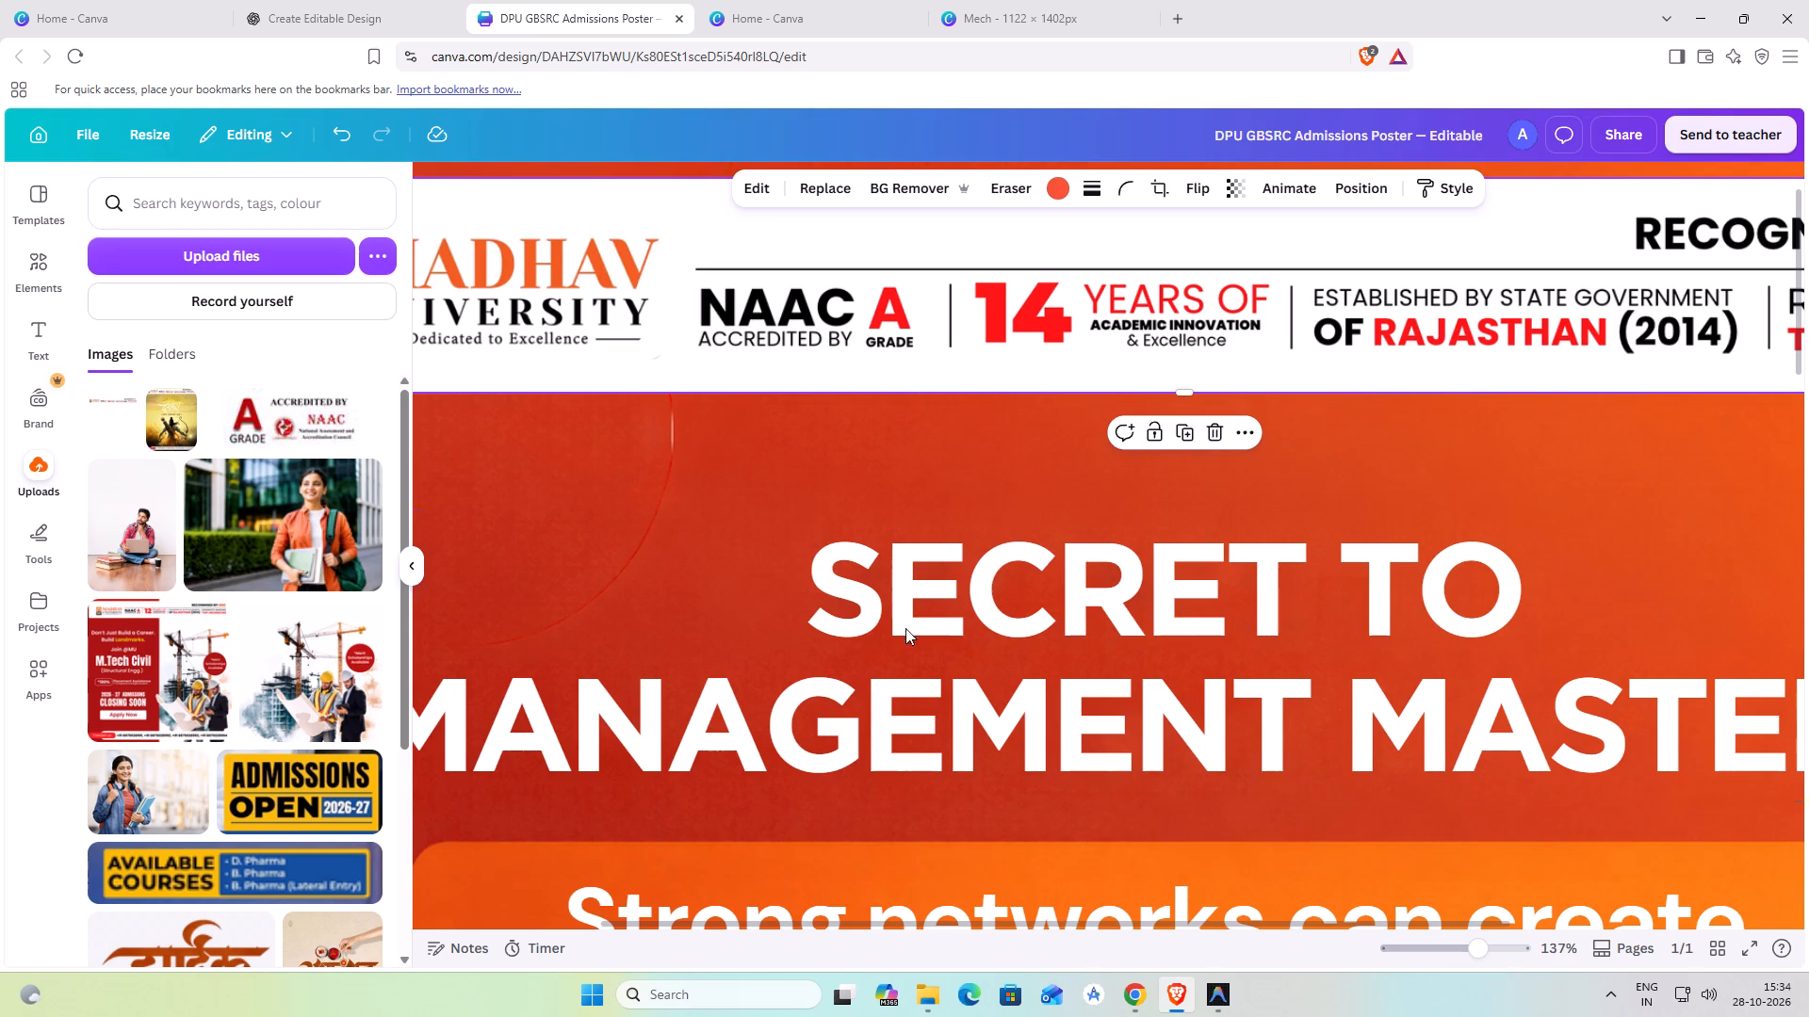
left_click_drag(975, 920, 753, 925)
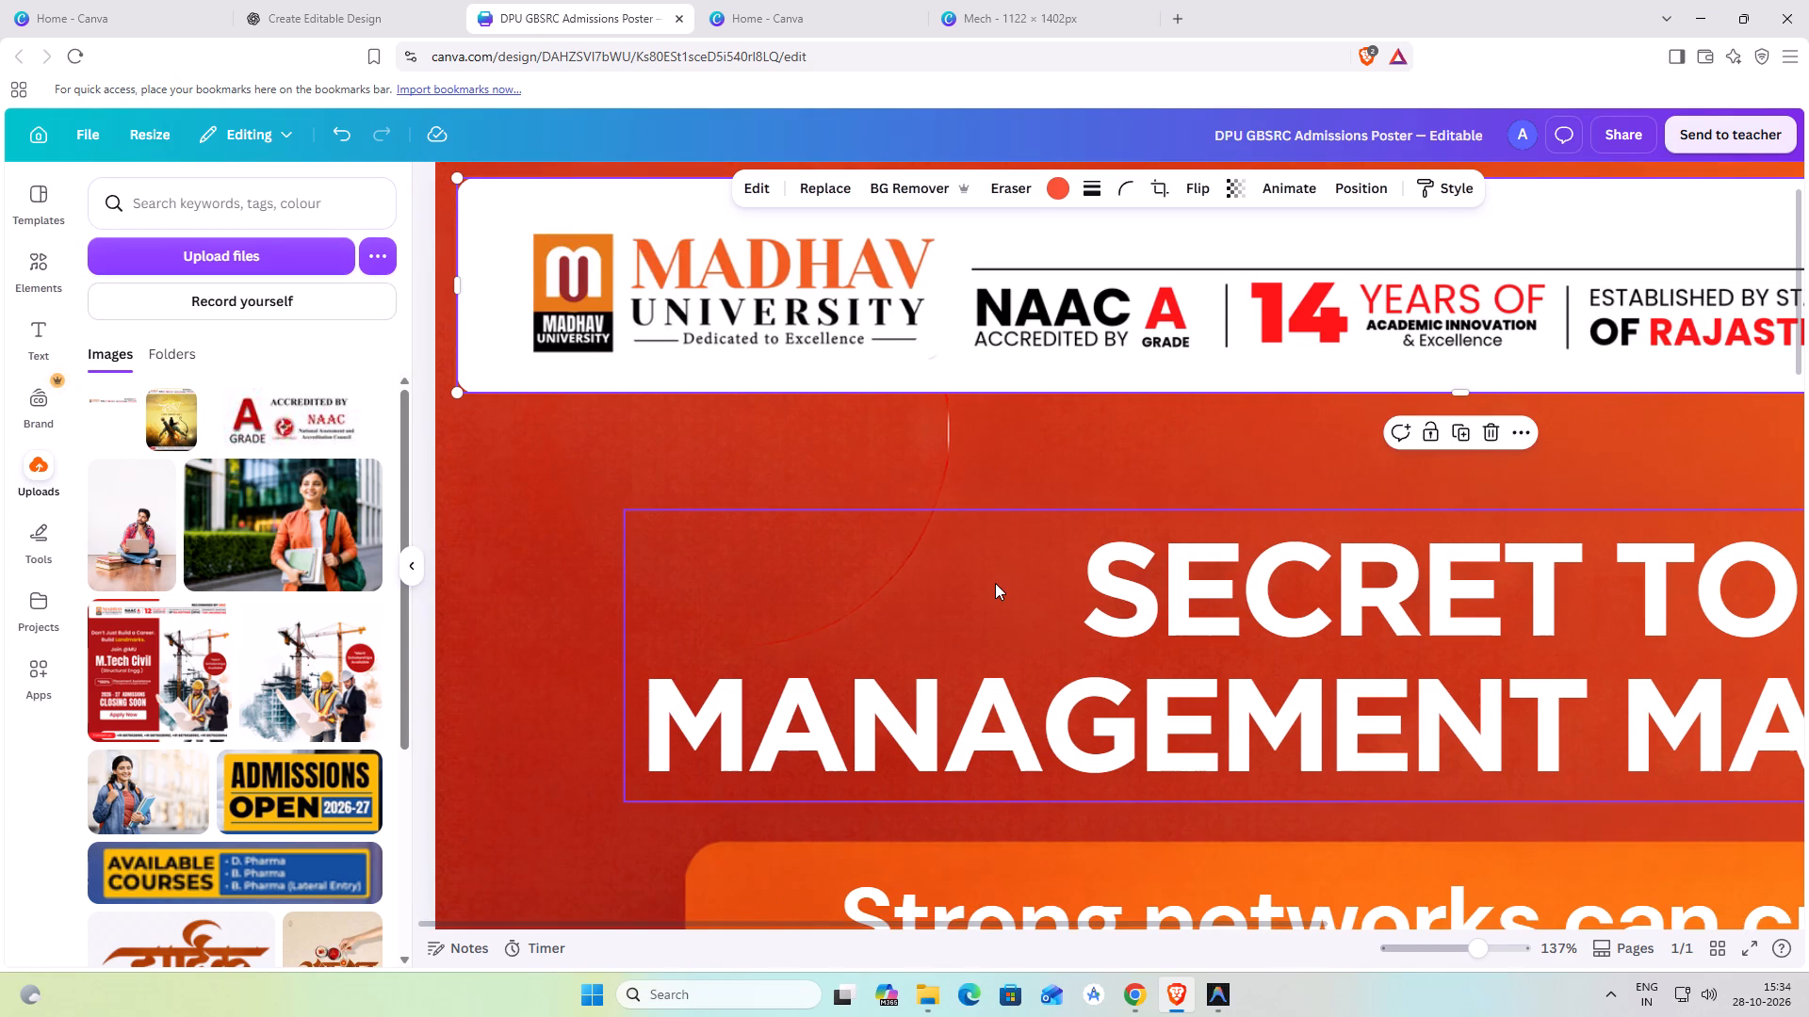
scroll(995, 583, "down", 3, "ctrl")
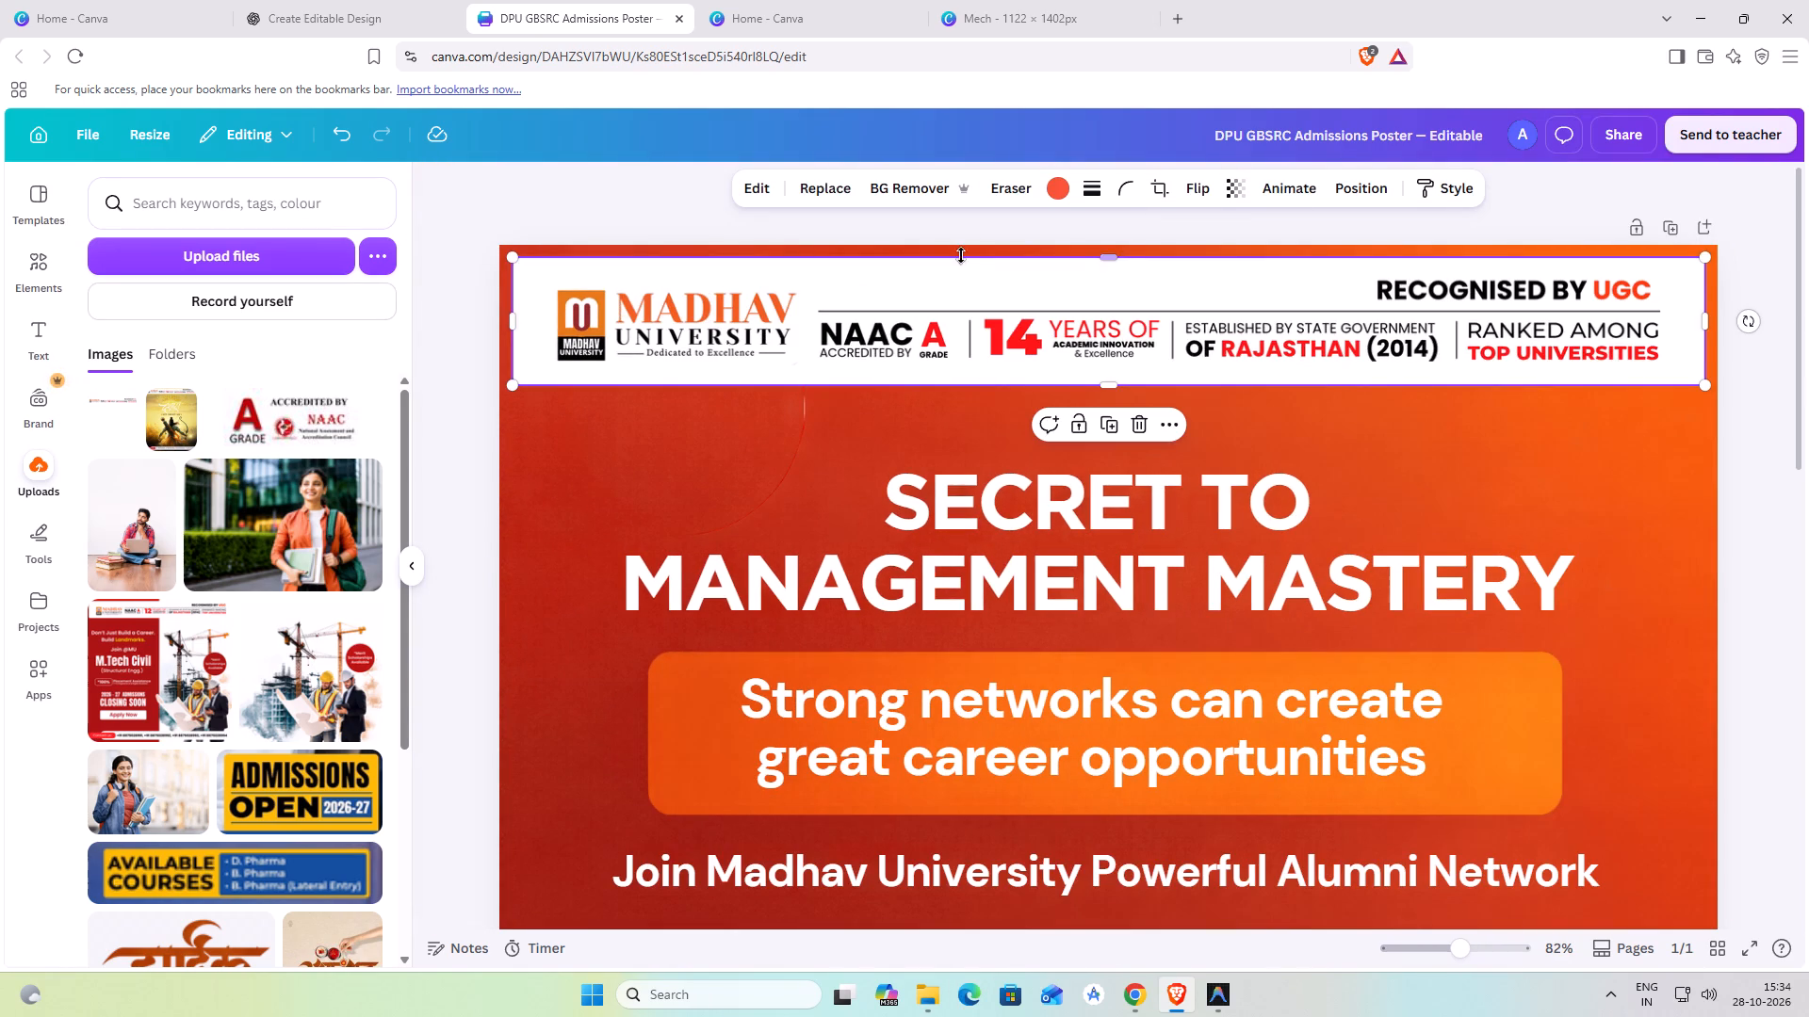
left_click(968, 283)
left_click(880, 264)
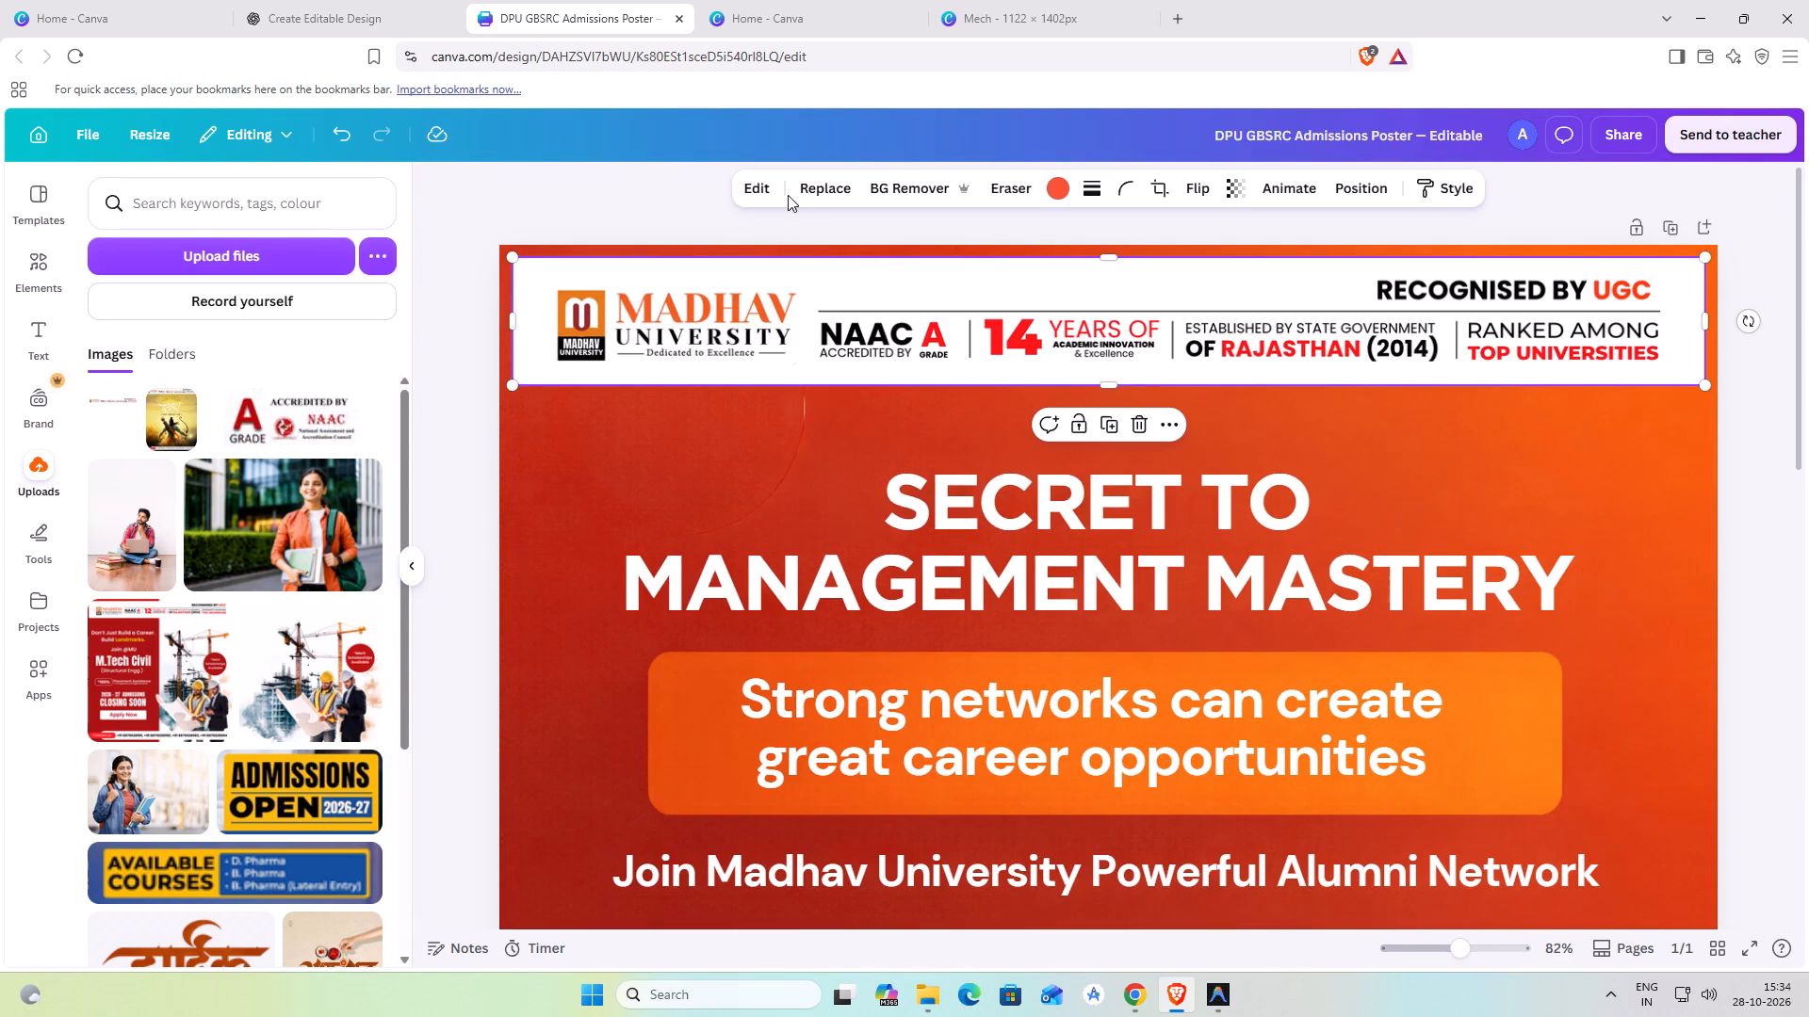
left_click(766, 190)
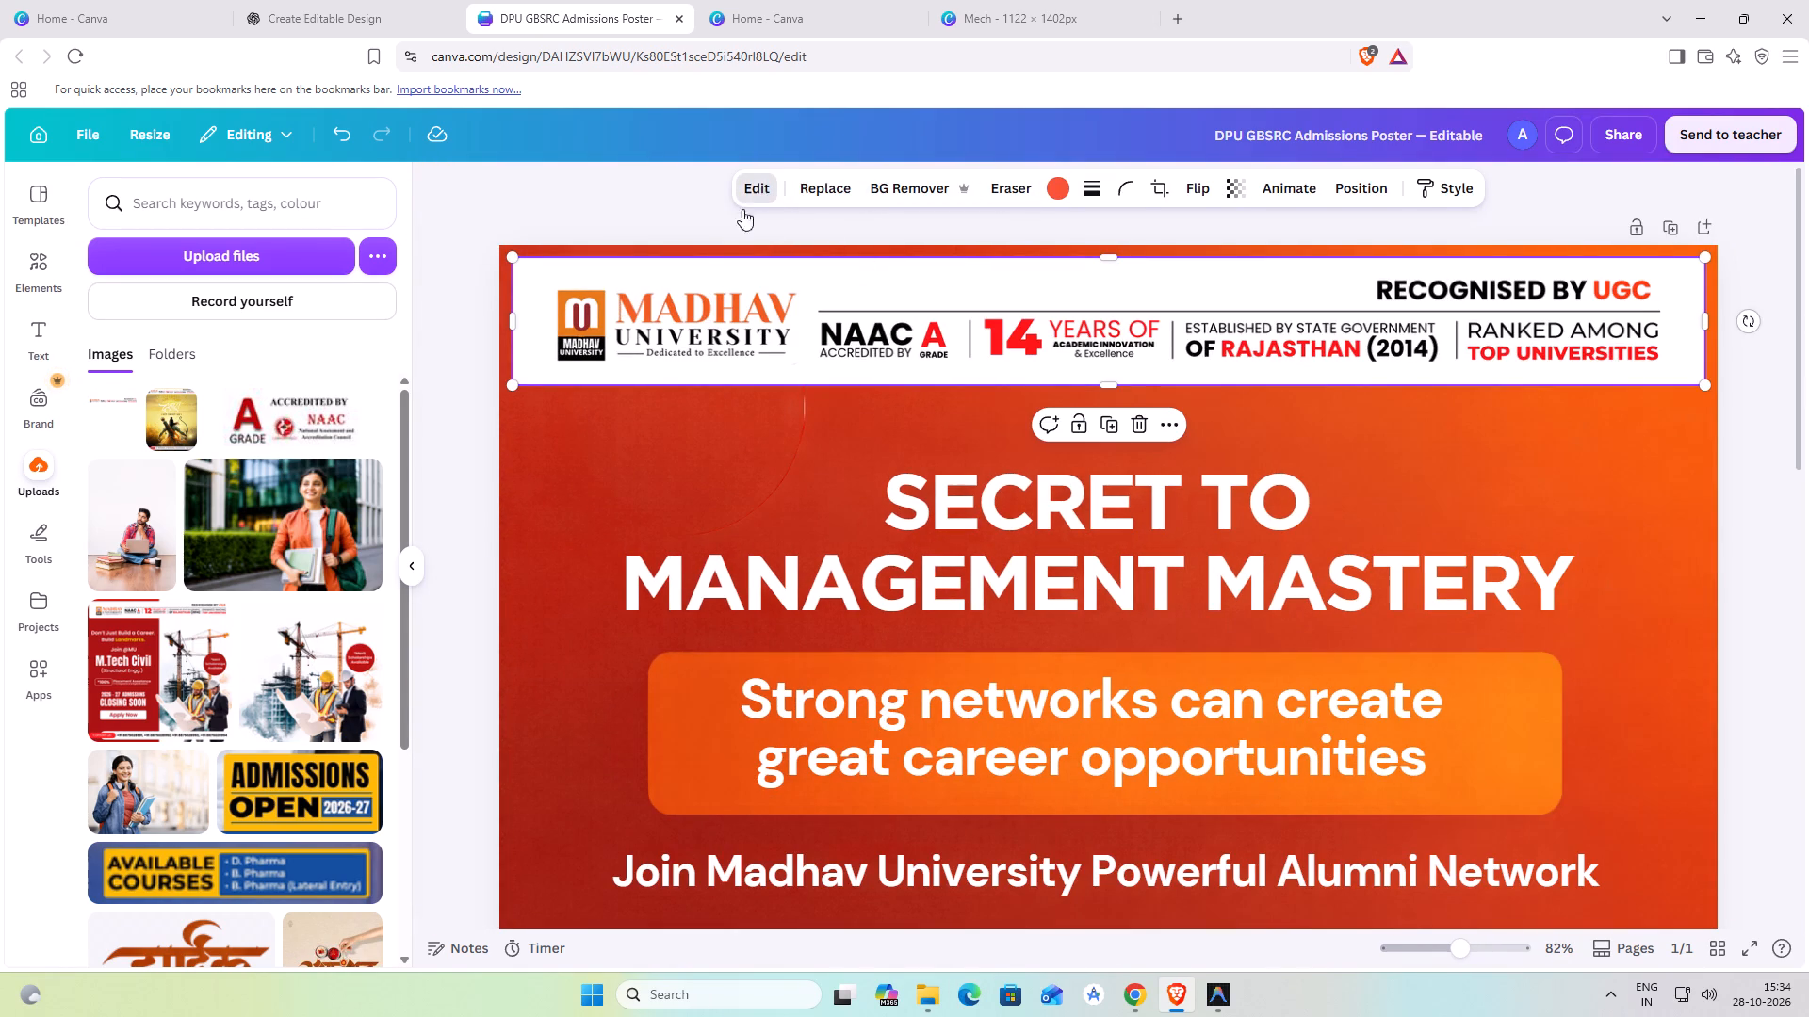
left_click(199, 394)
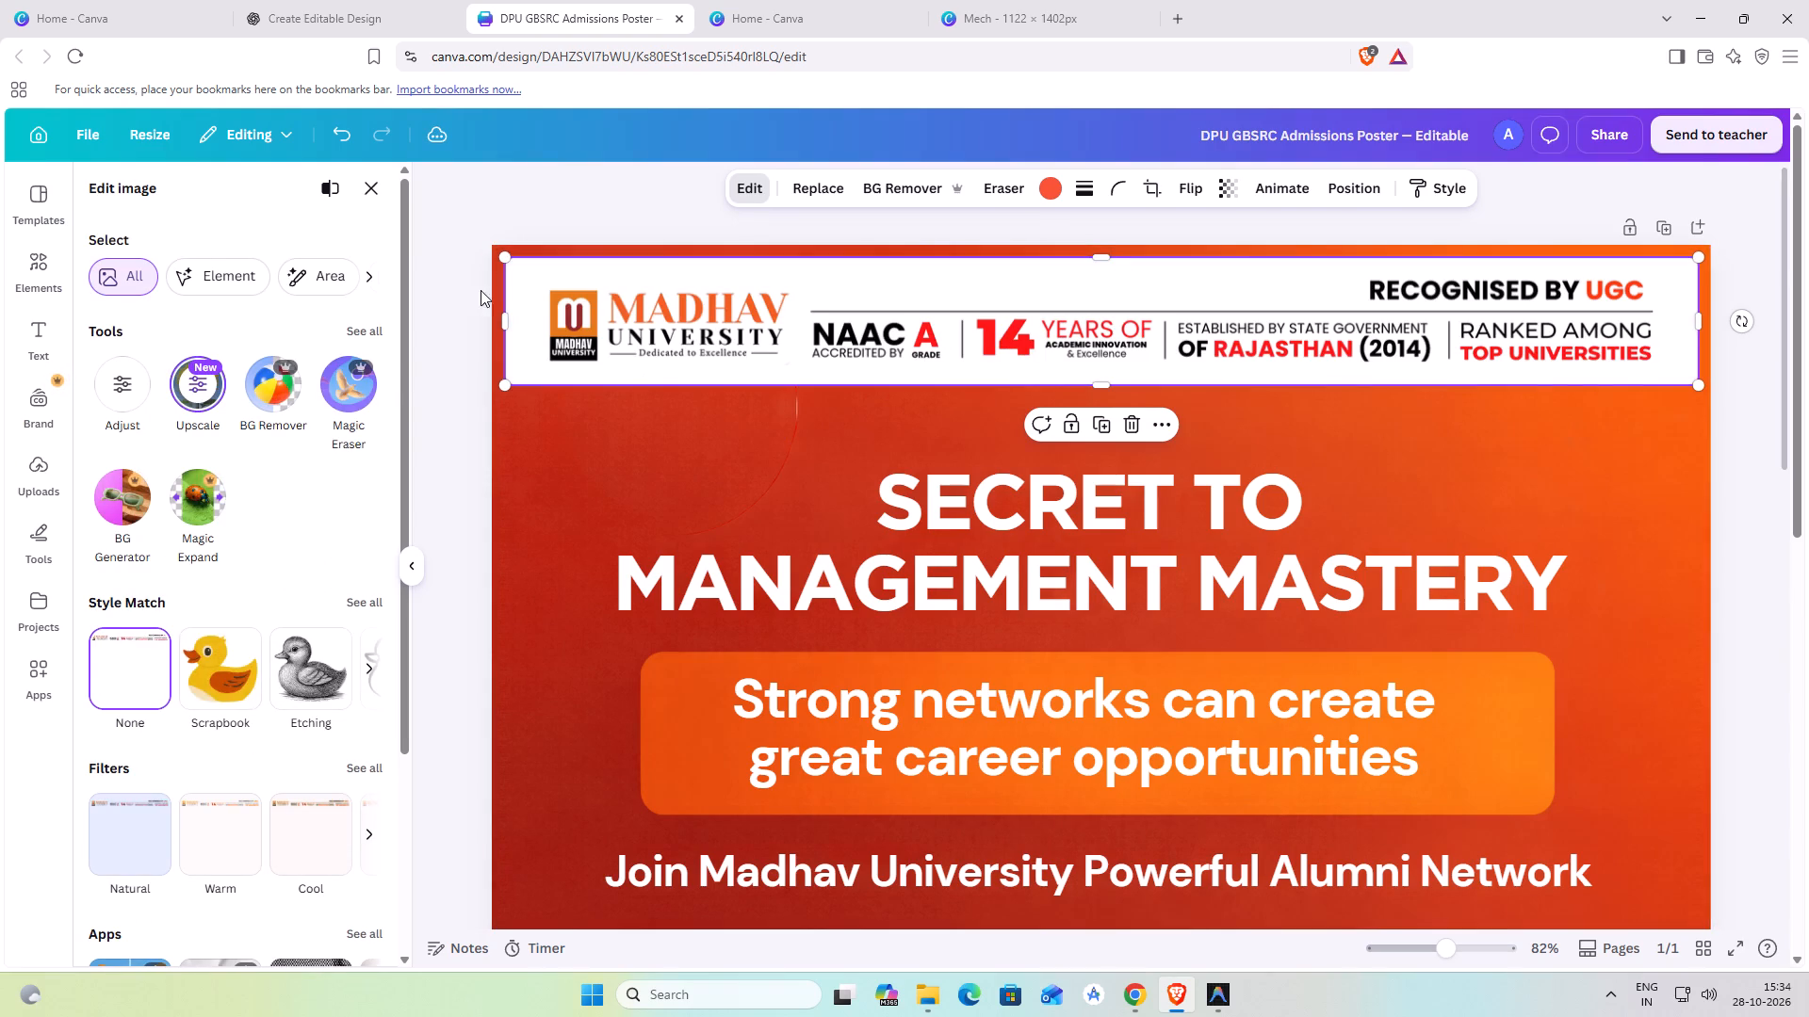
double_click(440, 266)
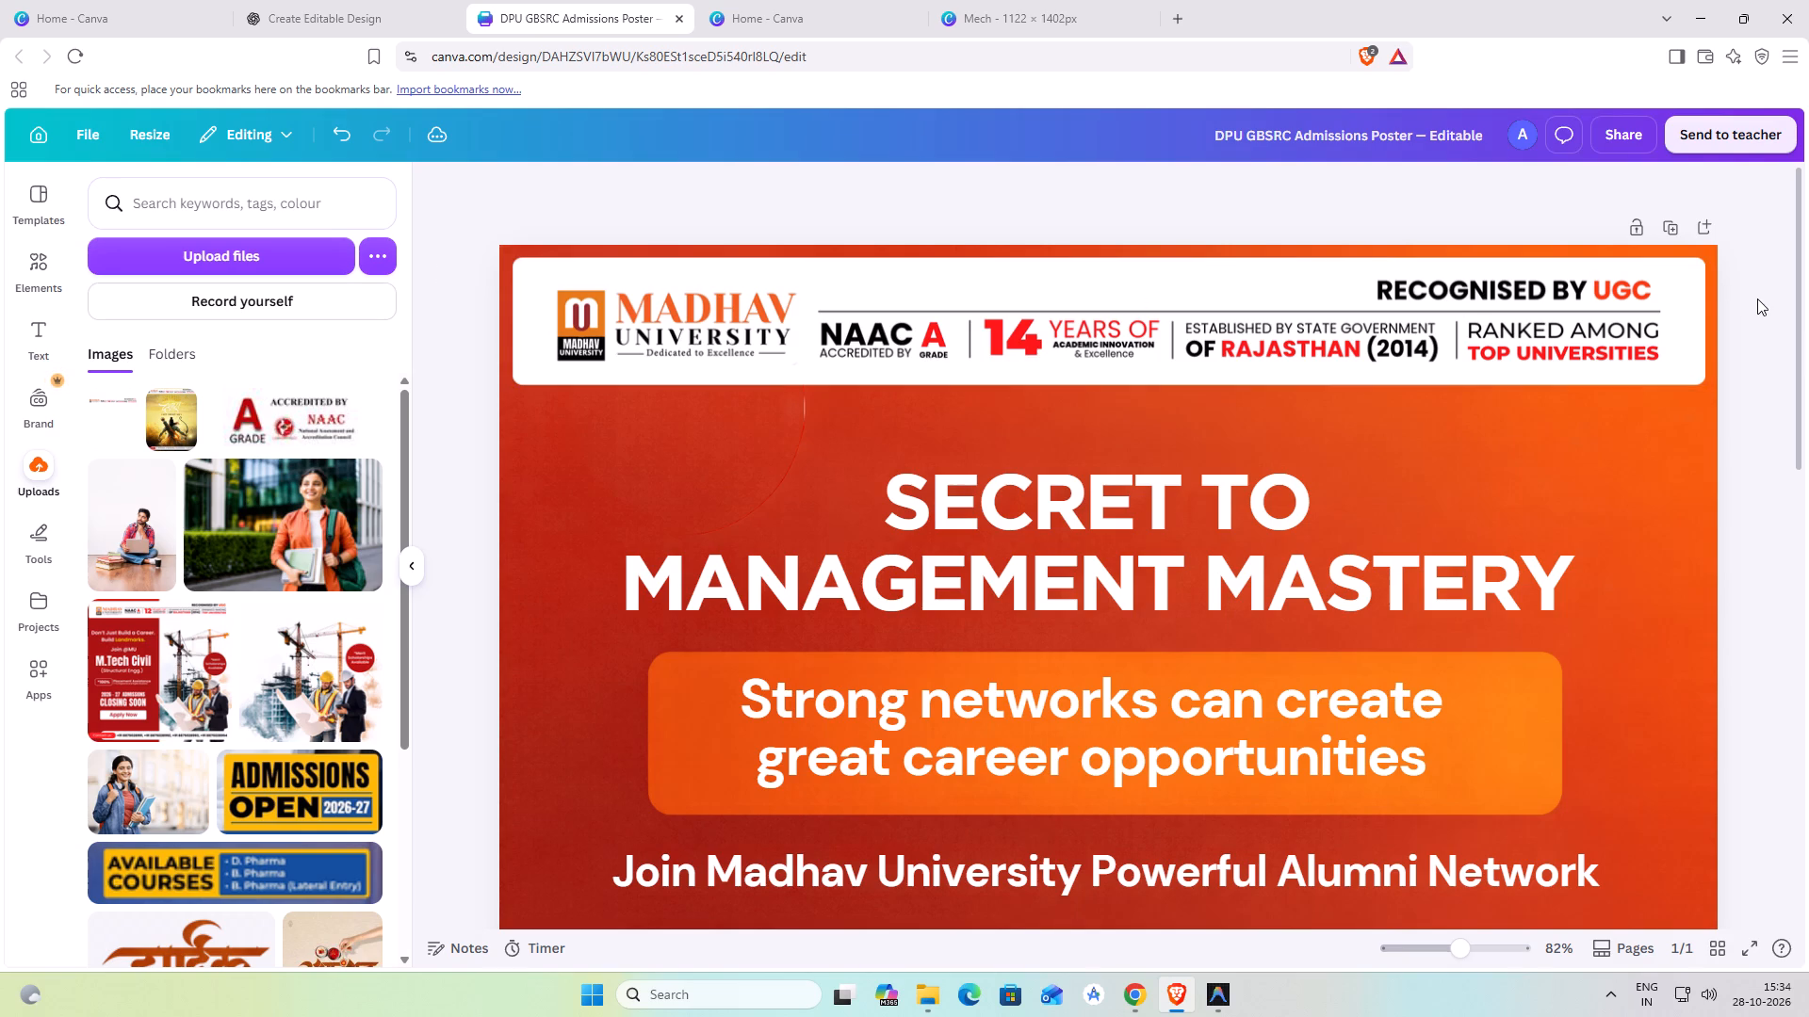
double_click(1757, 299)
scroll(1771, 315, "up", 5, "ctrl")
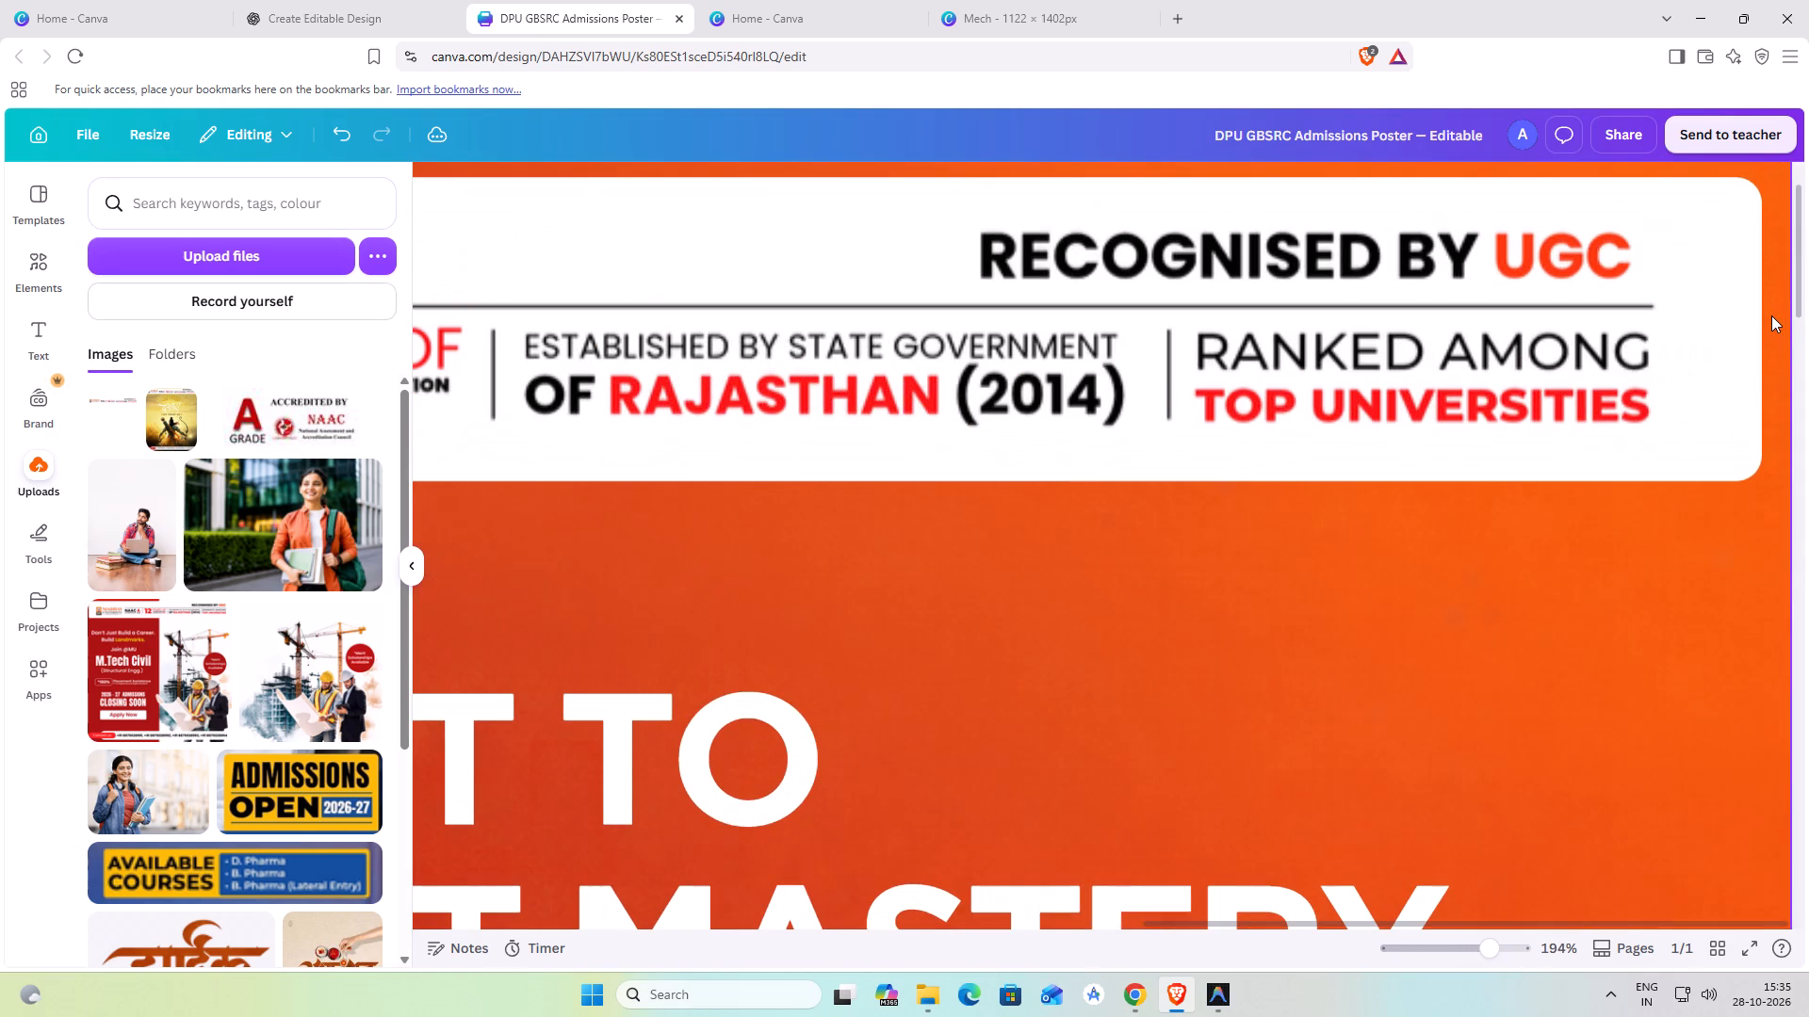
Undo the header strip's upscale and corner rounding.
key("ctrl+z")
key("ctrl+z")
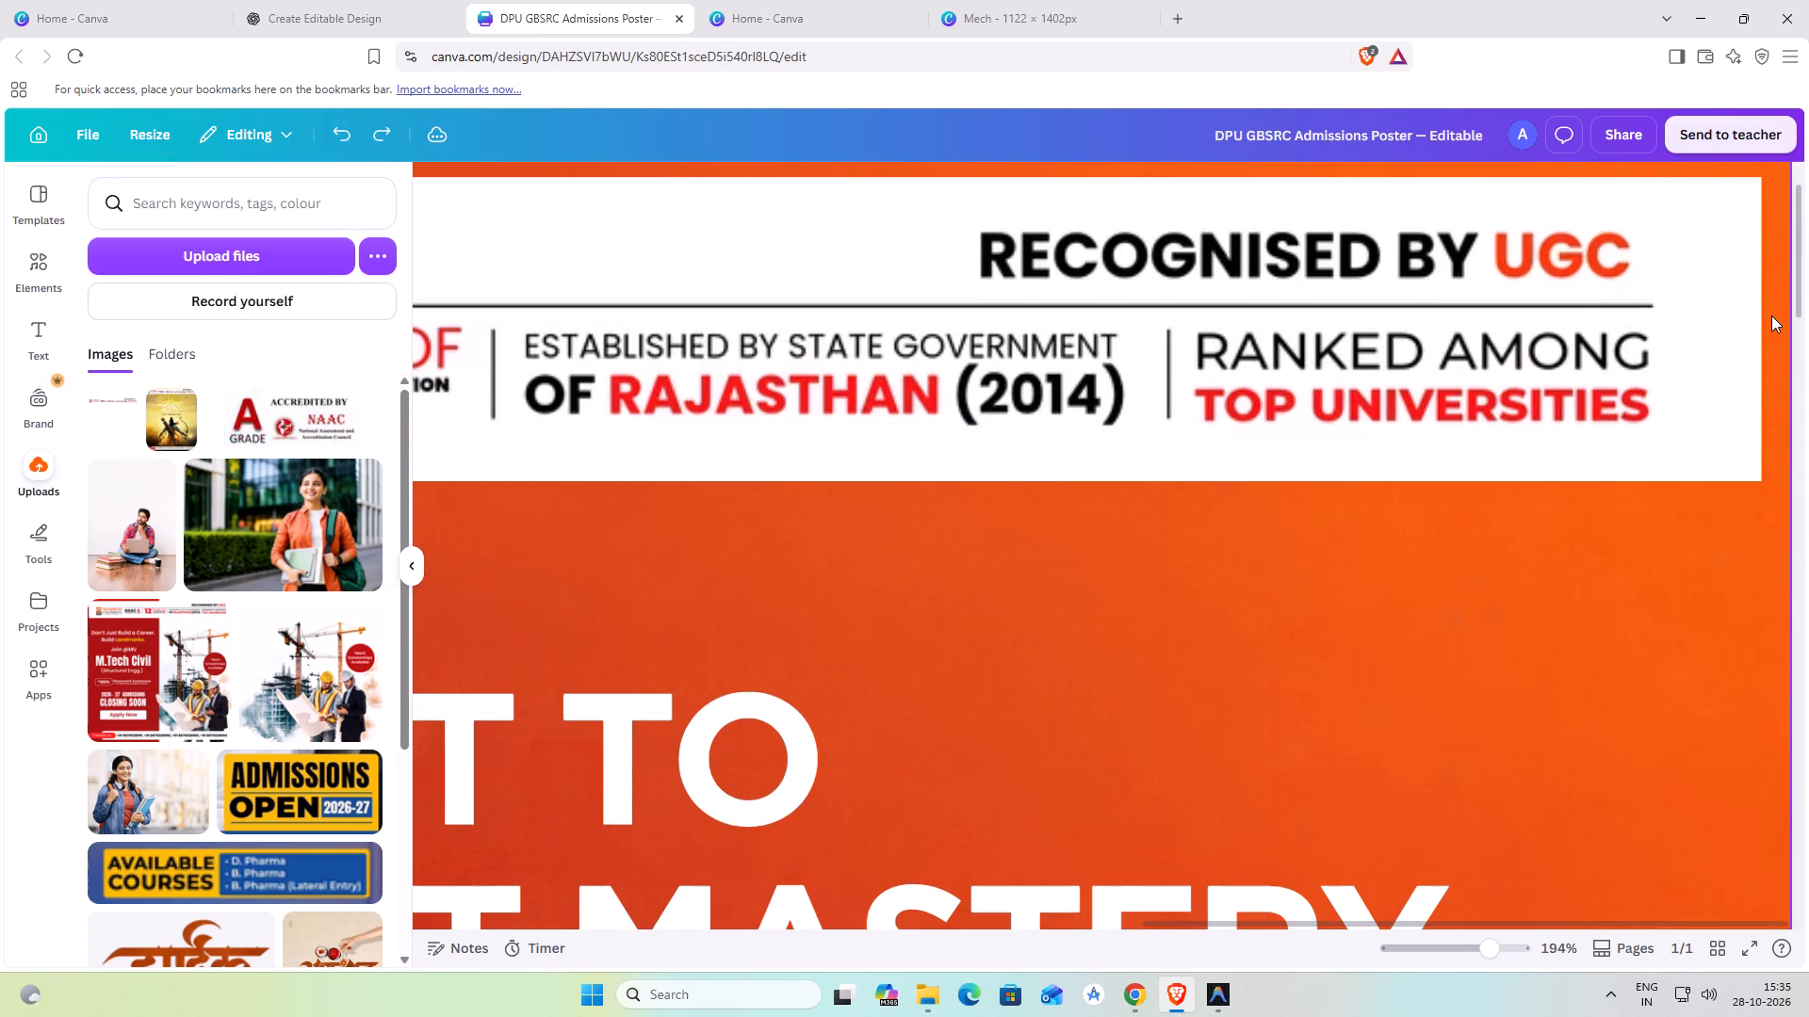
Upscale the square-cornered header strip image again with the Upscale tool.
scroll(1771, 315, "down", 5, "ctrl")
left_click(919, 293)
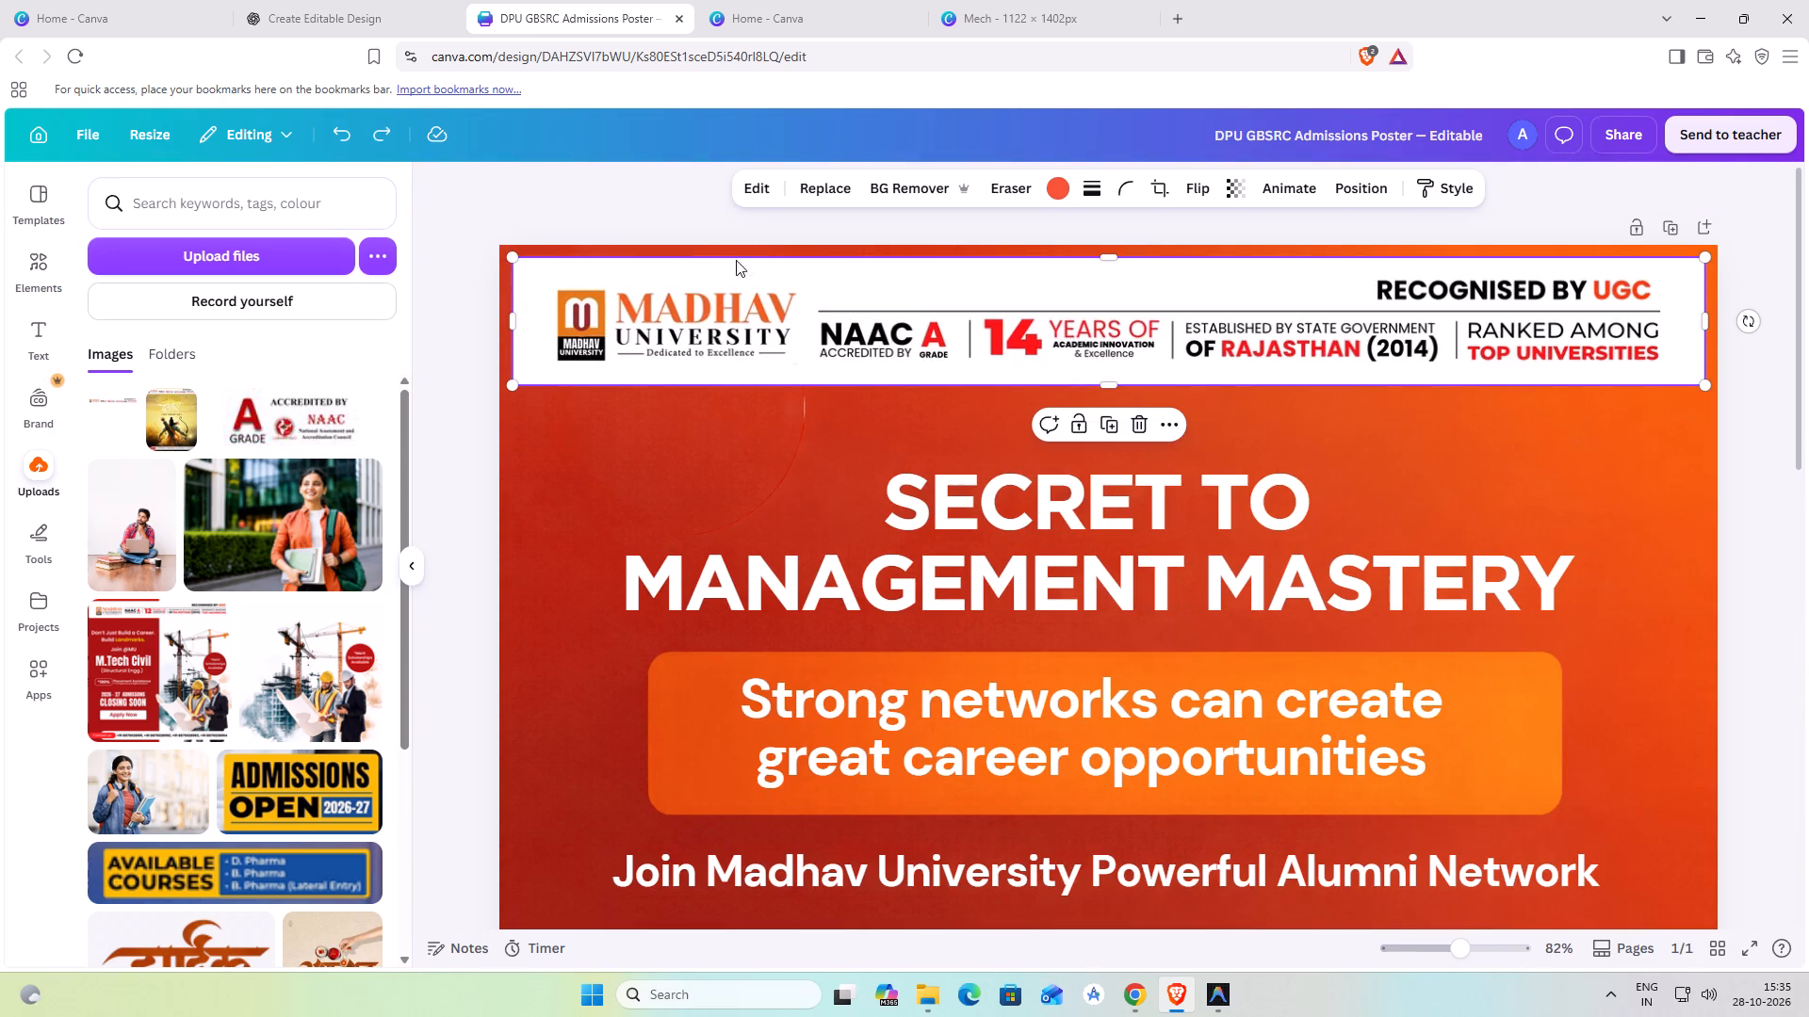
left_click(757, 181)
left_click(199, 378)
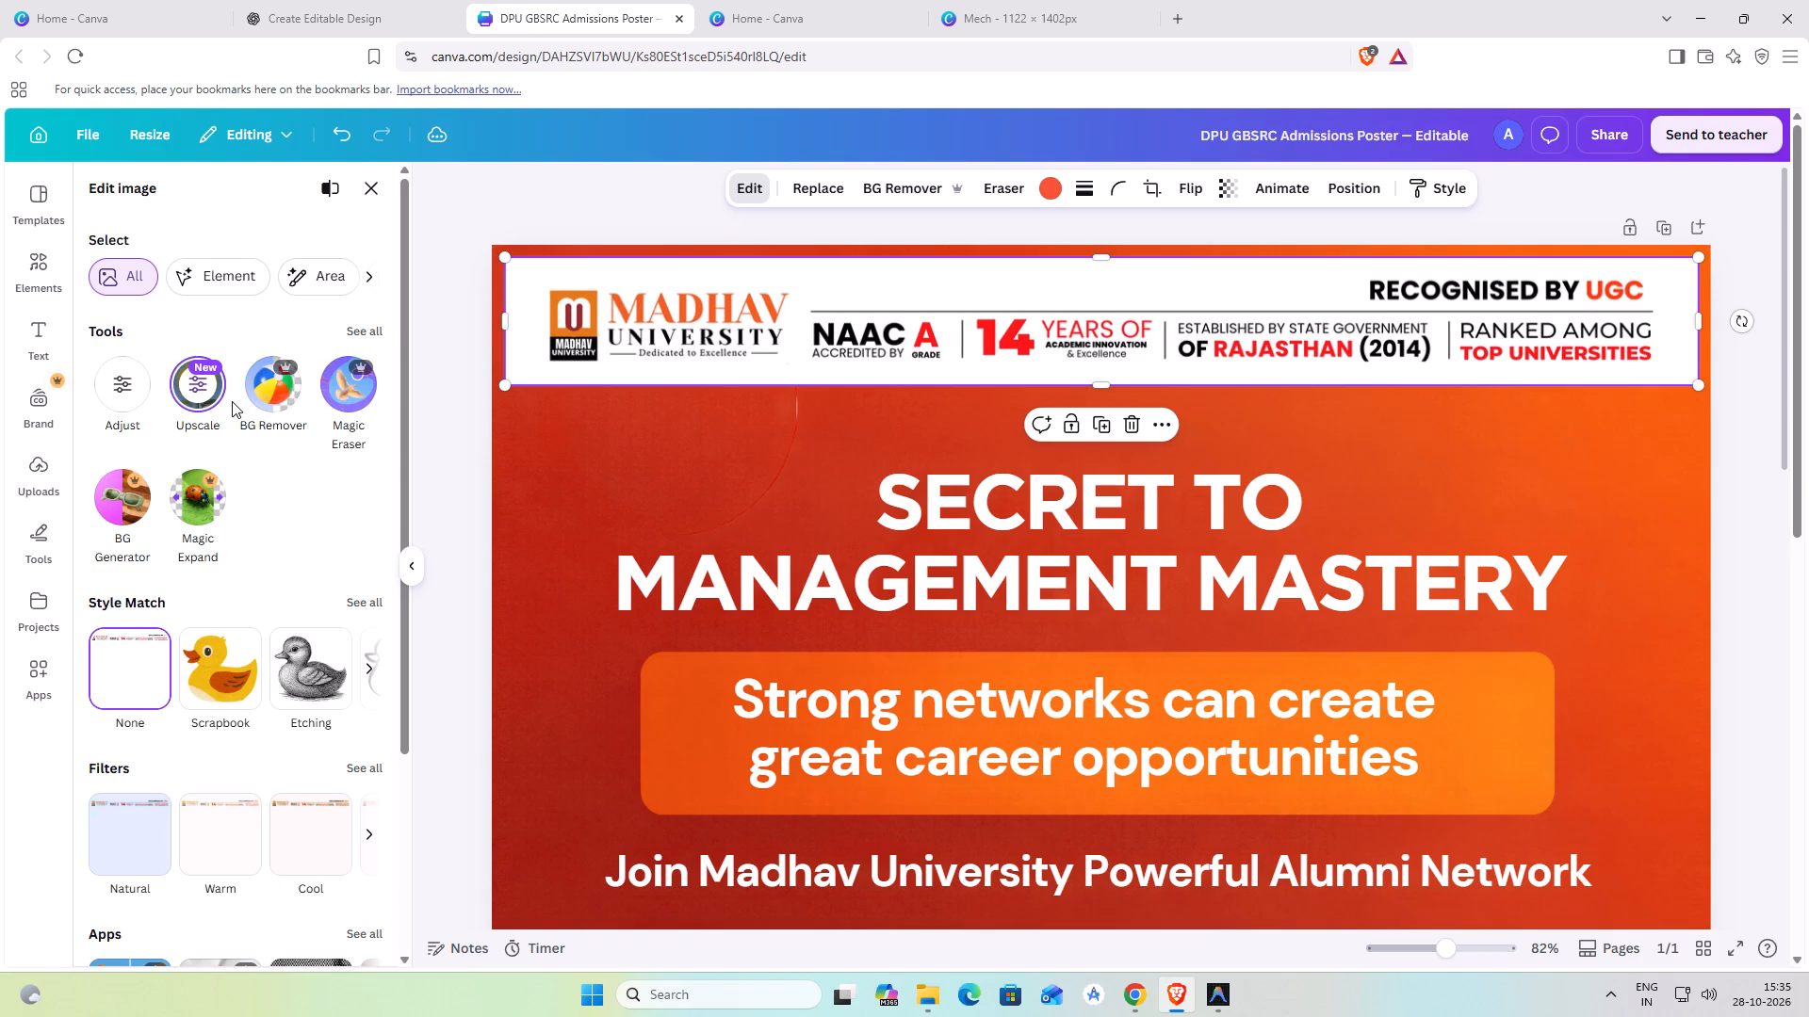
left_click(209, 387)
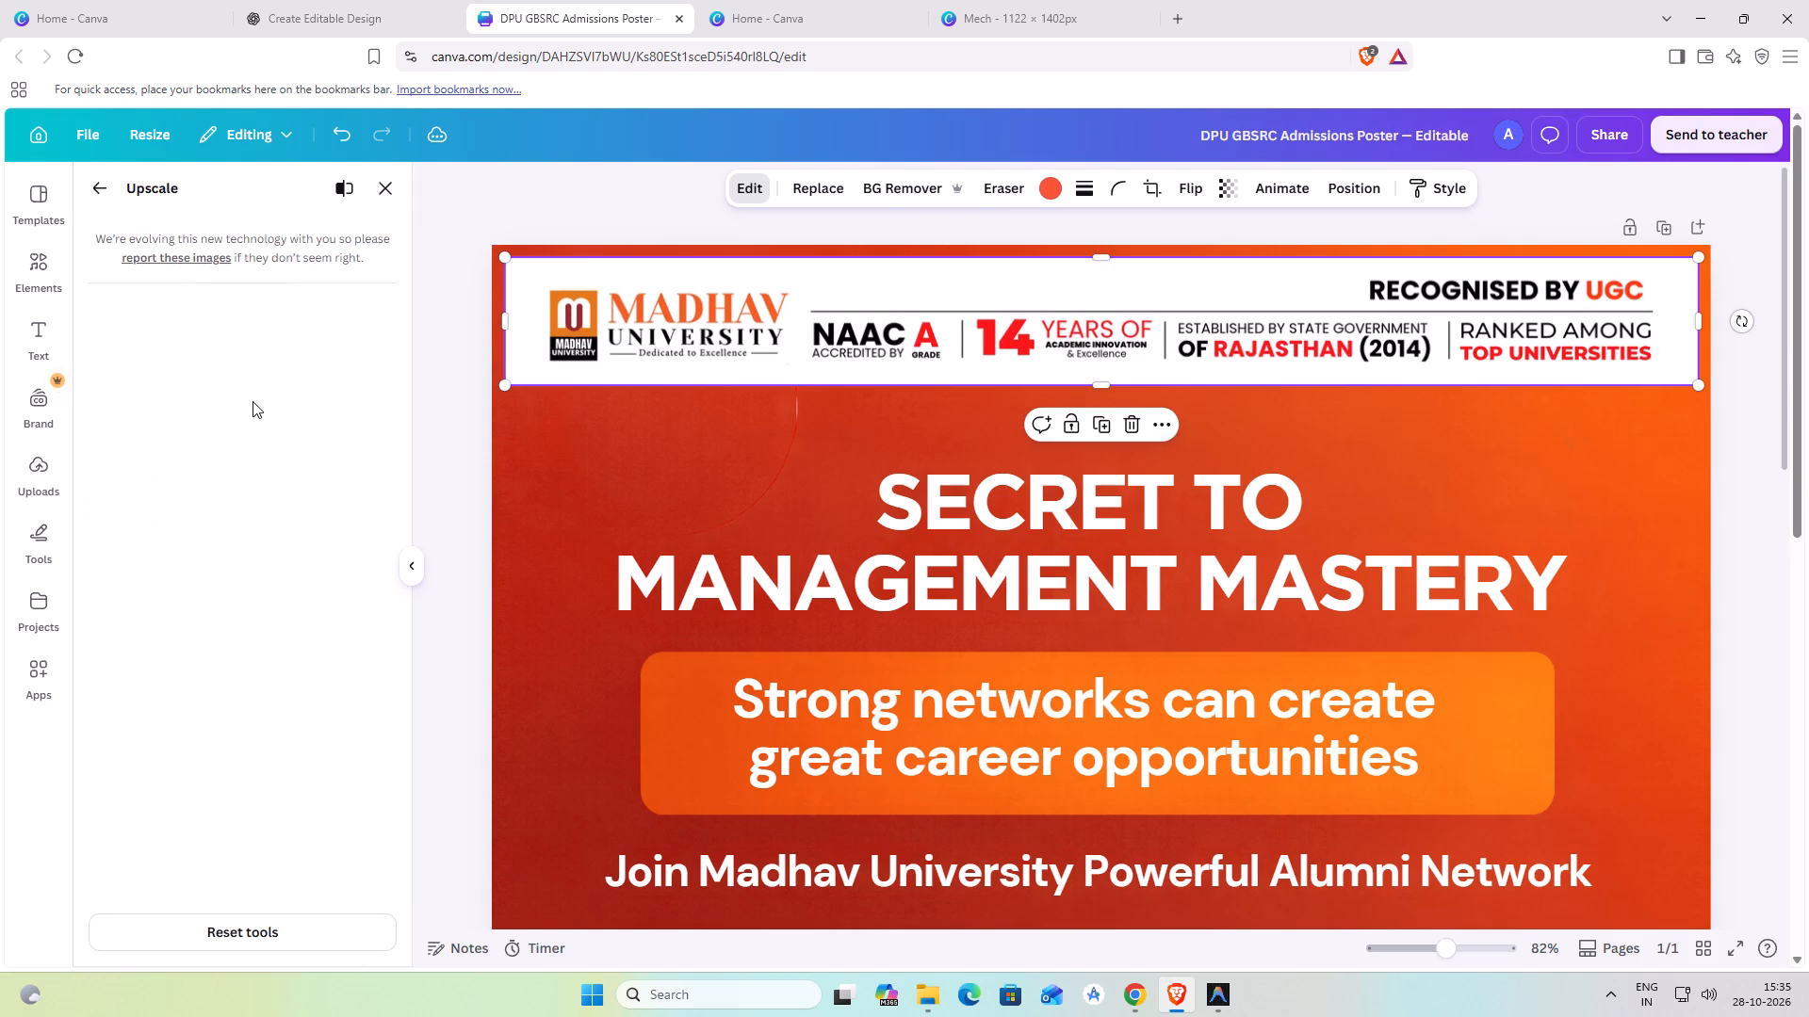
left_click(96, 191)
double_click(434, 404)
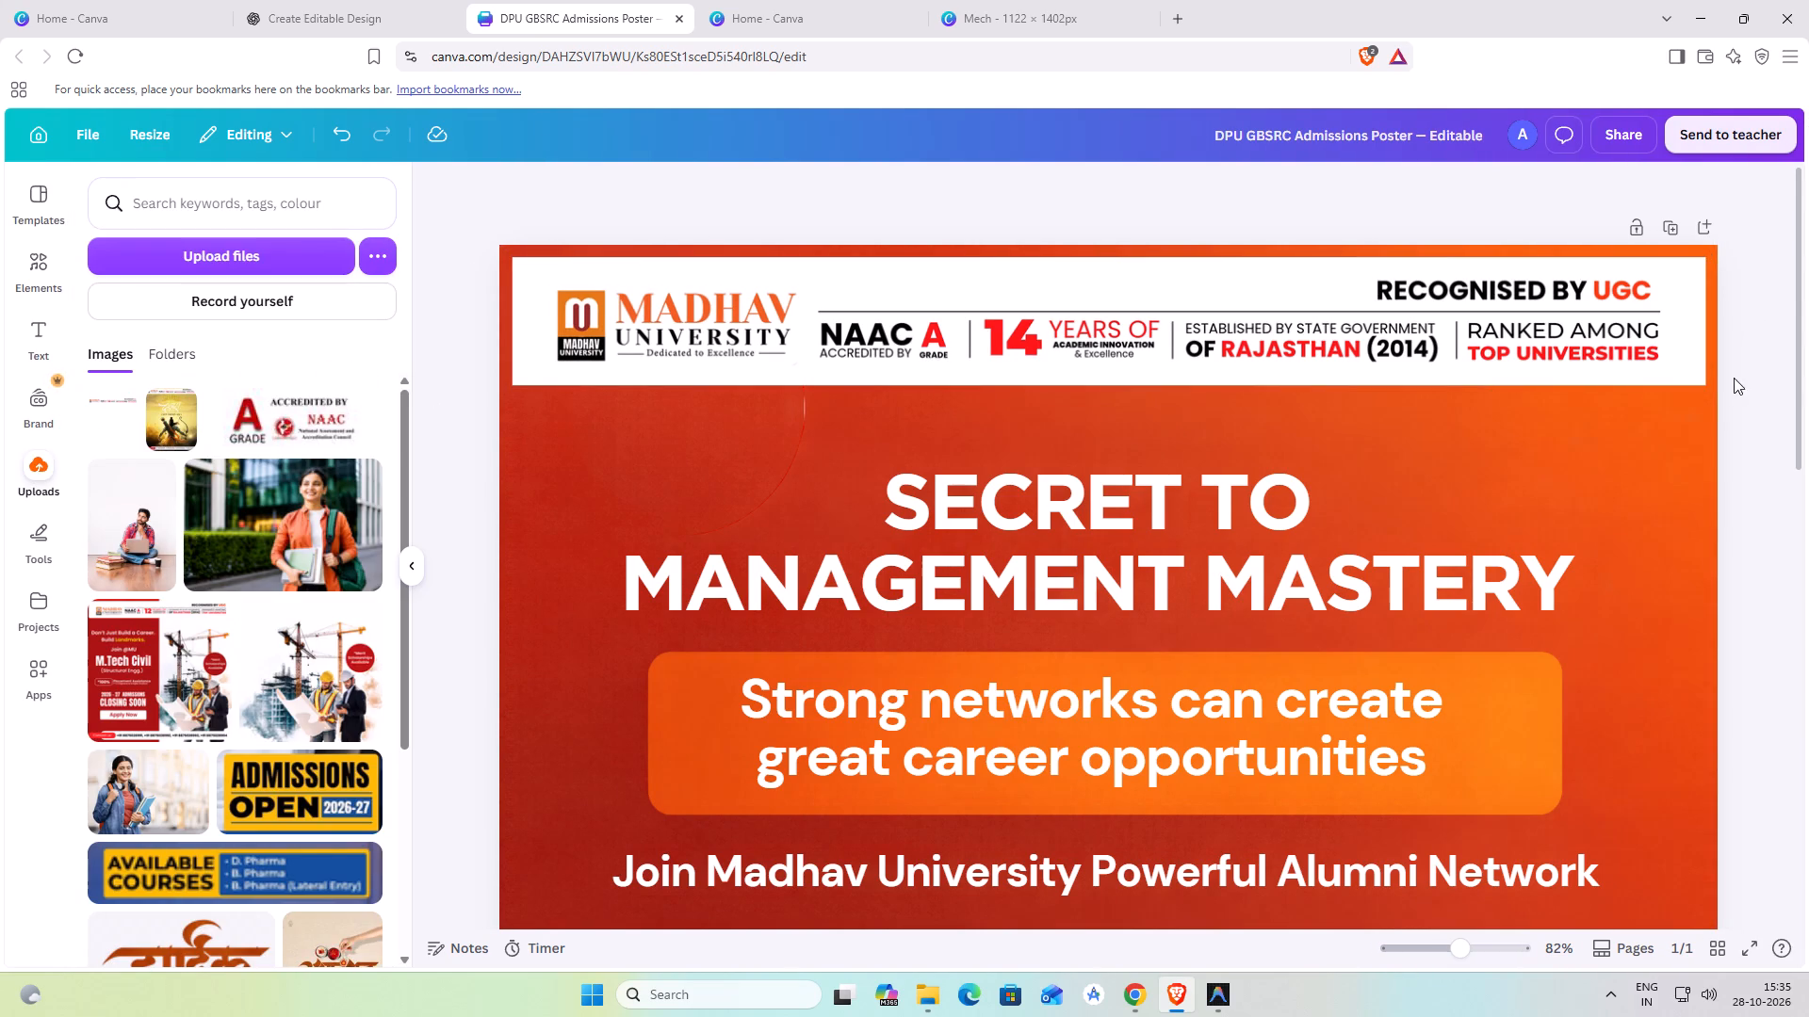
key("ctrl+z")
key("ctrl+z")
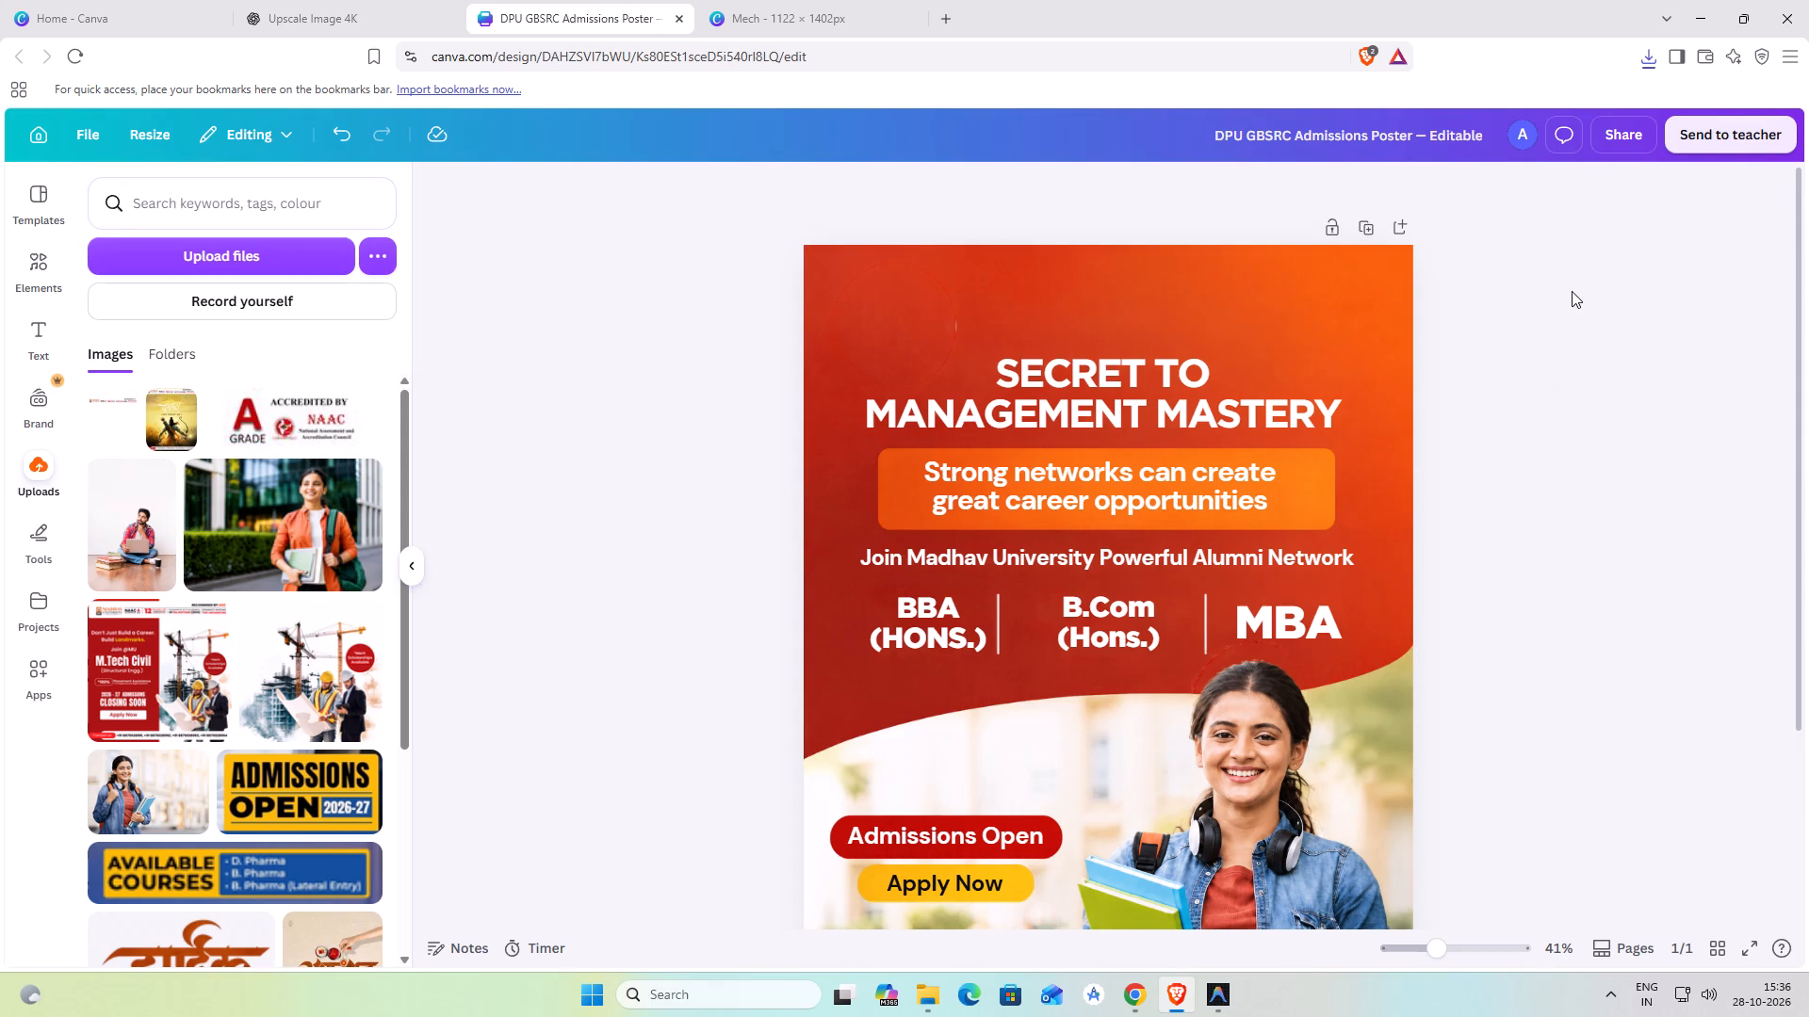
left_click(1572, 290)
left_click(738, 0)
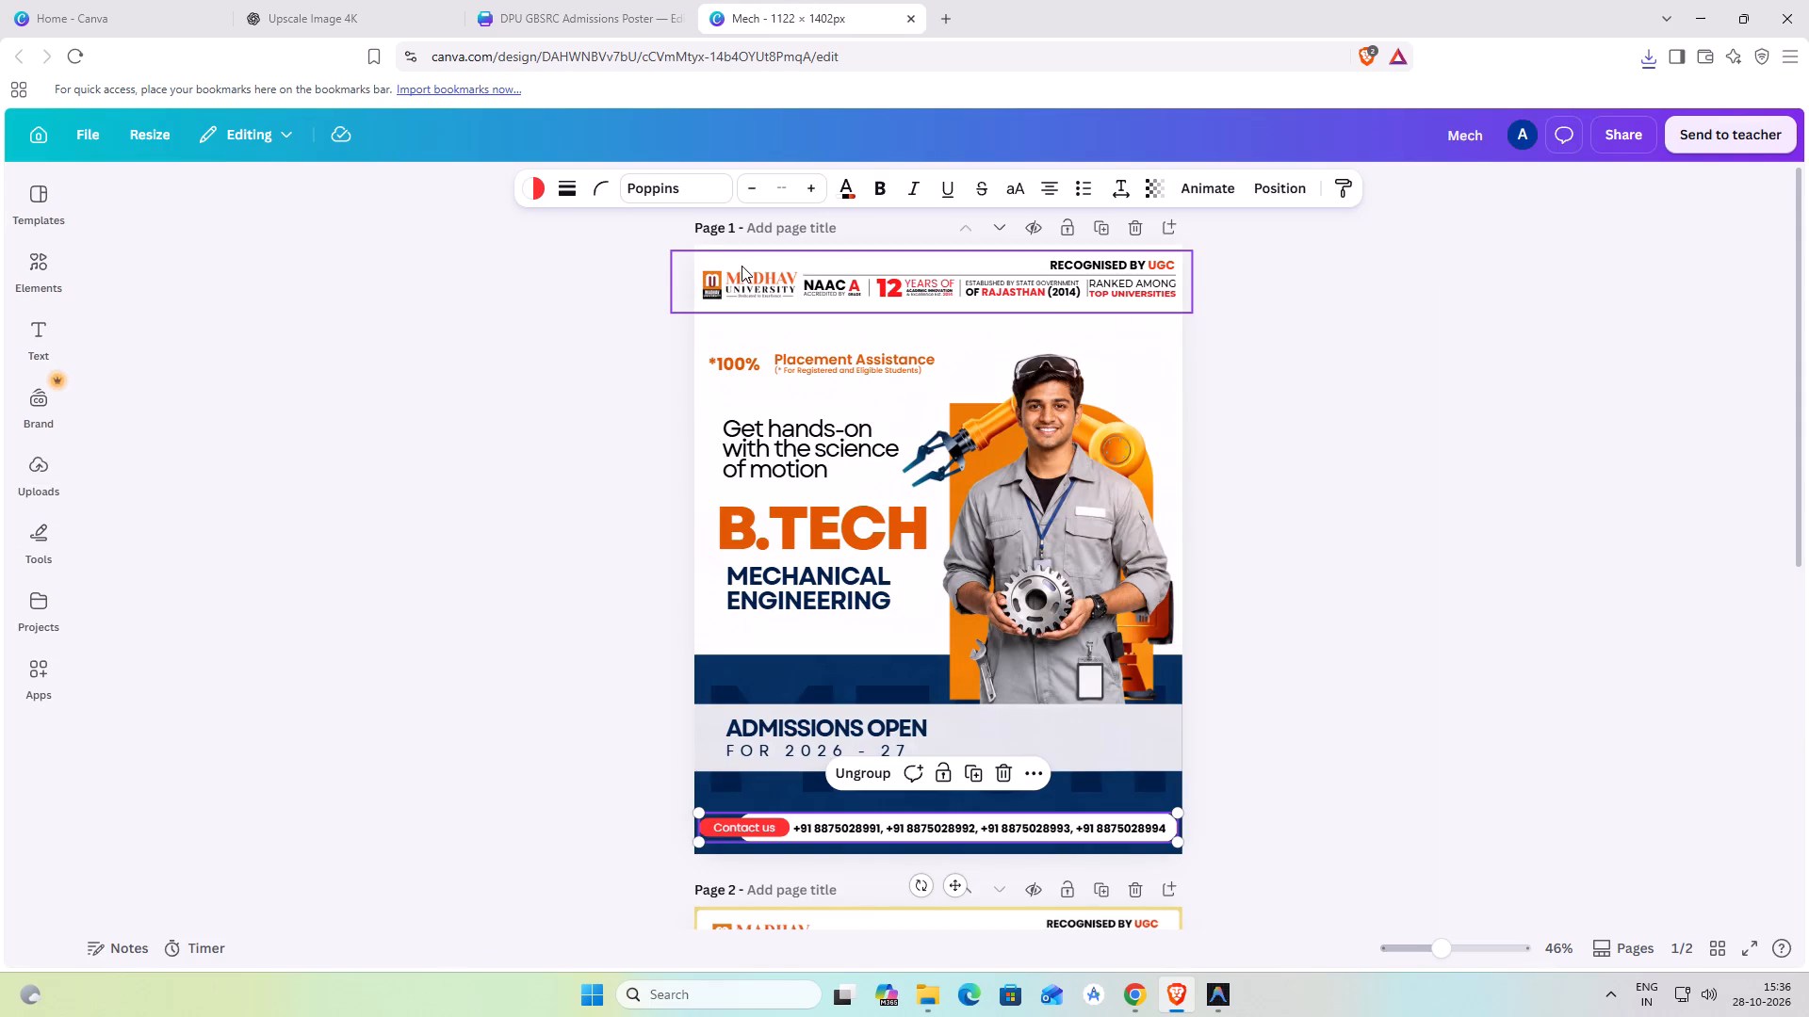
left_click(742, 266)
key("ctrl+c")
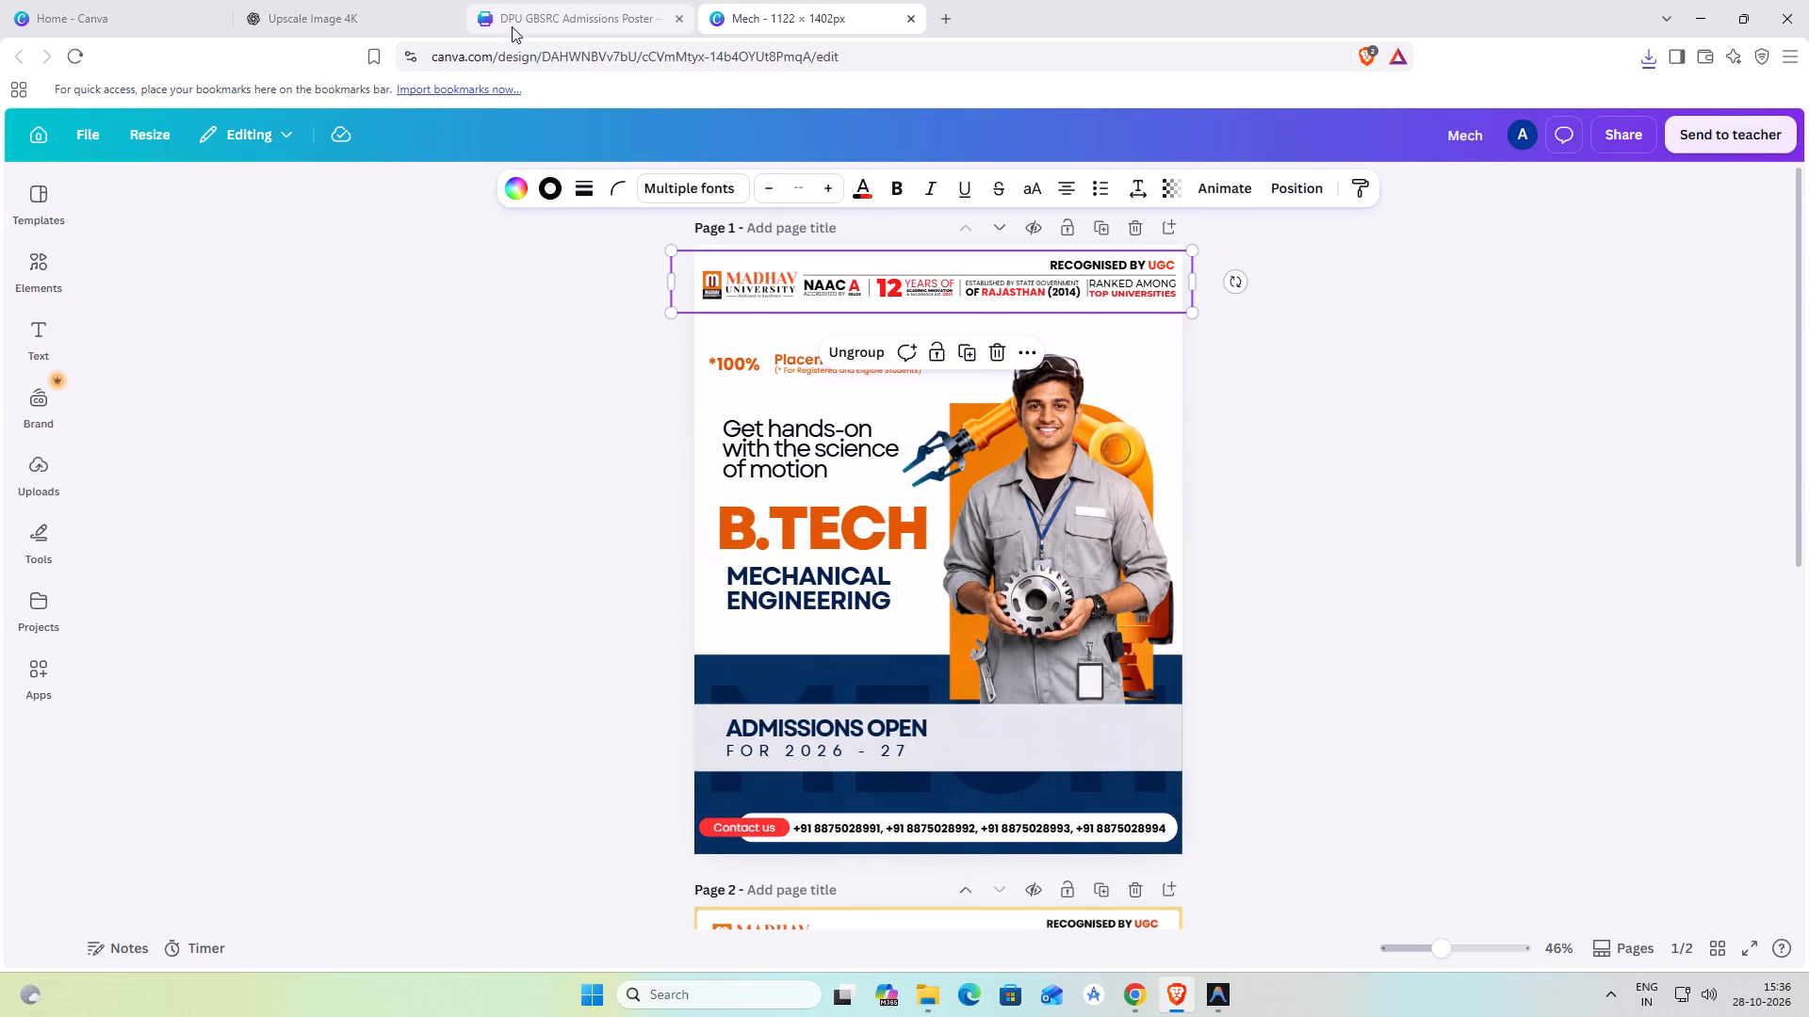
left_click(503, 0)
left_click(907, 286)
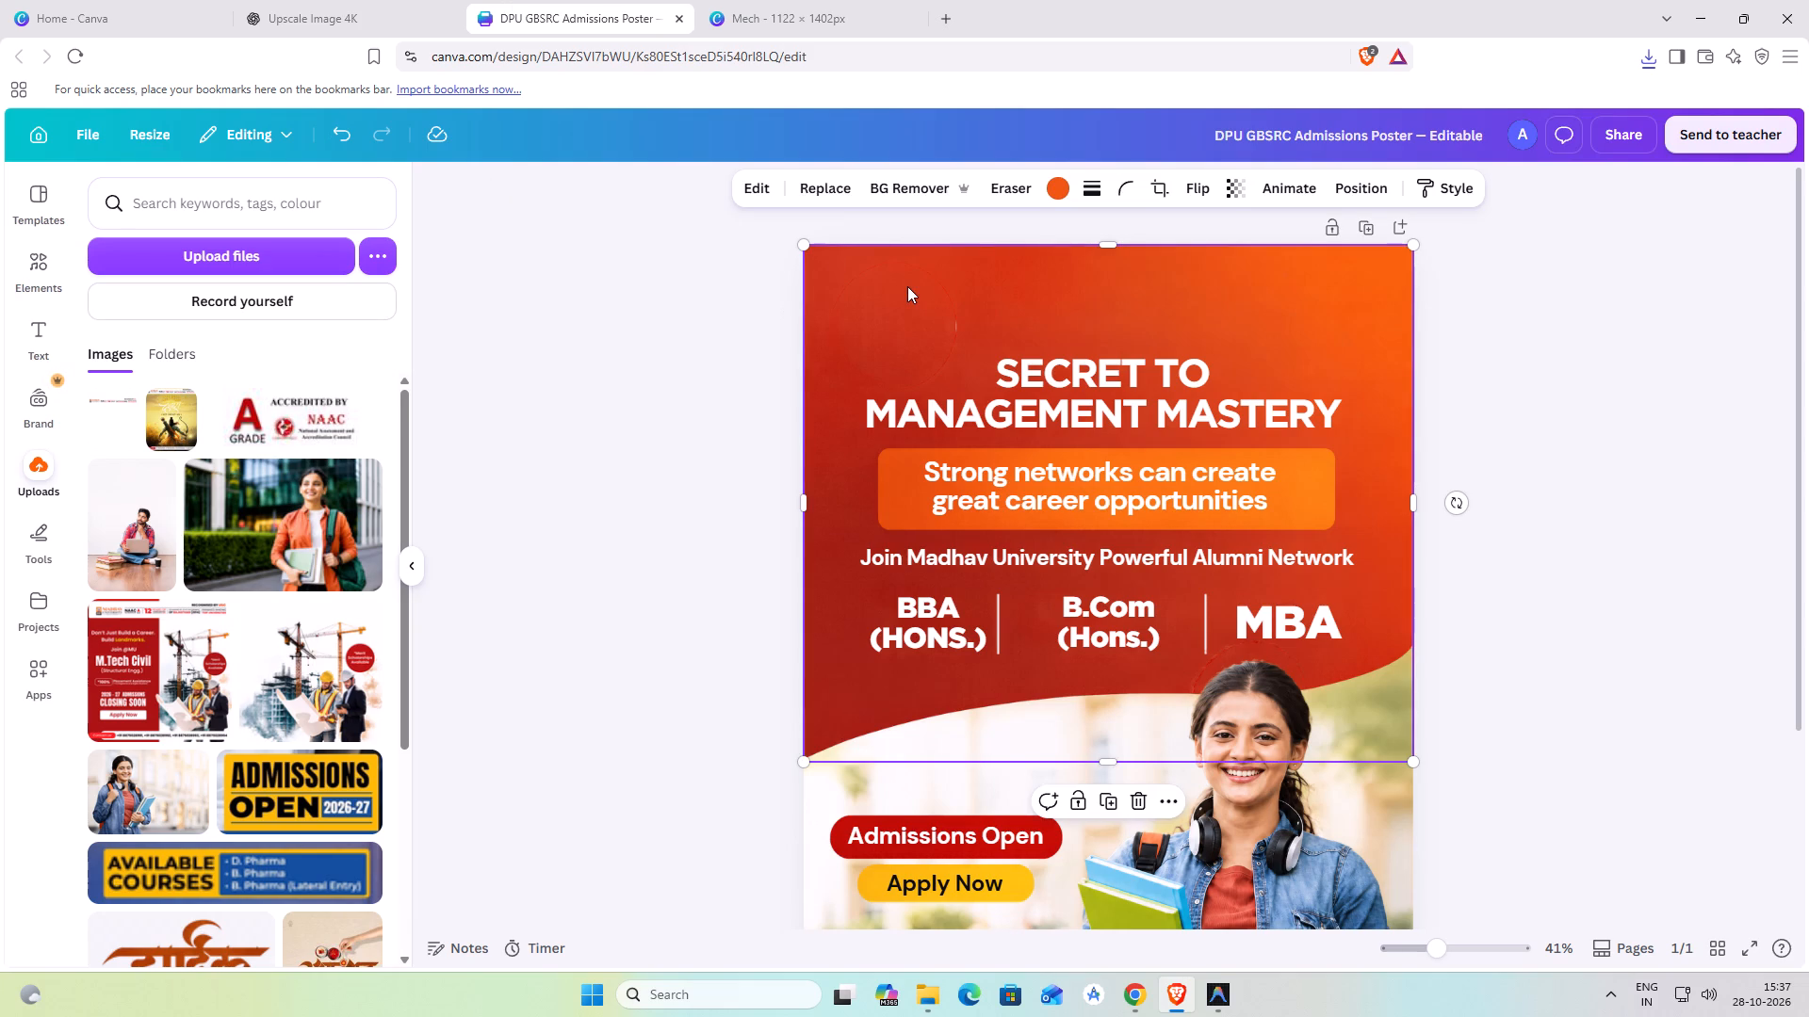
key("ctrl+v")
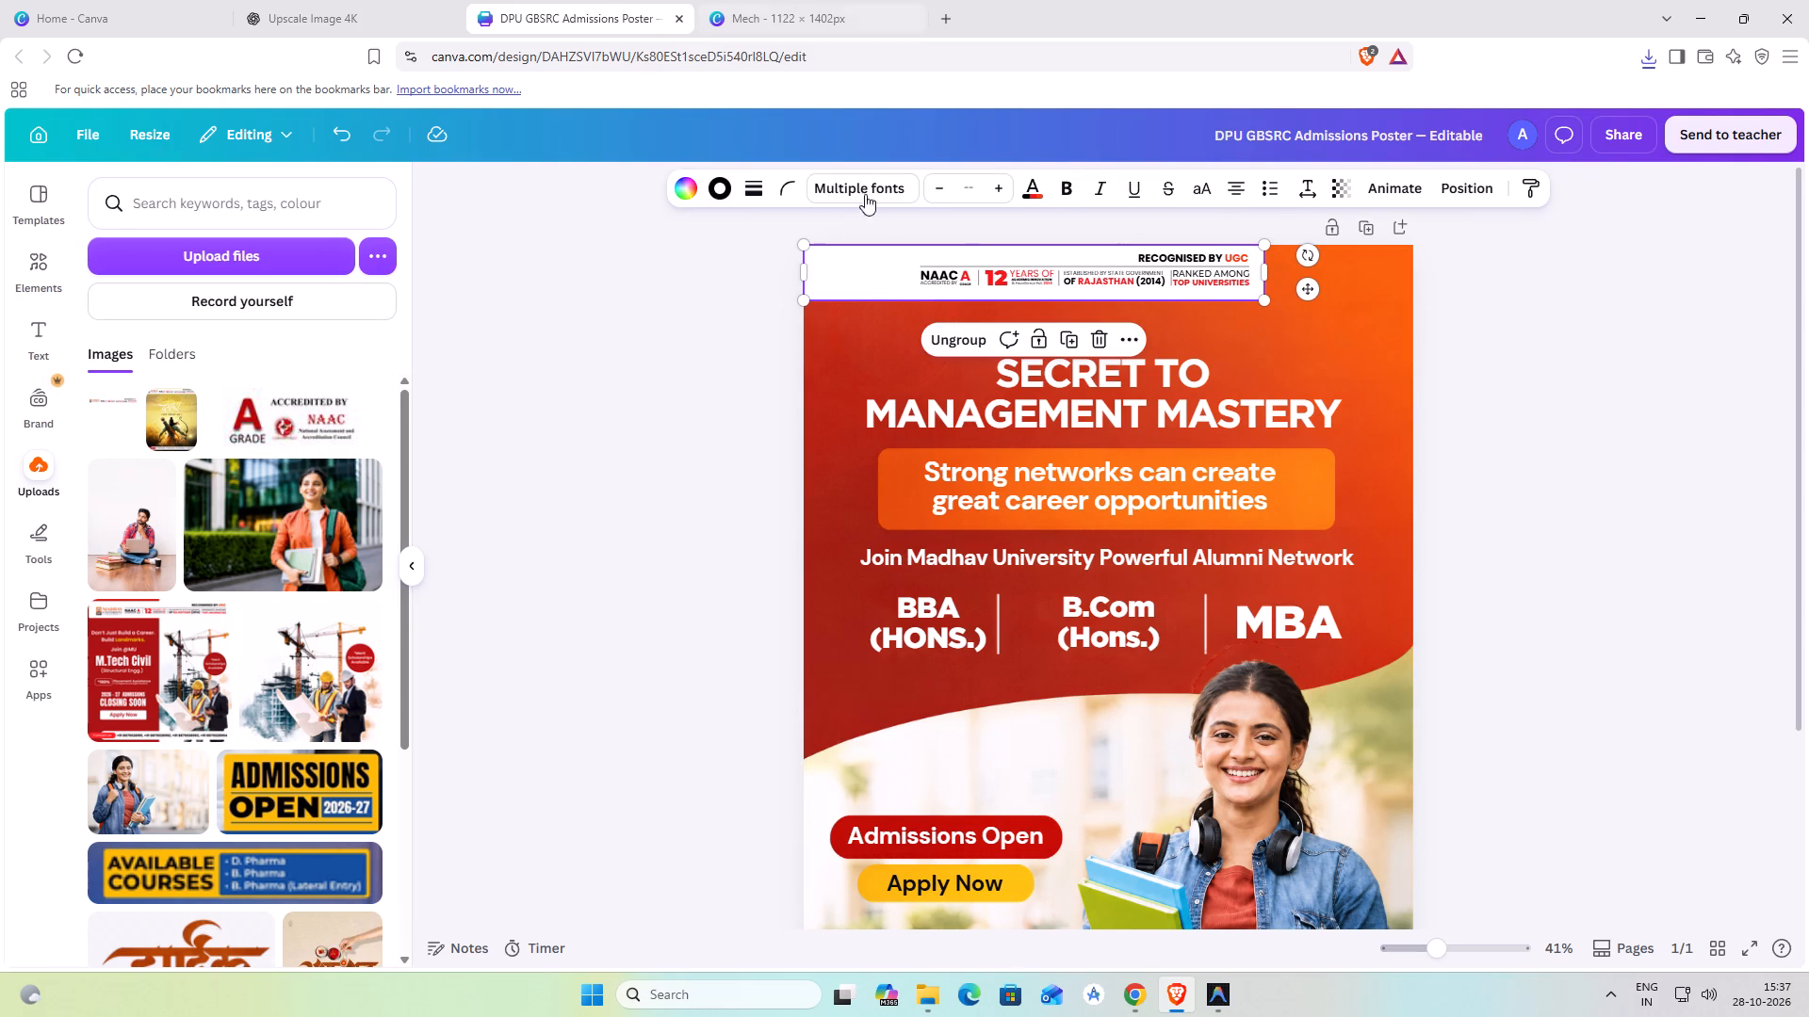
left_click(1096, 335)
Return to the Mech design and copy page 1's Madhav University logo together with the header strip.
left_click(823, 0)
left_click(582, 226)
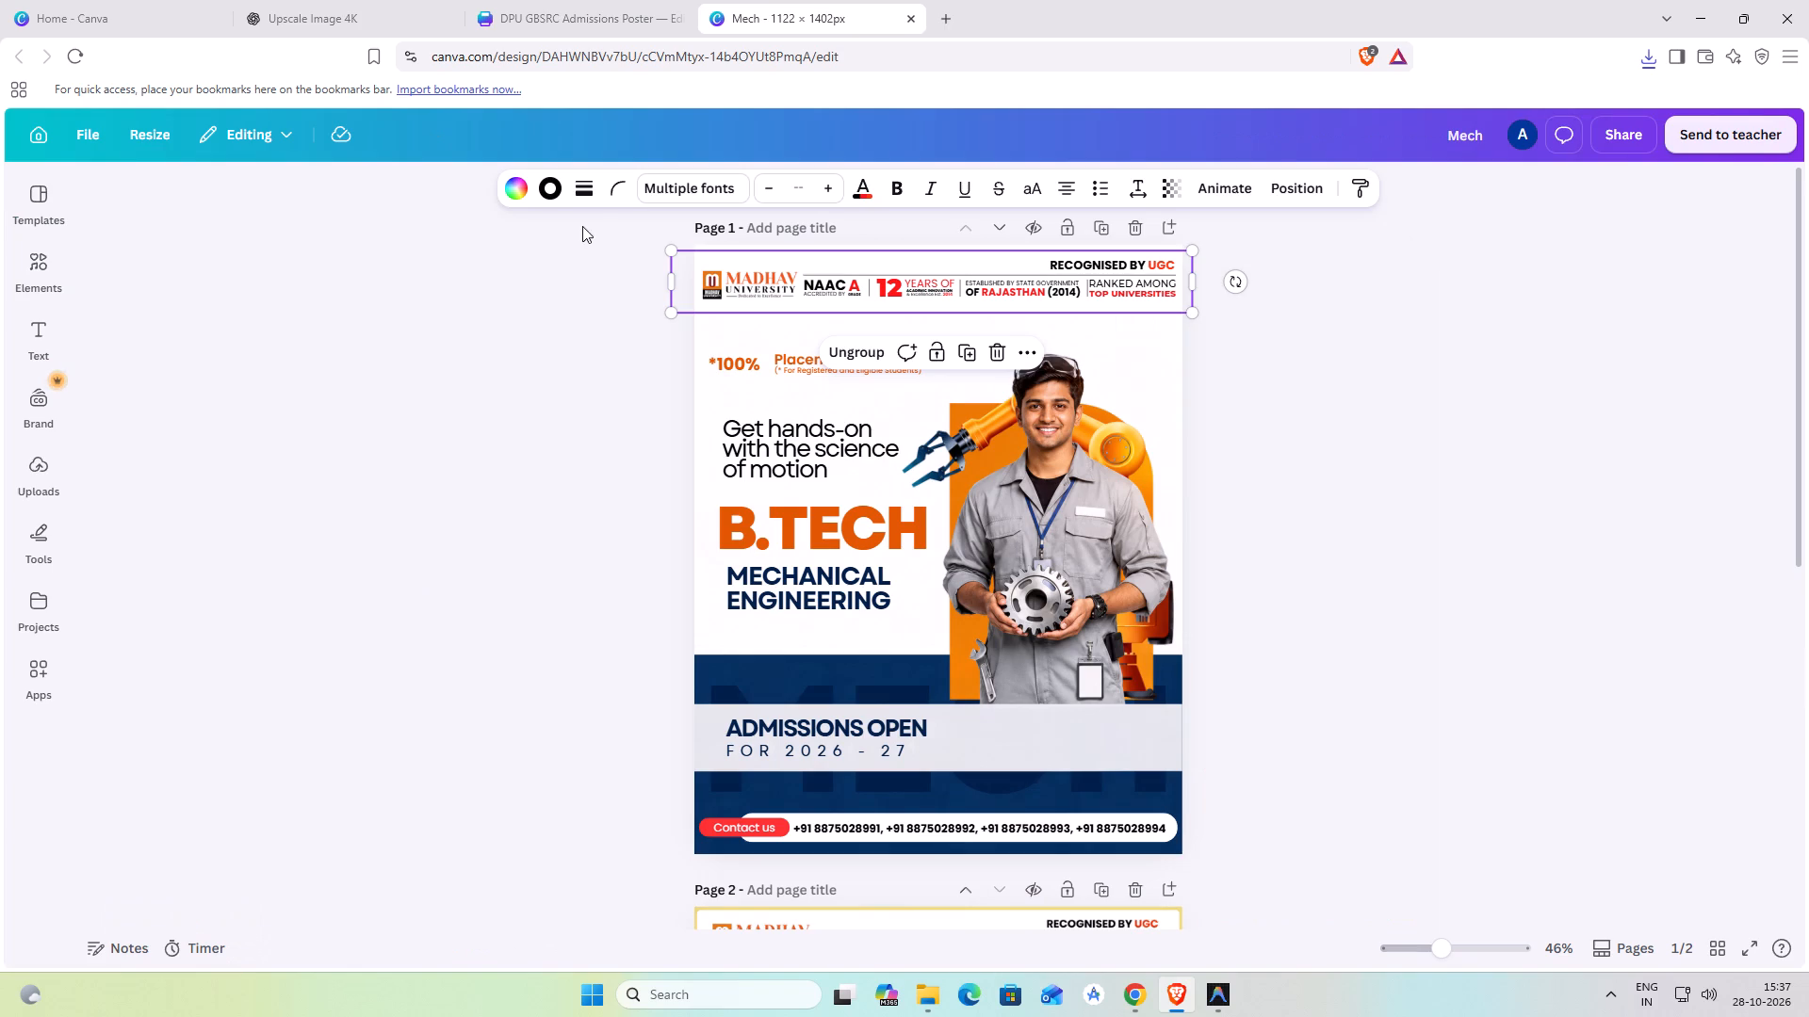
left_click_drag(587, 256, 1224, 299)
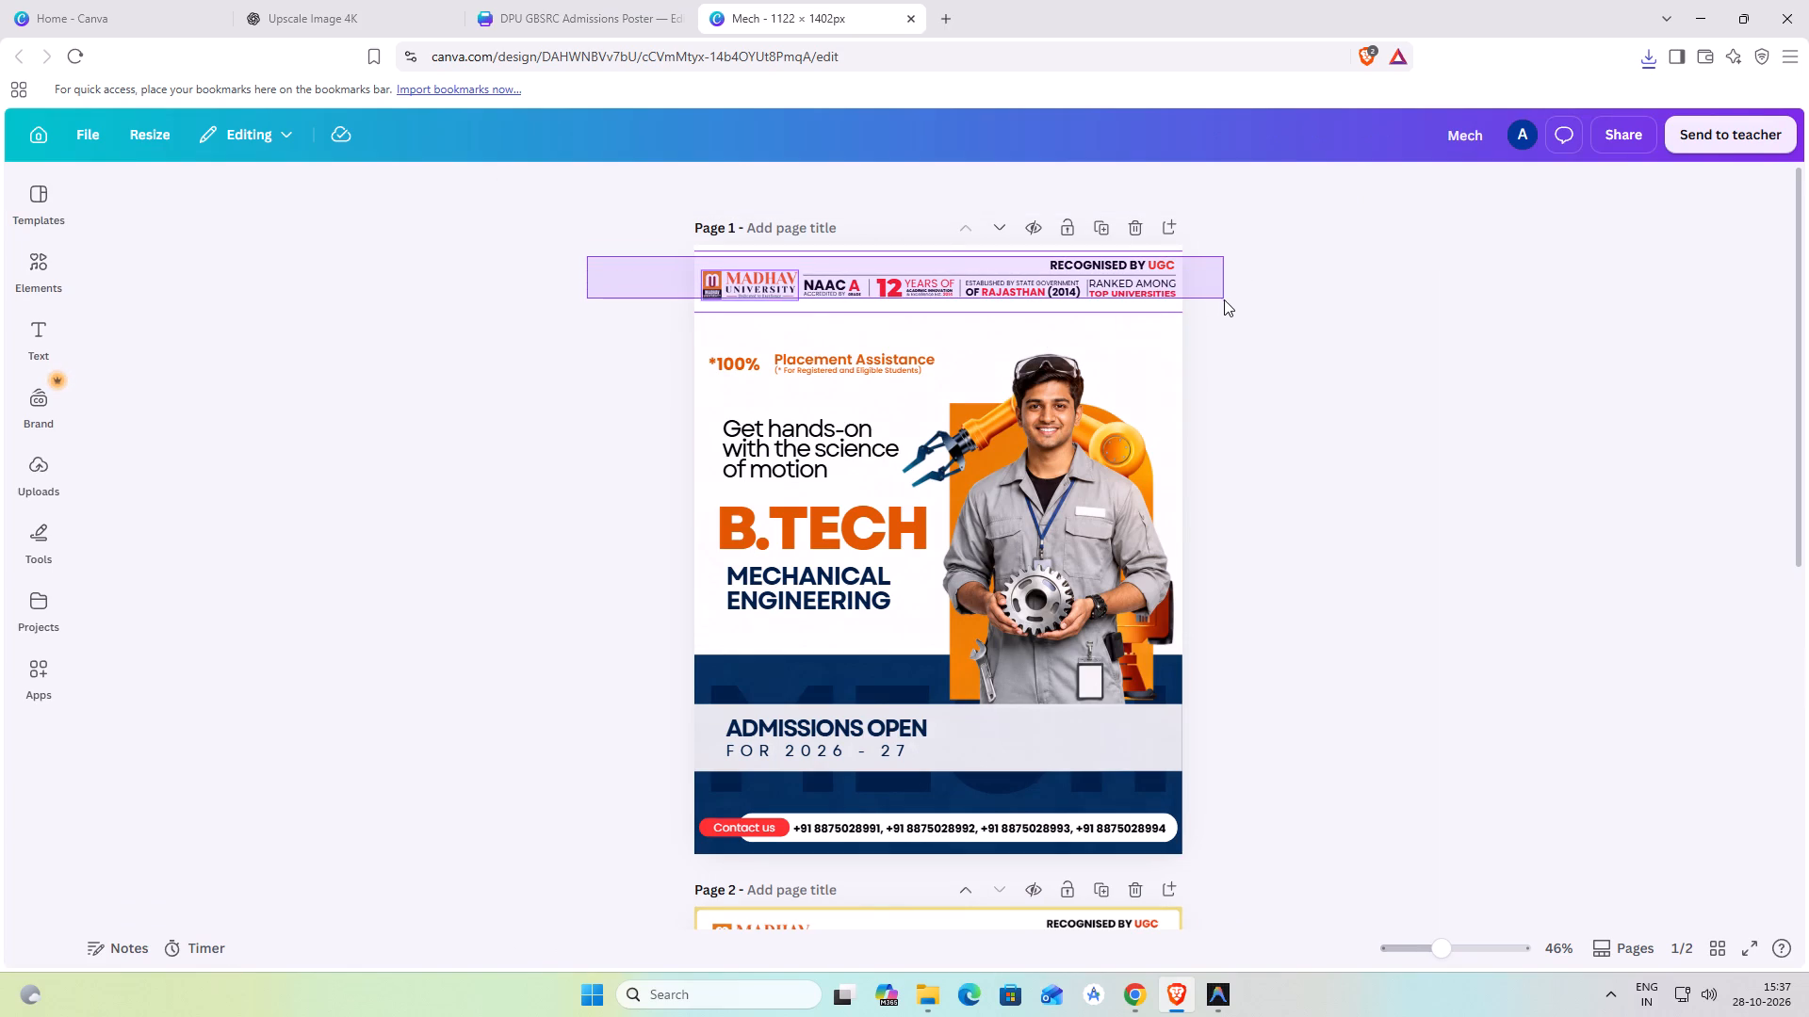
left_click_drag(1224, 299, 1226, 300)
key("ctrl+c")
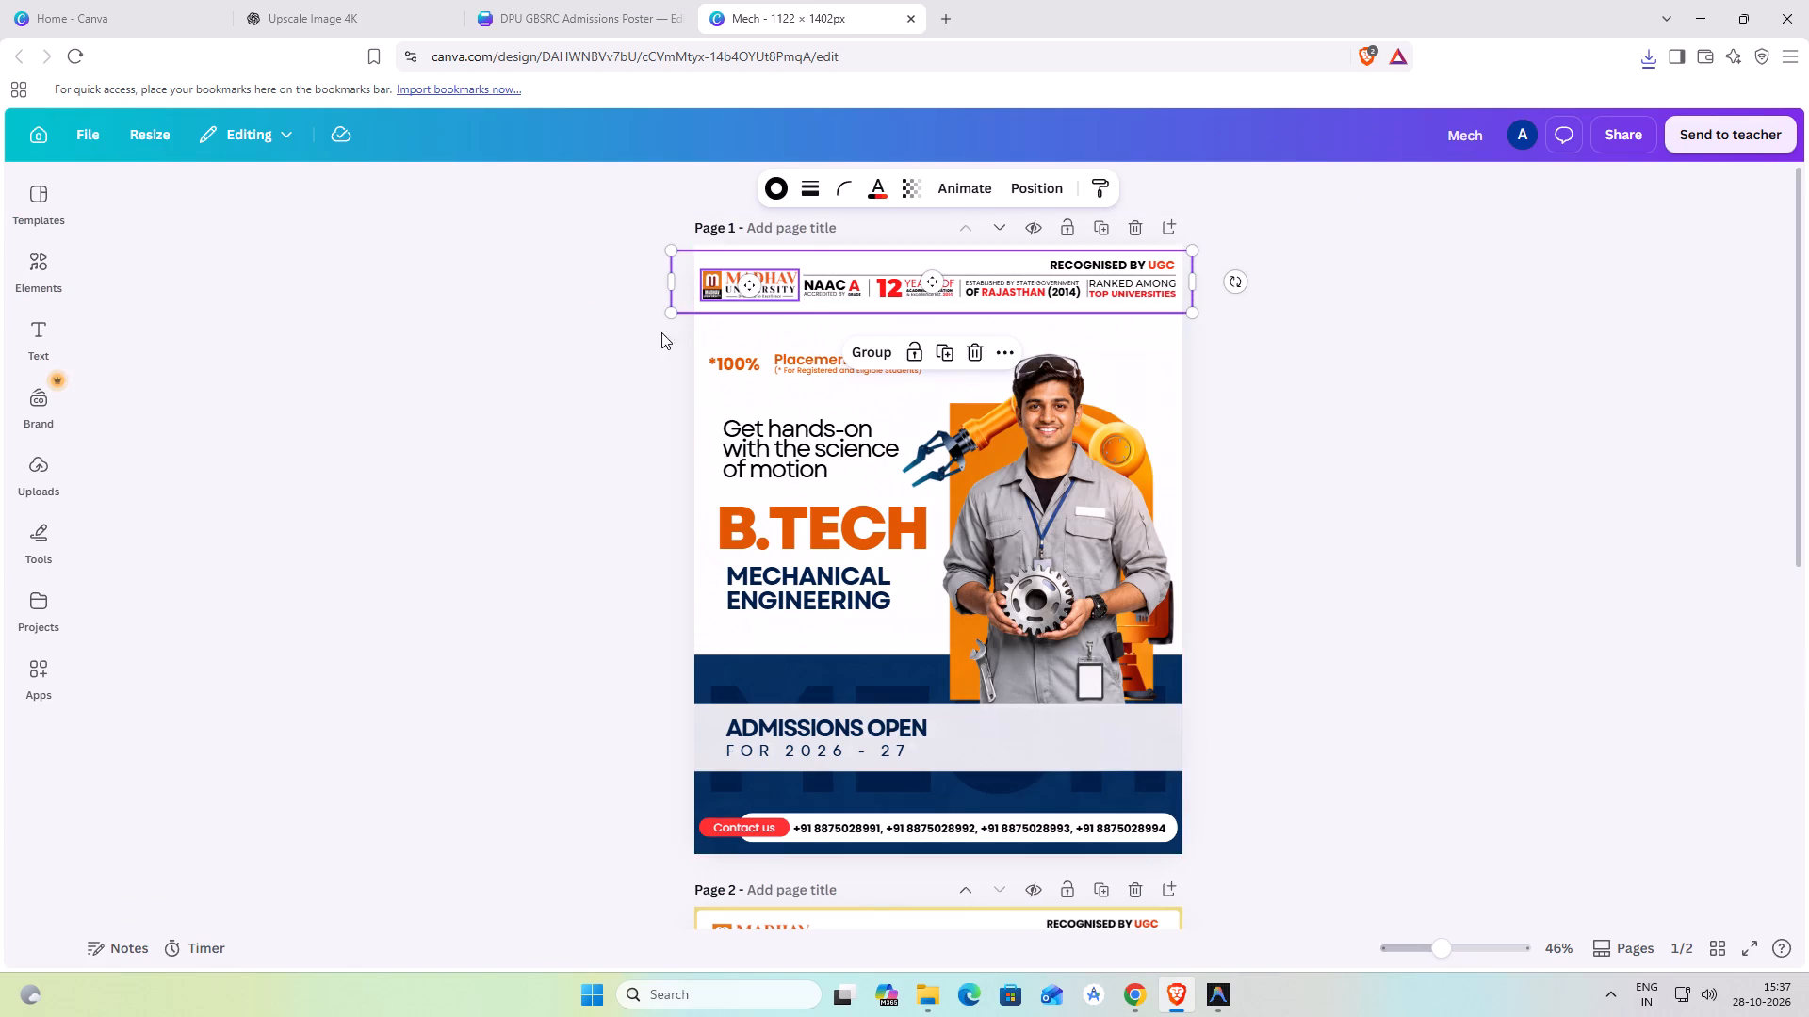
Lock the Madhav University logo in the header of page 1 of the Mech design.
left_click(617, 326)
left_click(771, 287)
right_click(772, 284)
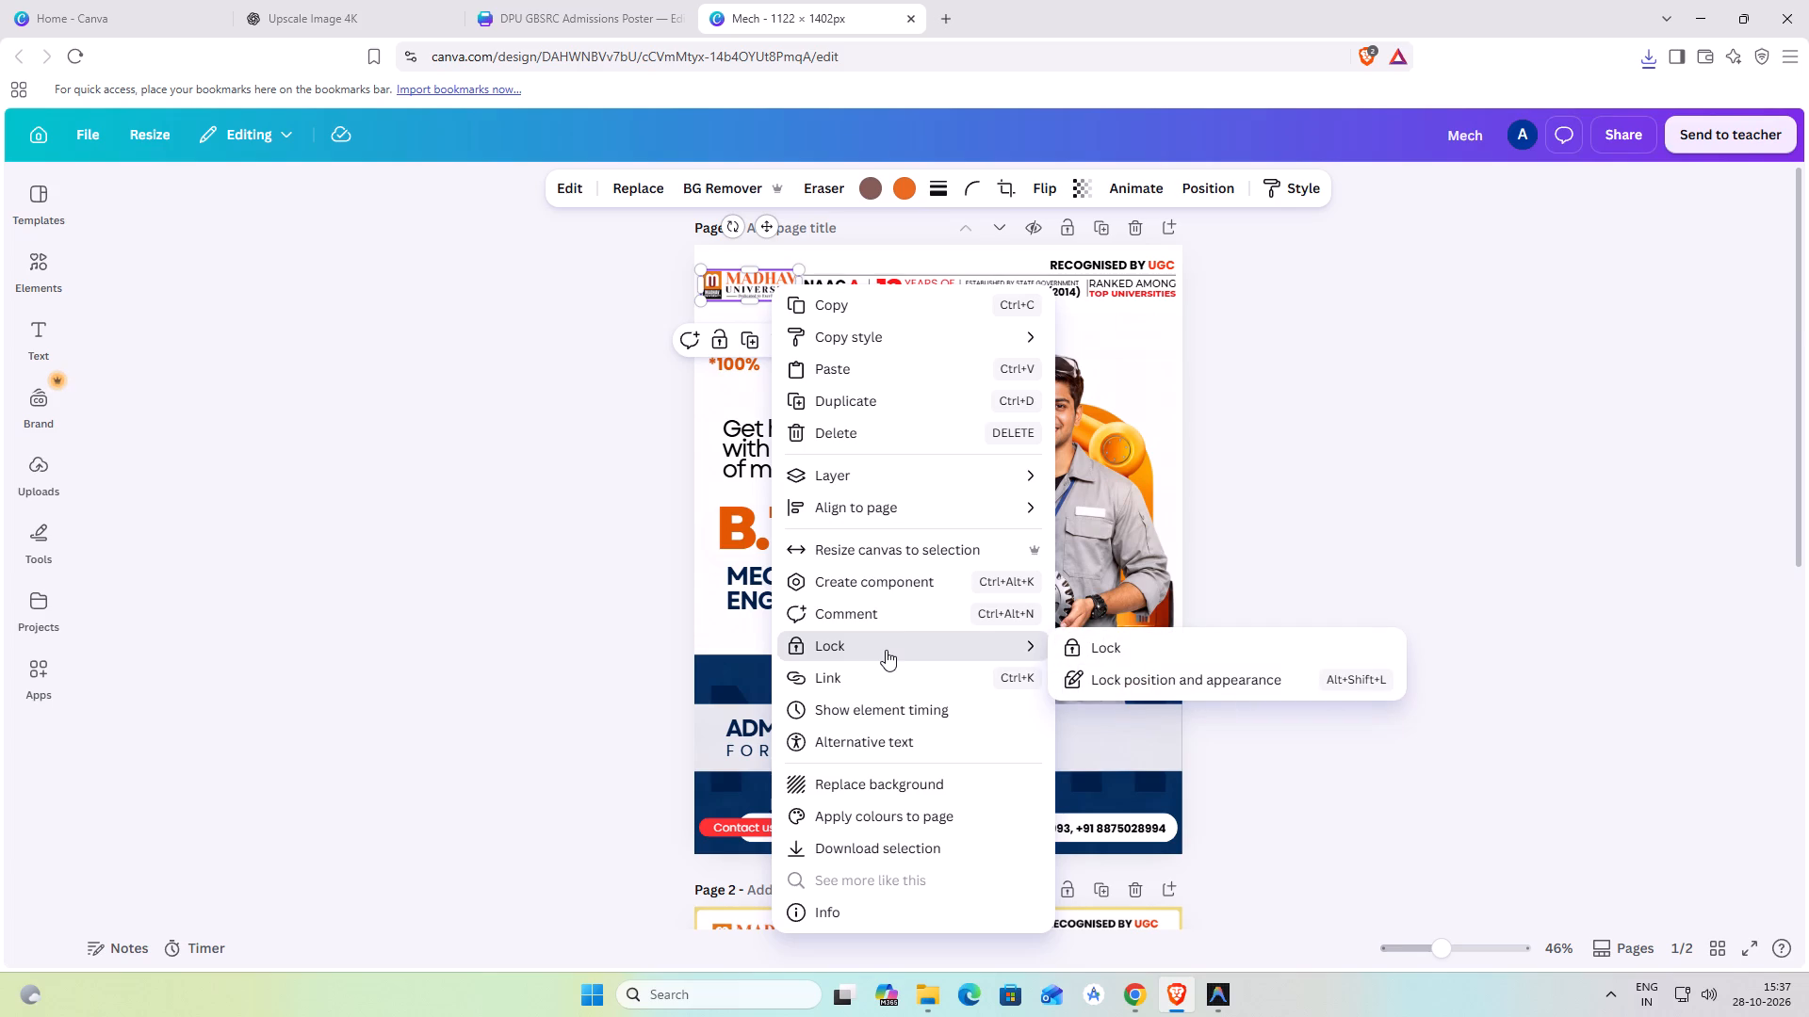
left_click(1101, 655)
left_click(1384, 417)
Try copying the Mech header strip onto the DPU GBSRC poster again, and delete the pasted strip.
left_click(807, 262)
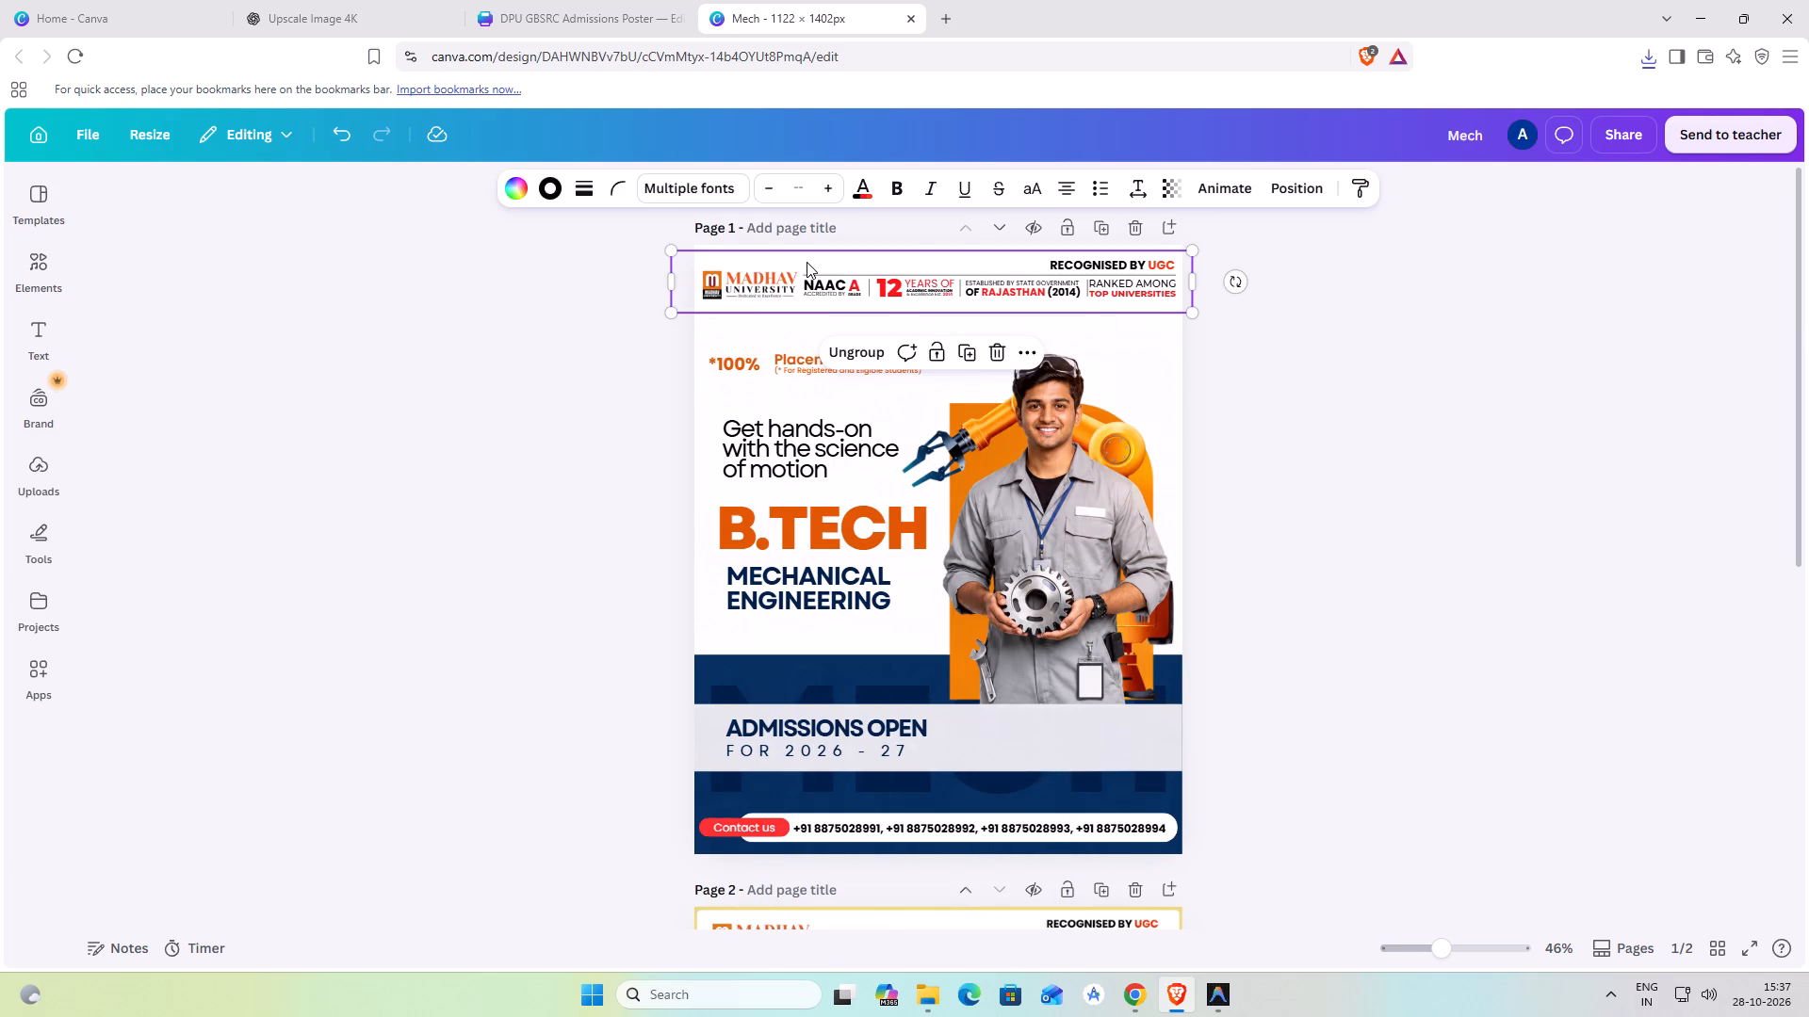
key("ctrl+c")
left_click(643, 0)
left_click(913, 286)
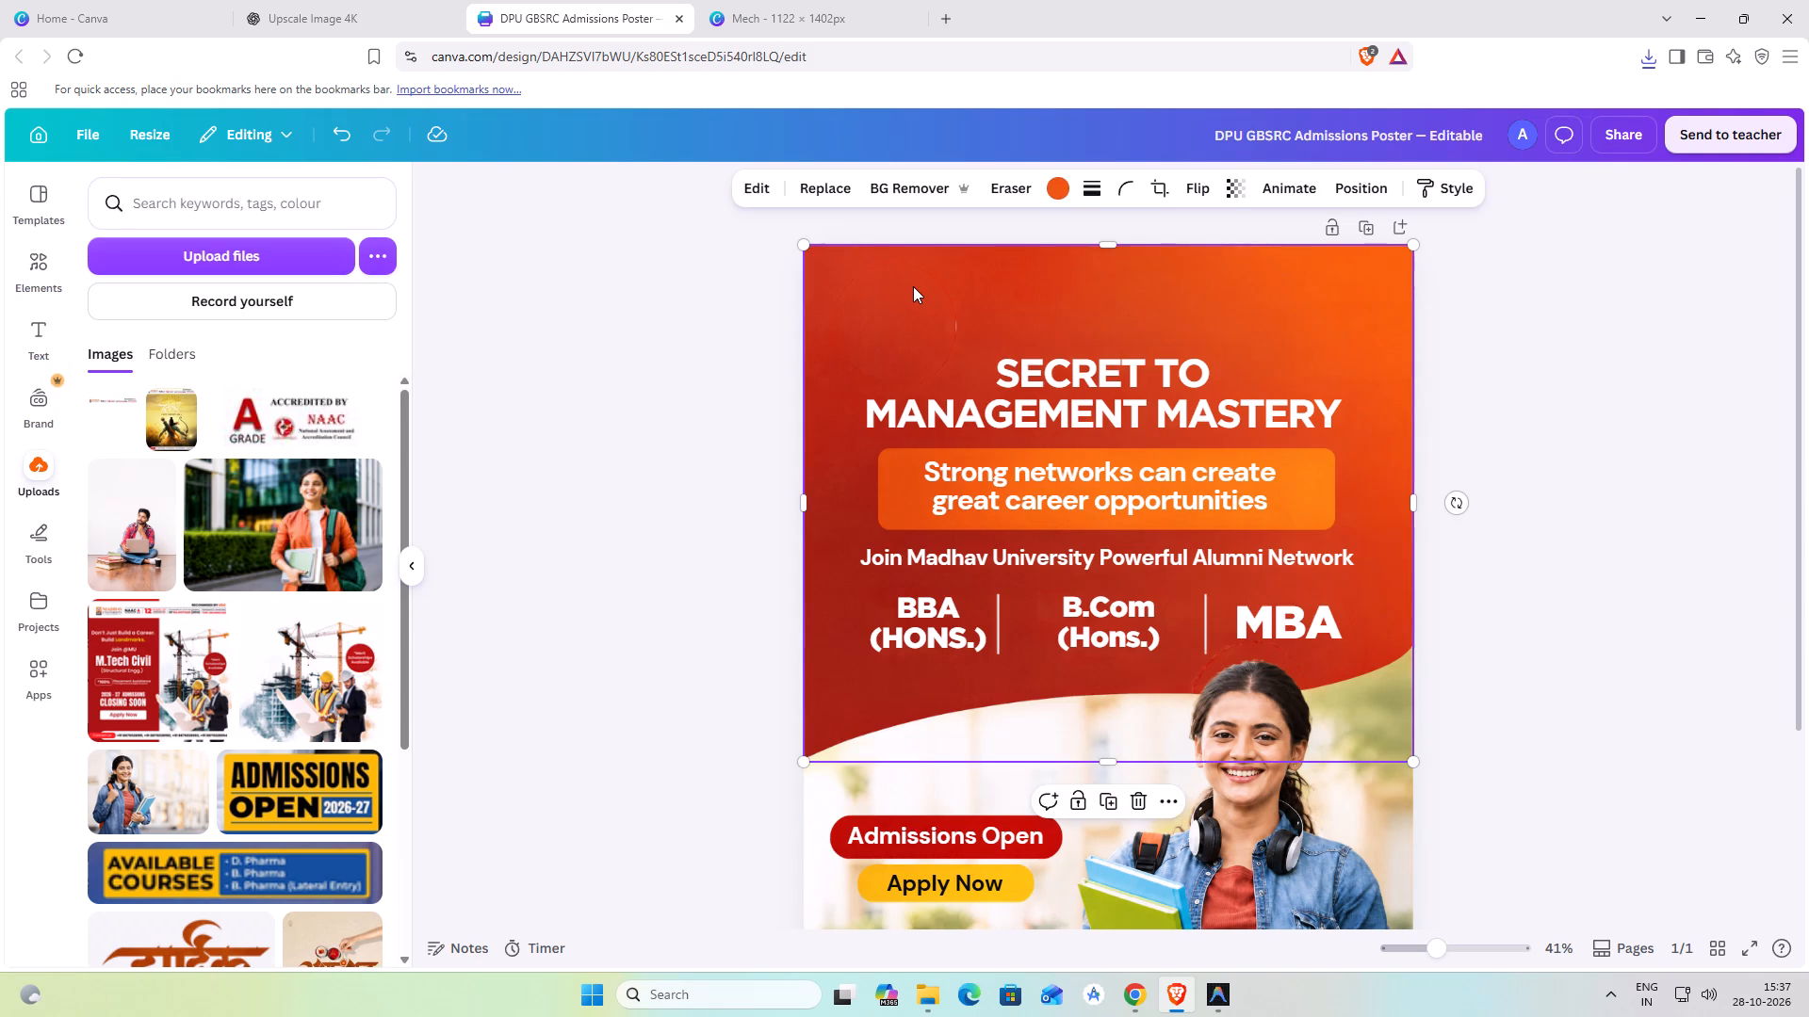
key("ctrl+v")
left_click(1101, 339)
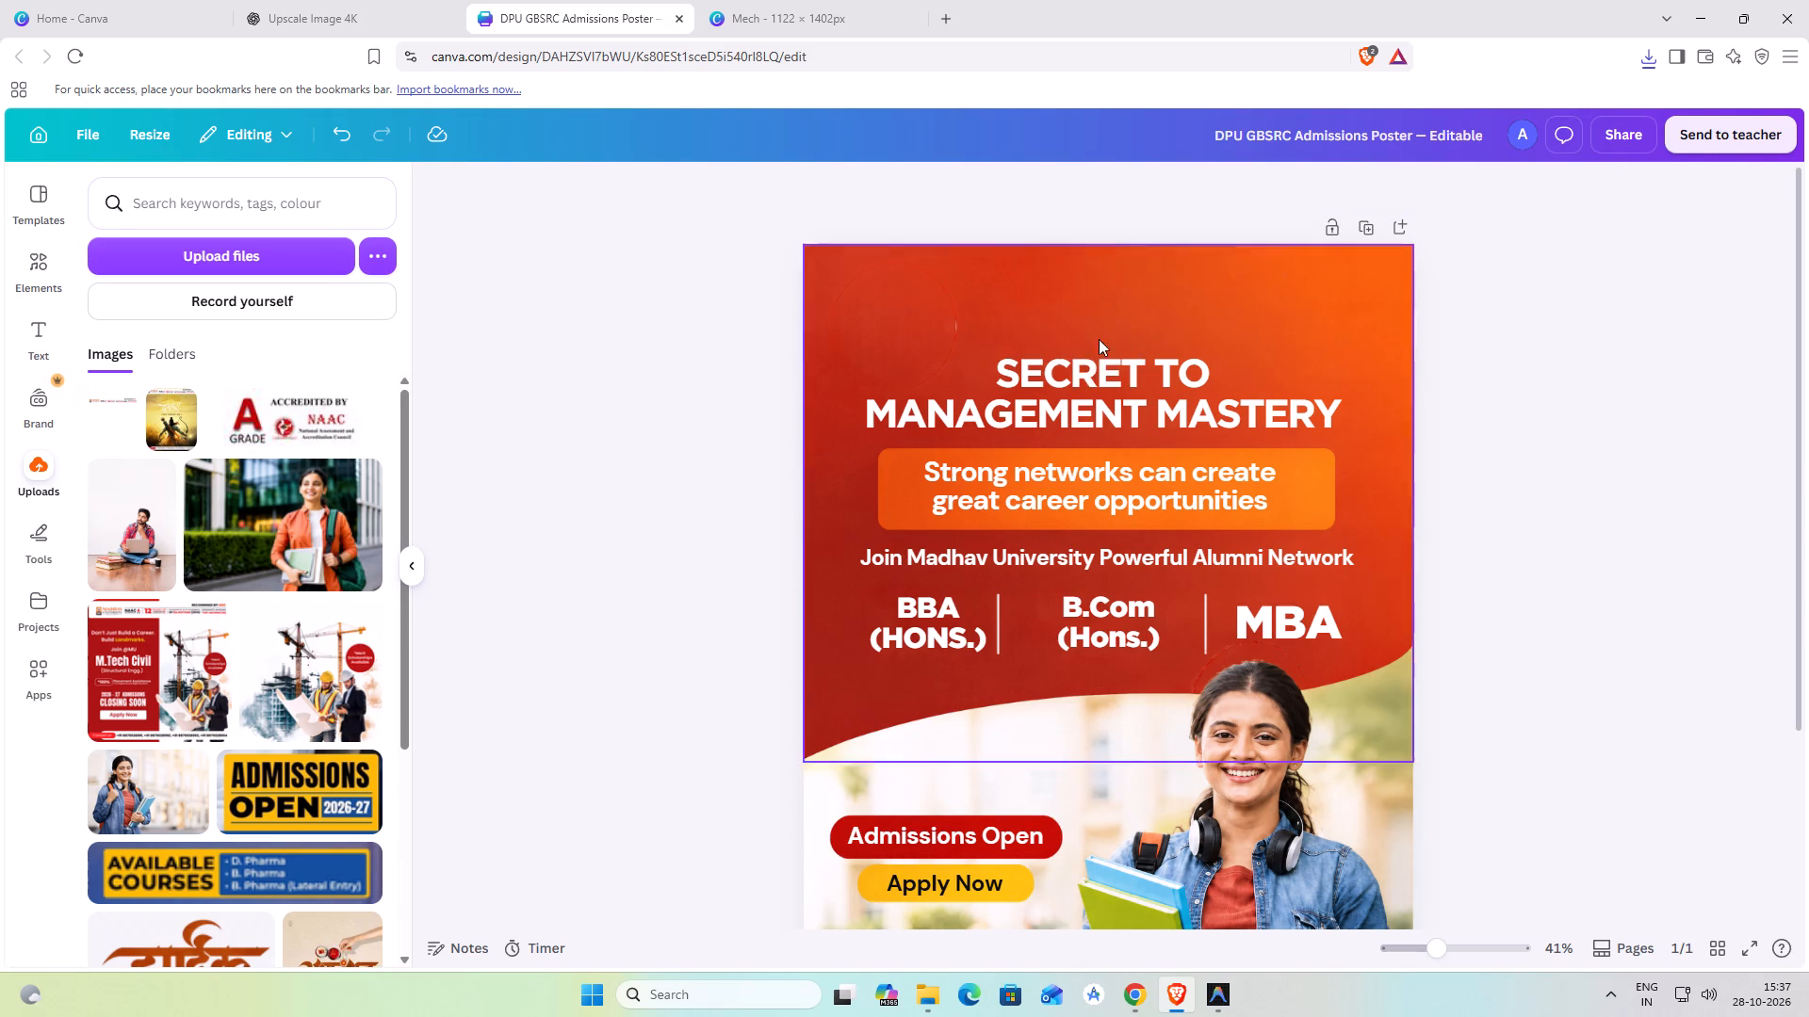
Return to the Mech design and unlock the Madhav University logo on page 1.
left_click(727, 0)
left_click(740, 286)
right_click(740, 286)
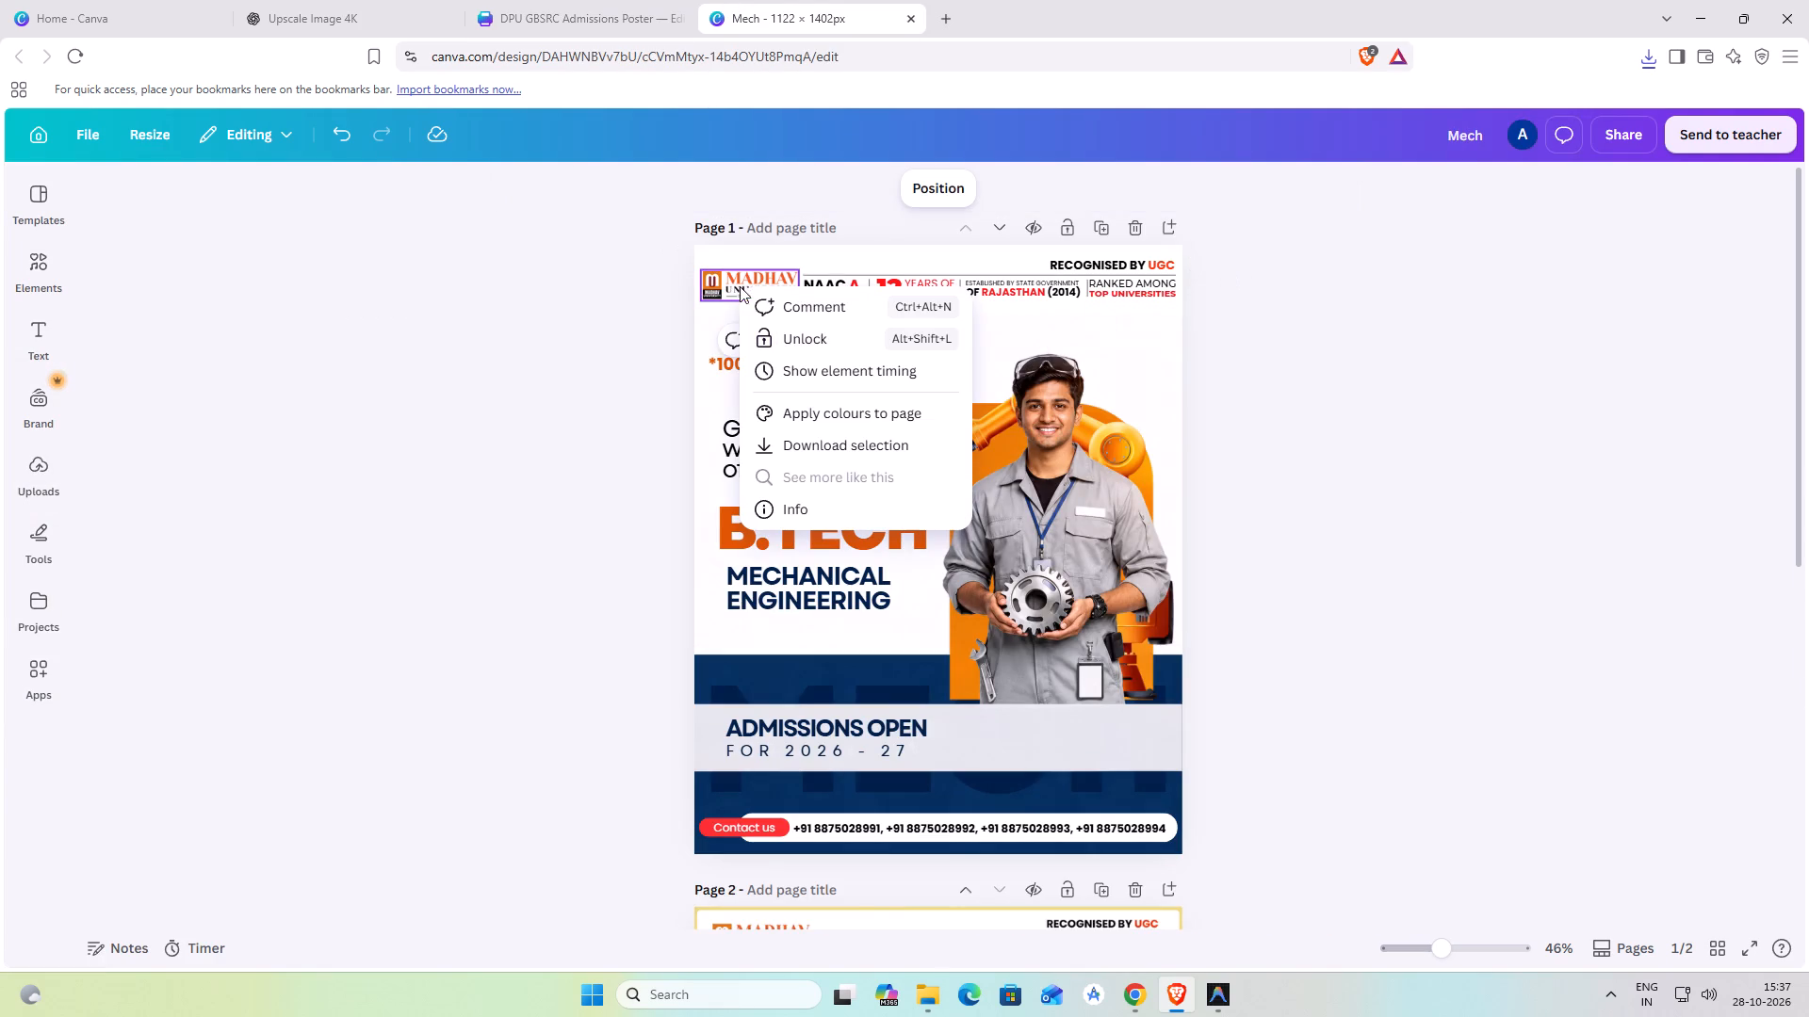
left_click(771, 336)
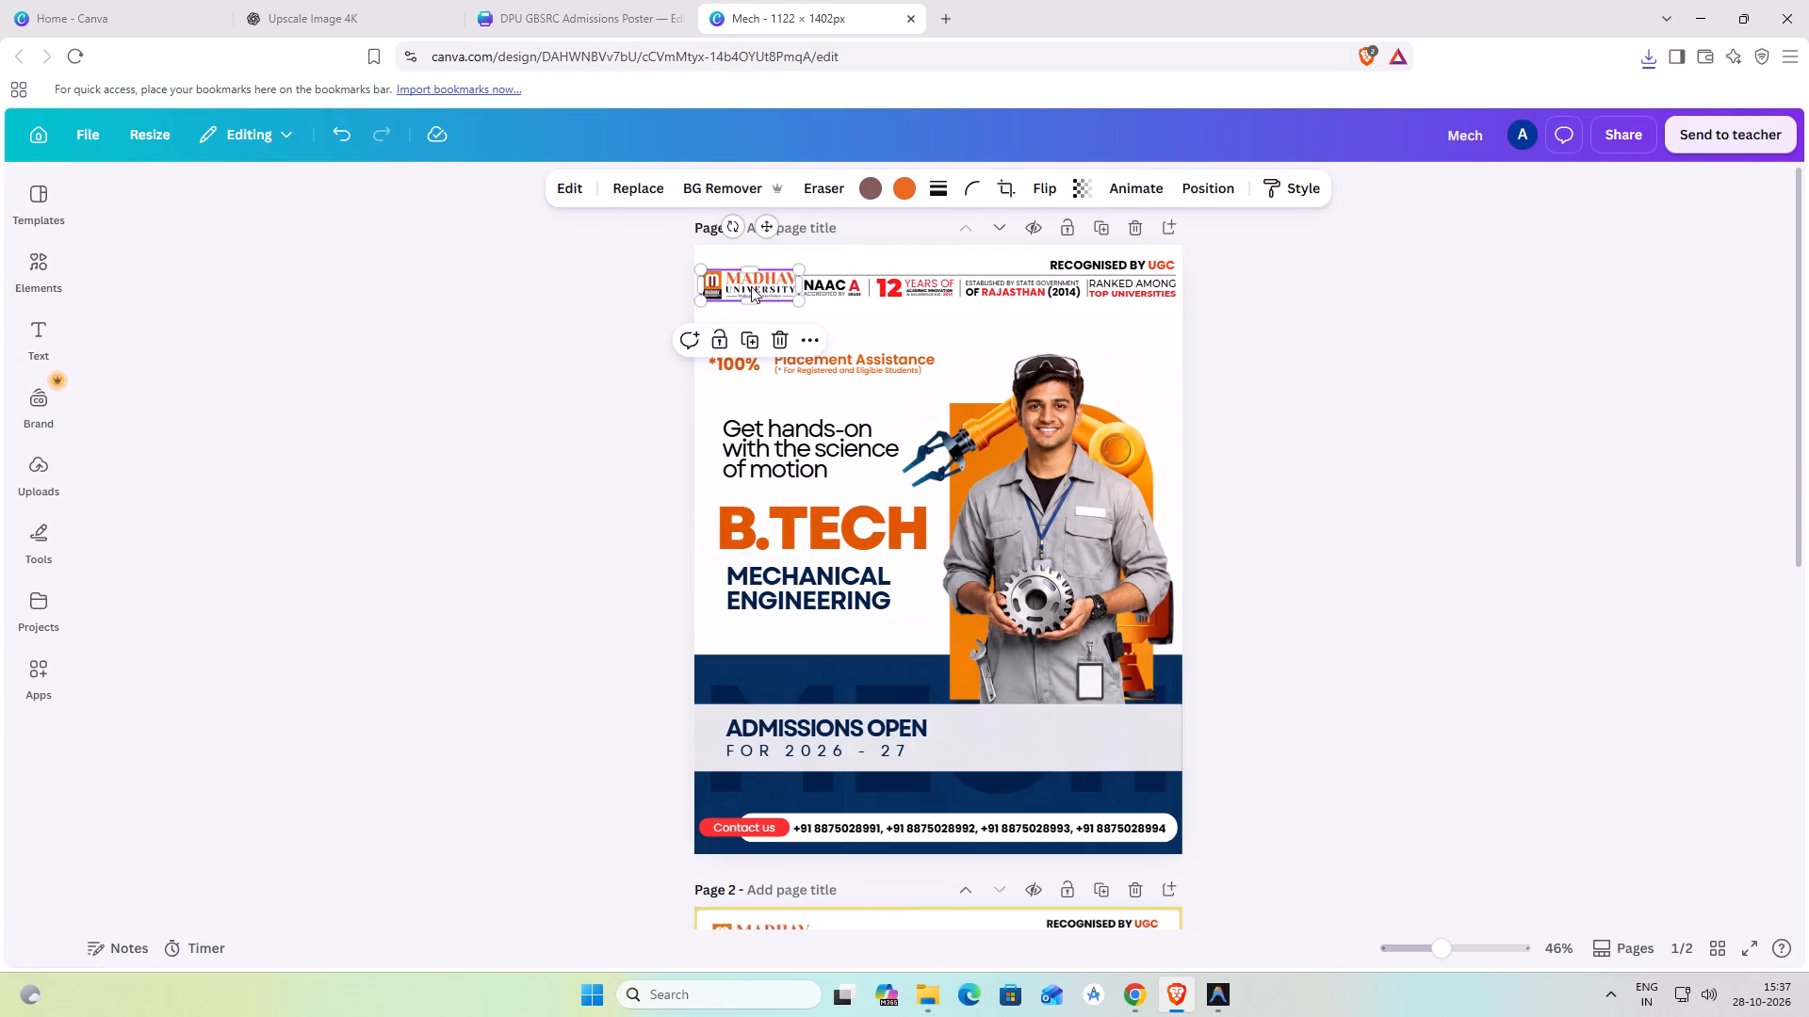
Group the Madhav University logo with the header strip on page 1 of the Mech design.
left_click(824, 258)
left_click(632, 256)
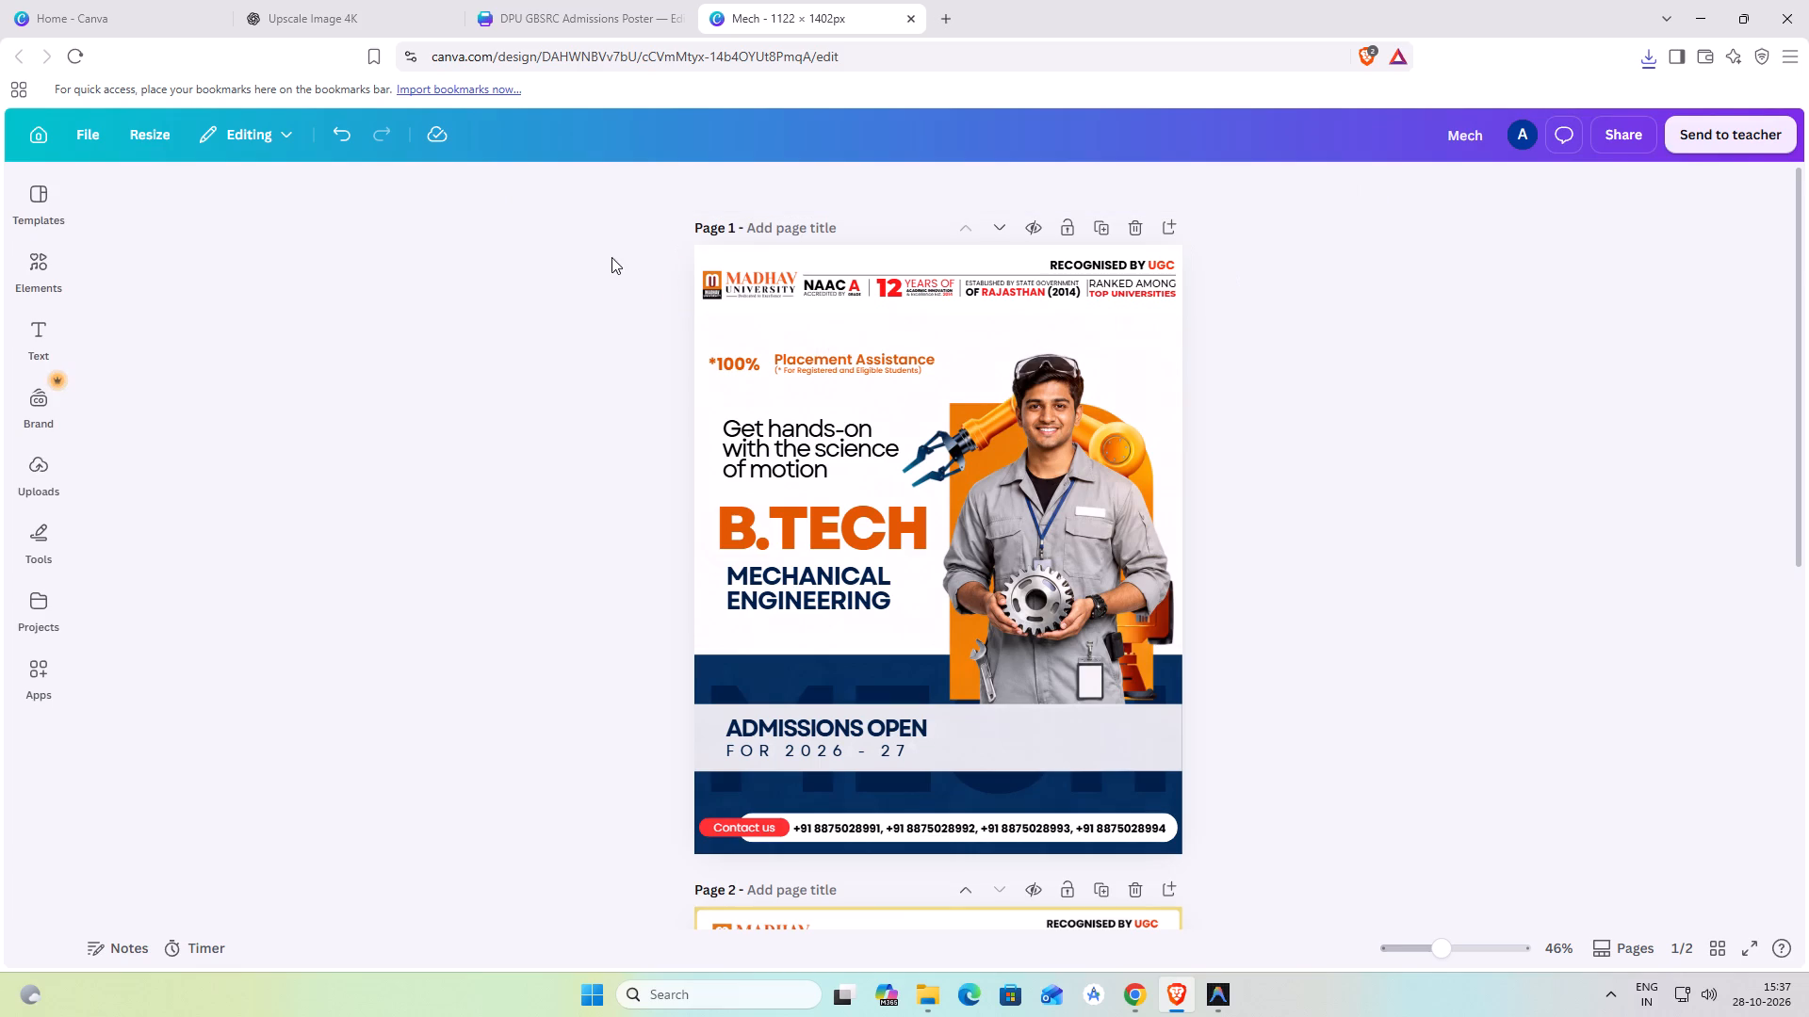
left_click_drag(611, 257, 816, 294)
right_click(812, 254)
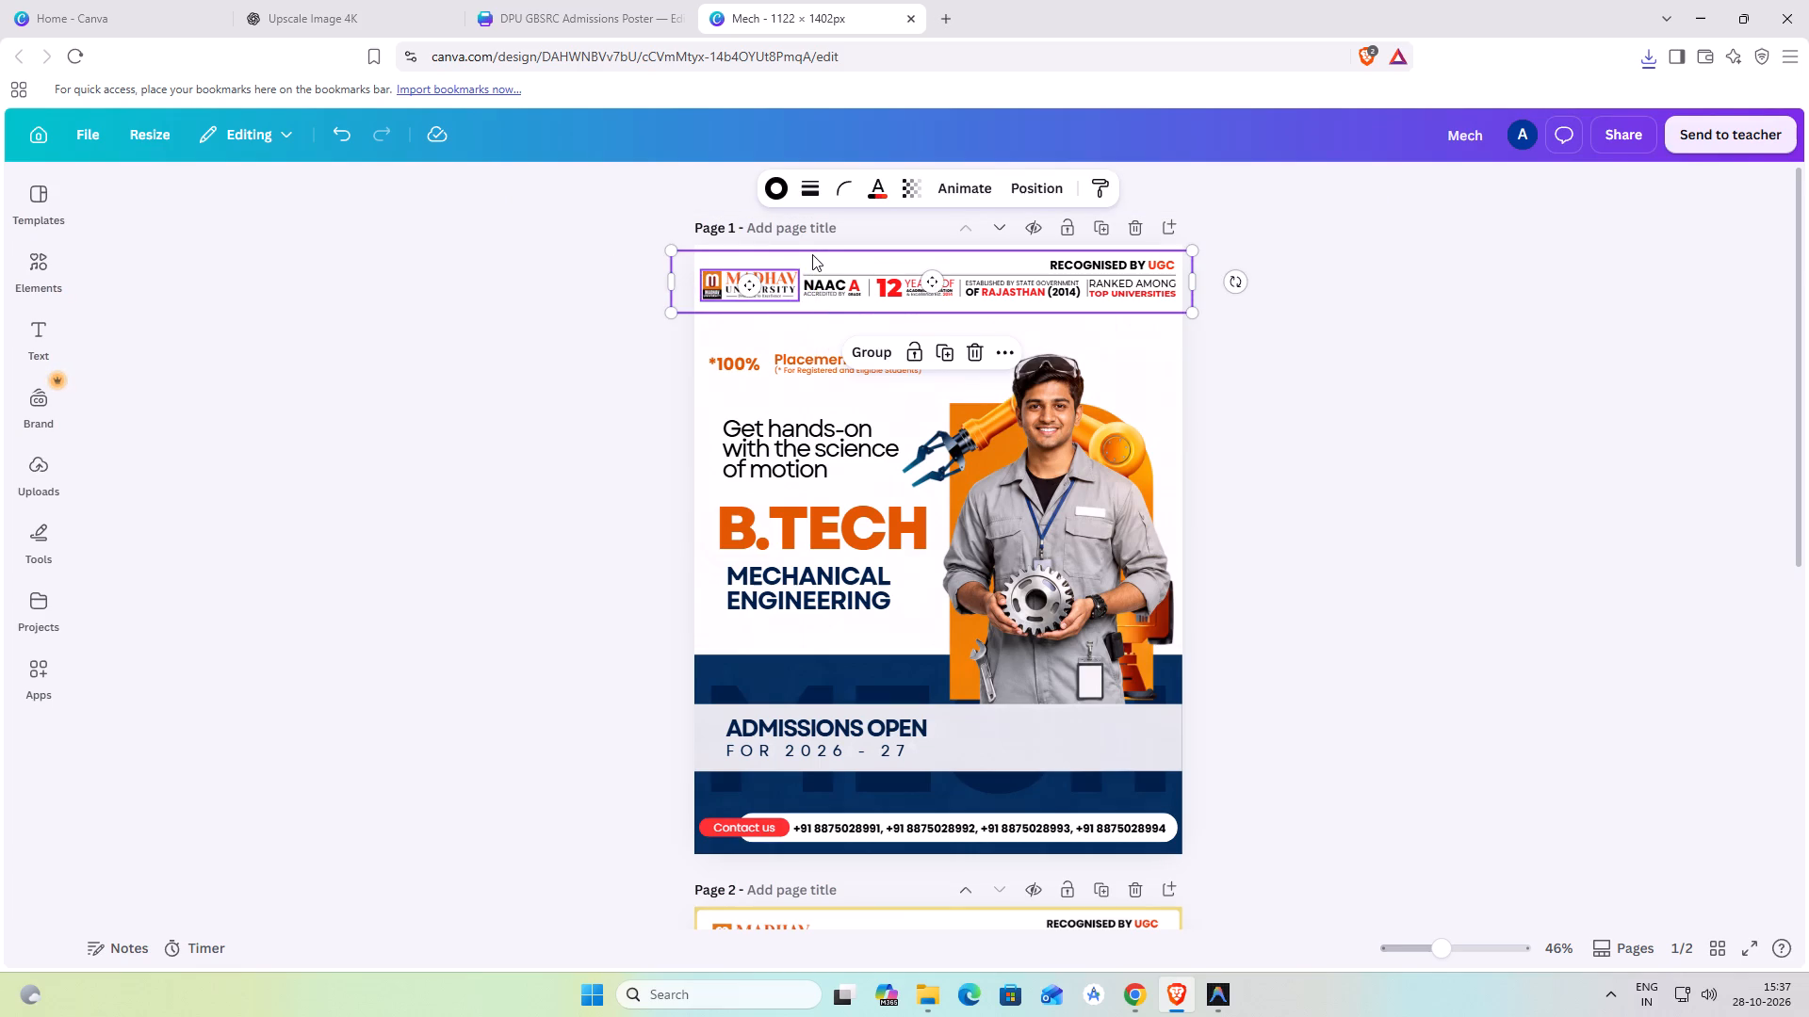
left_click(912, 517)
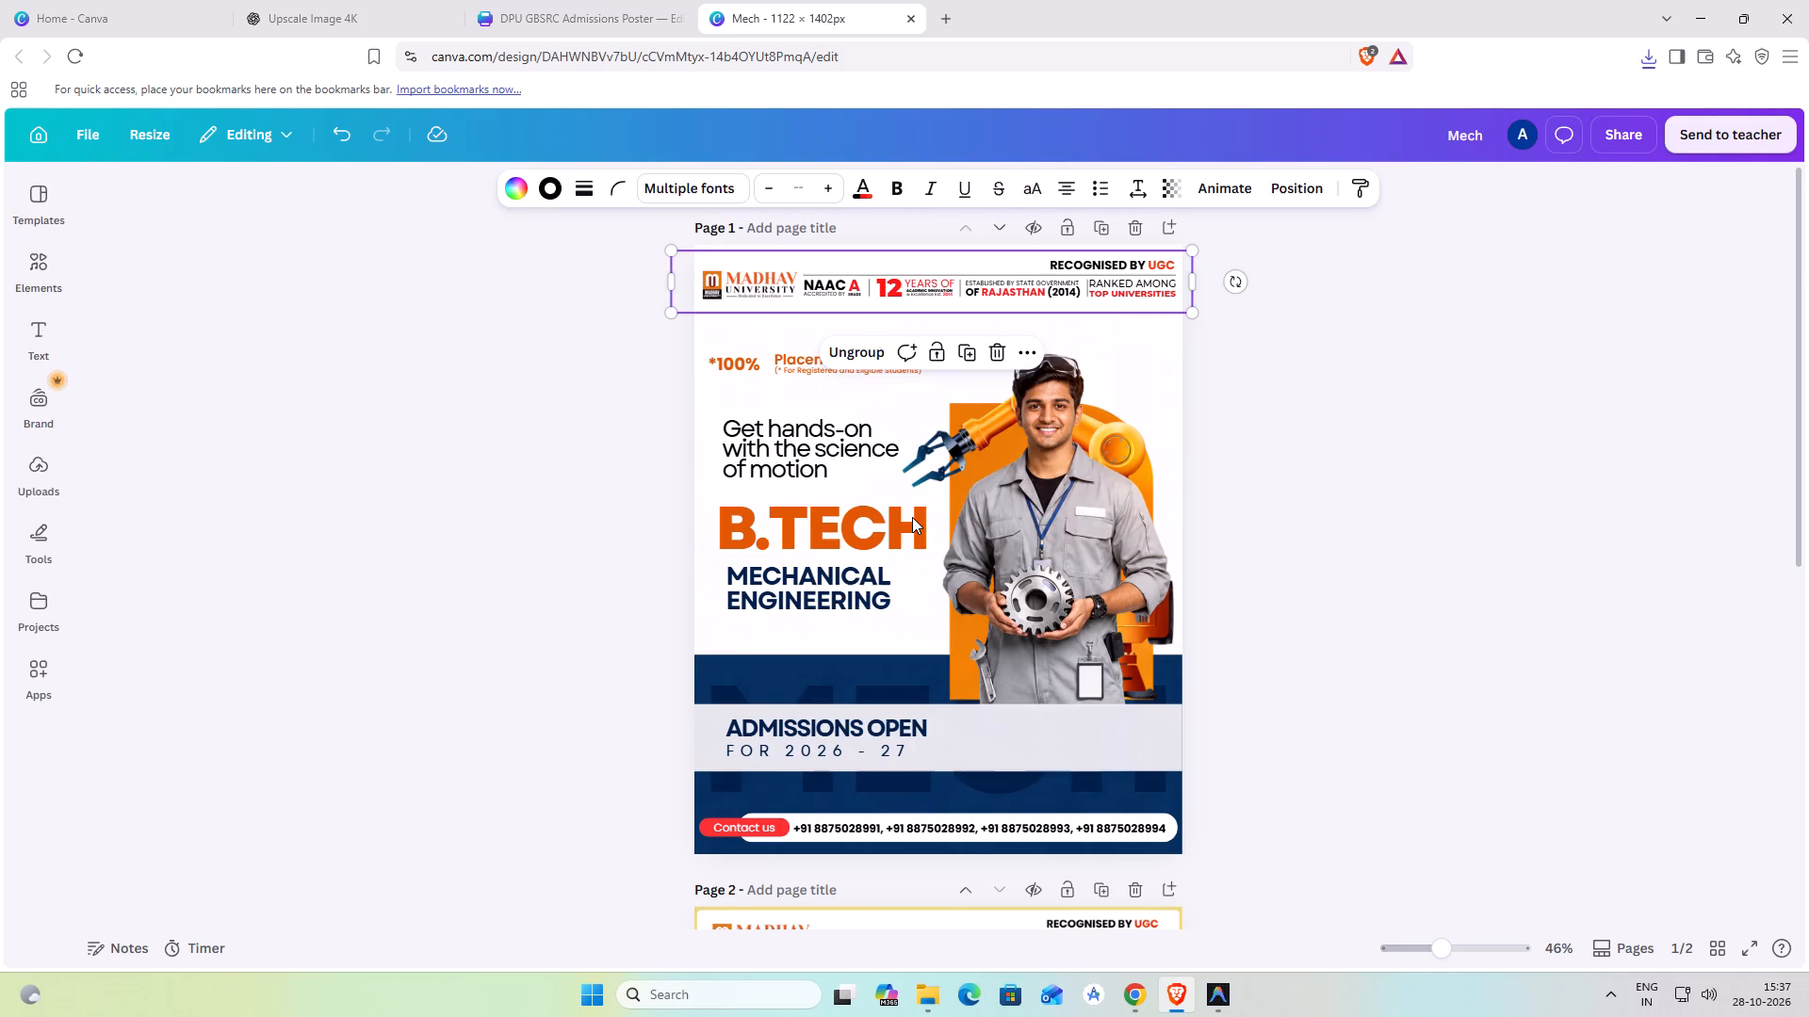
Copy the grouped header from page 1 of the Mech design onto the DPU GBSRC poster and scale it to the full poster width.
left_click(1468, 297)
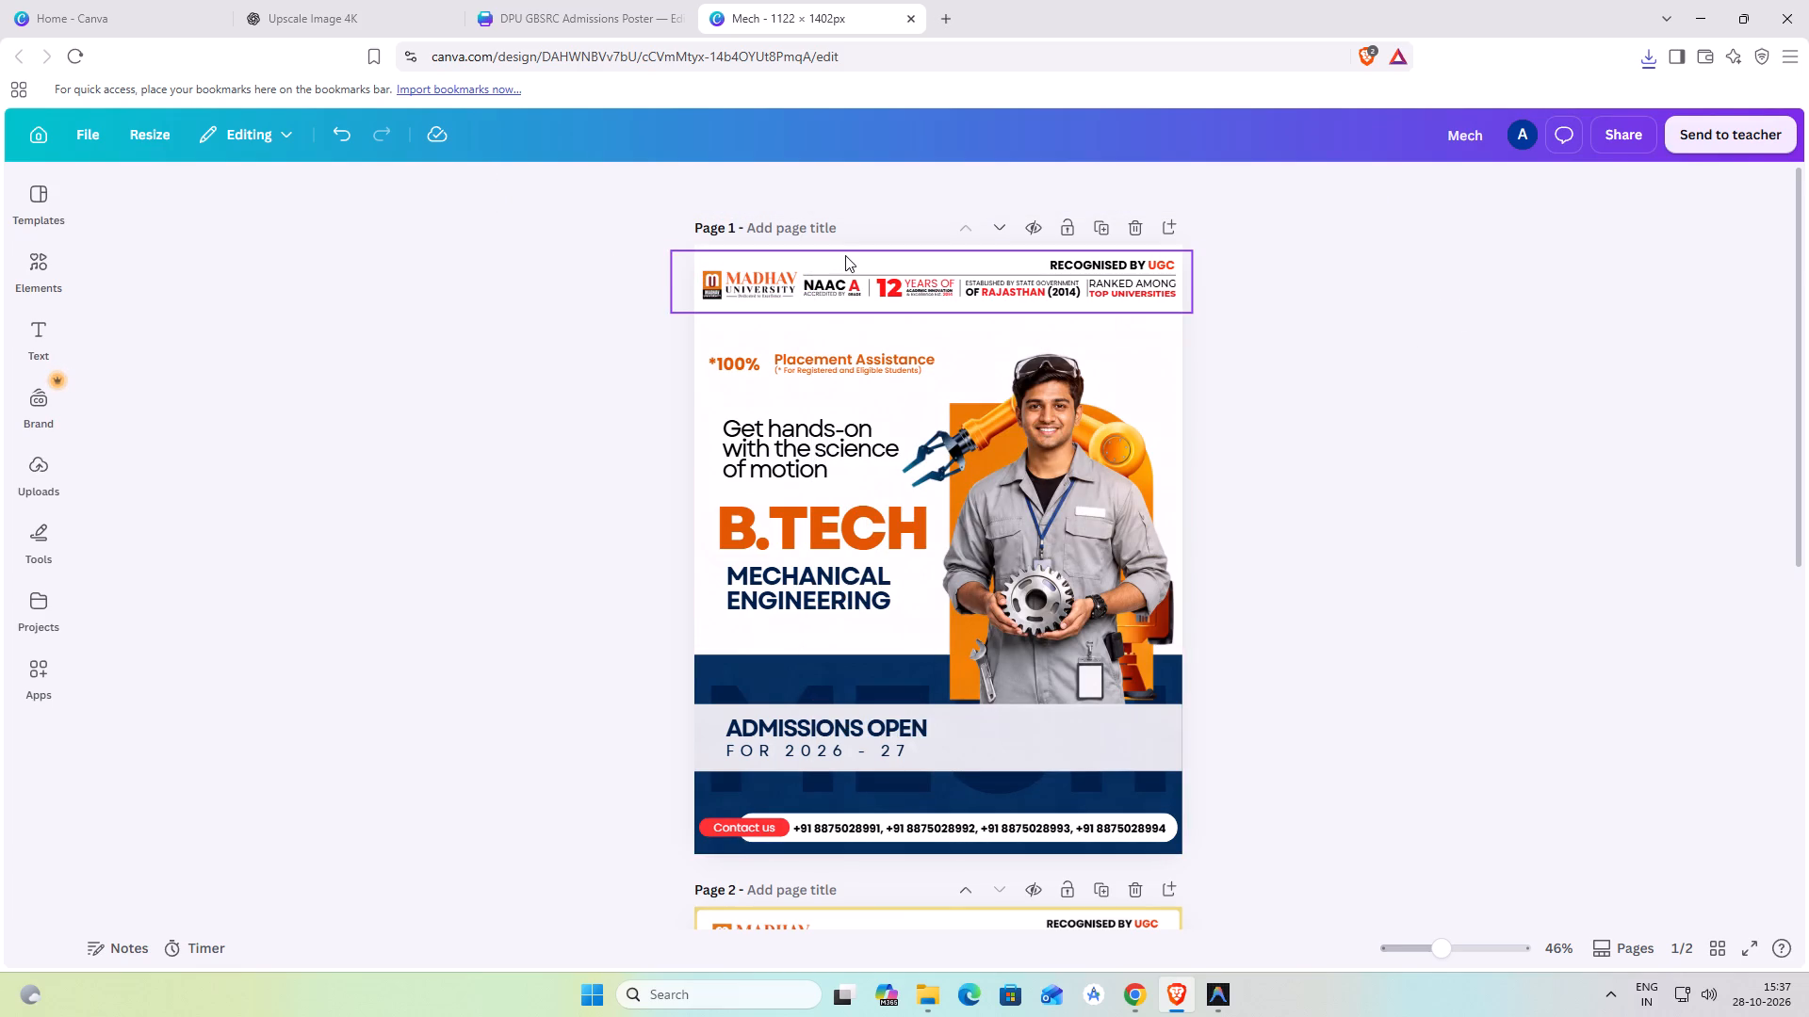
left_click(845, 255)
key("ctrl+c")
left_click(689, 0)
left_click(979, 299)
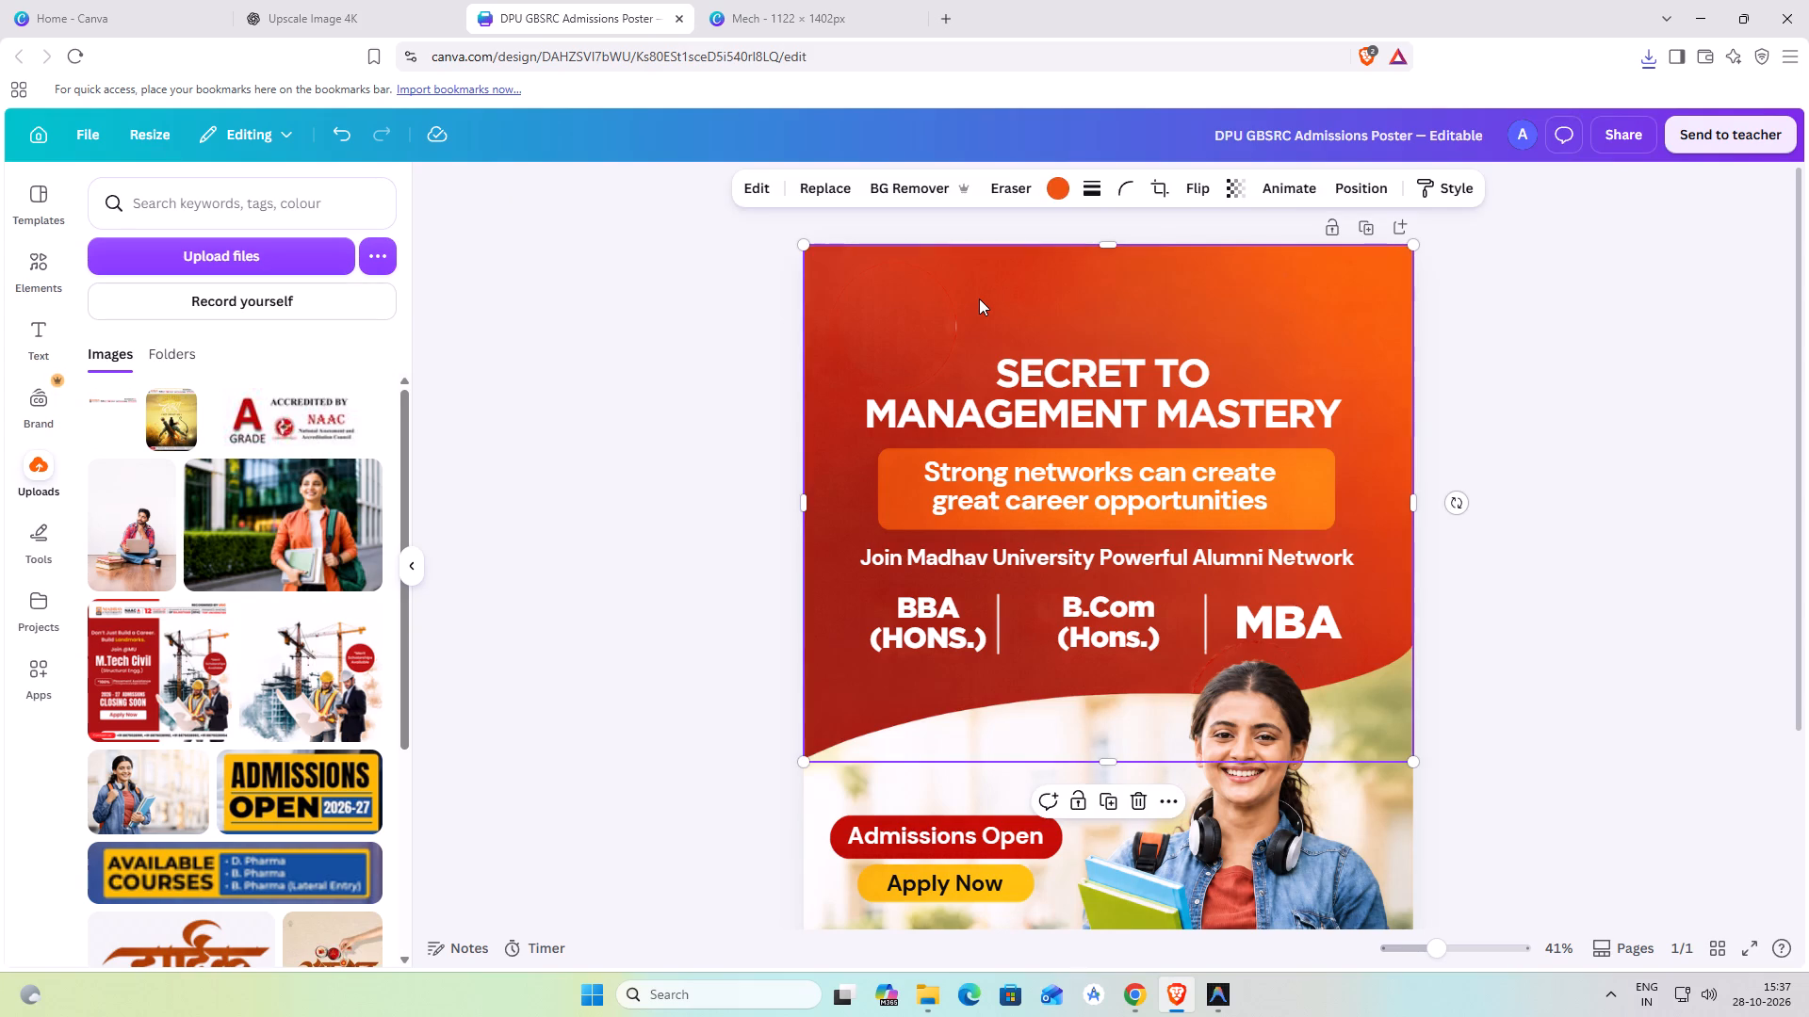
key("ctrl+v")
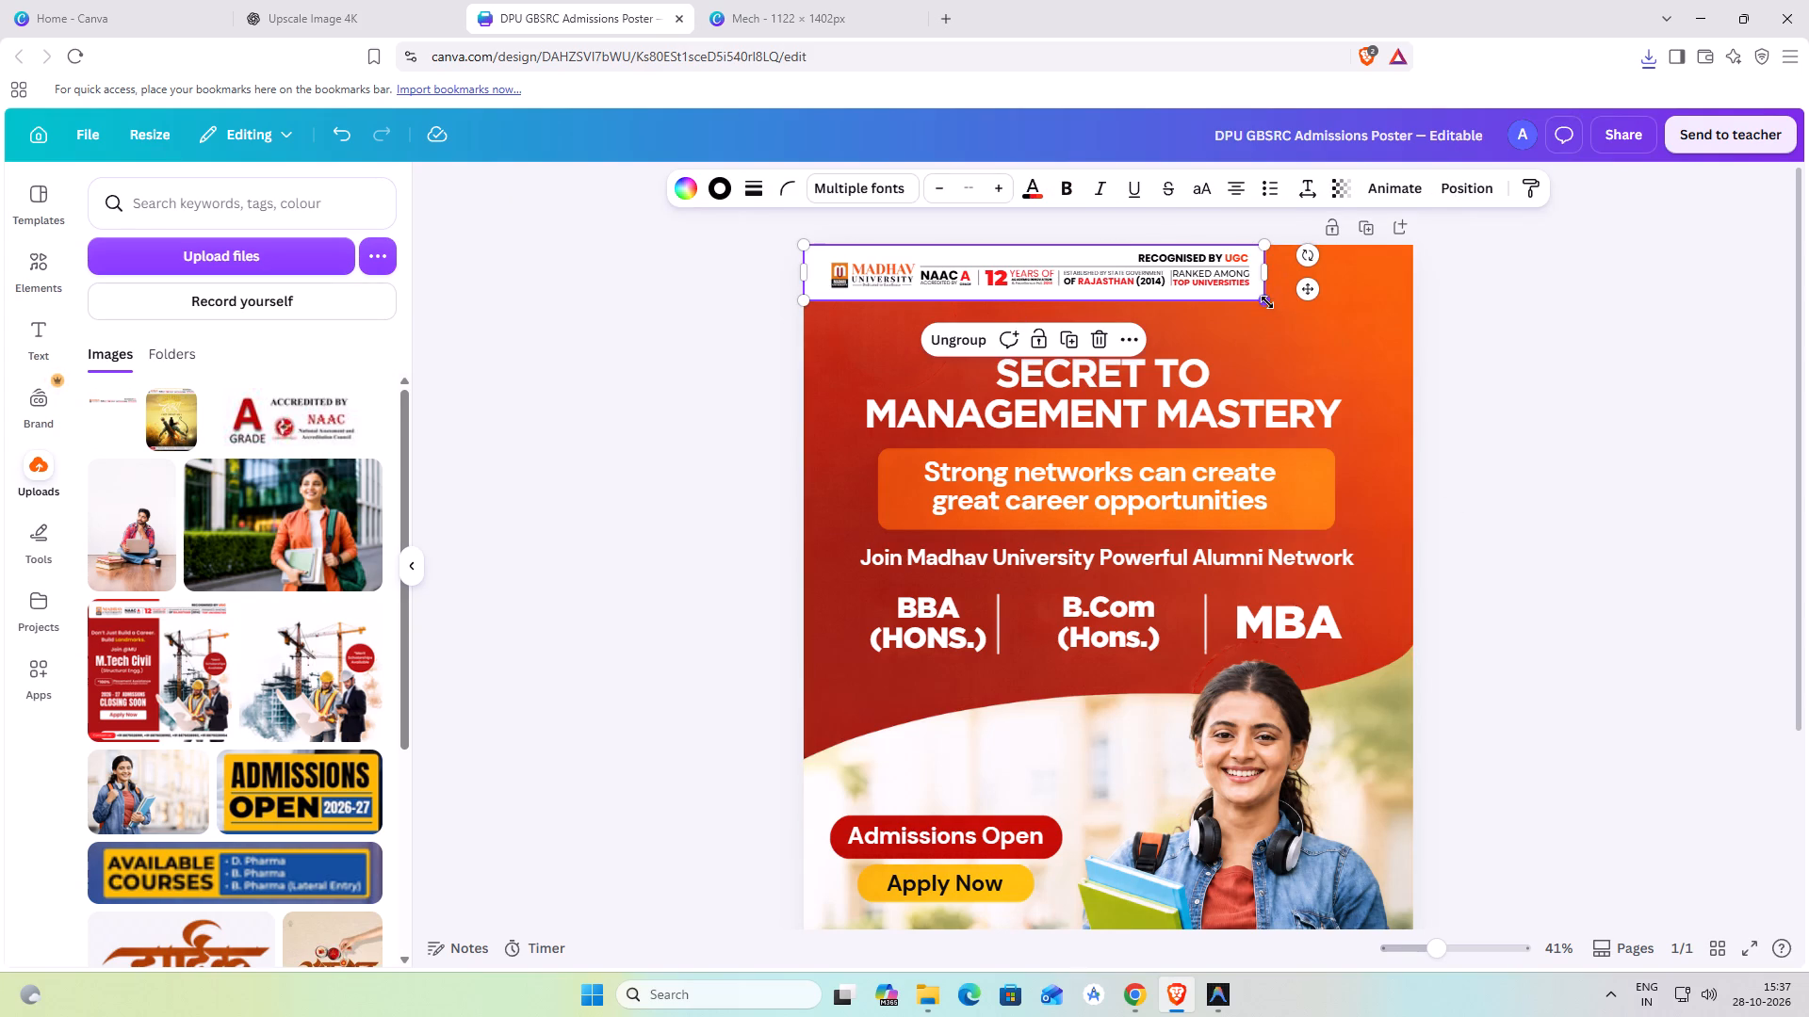
left_click_drag(1268, 302, 1410, 370)
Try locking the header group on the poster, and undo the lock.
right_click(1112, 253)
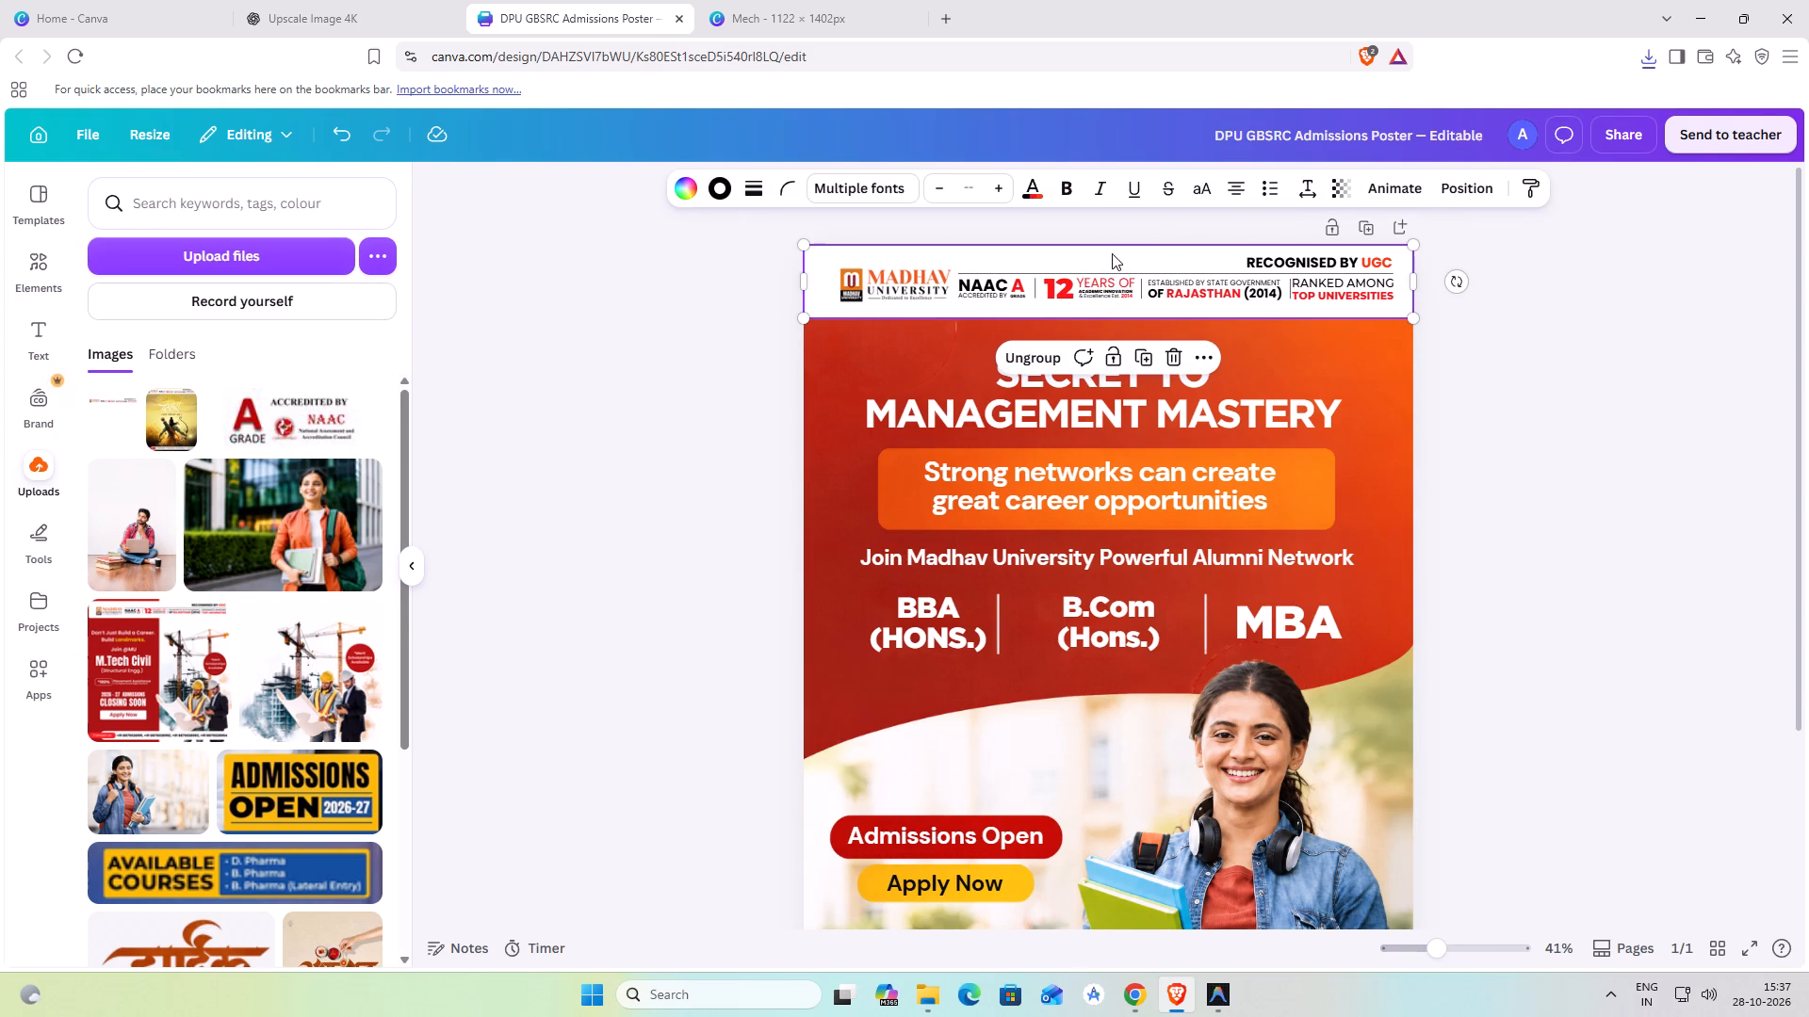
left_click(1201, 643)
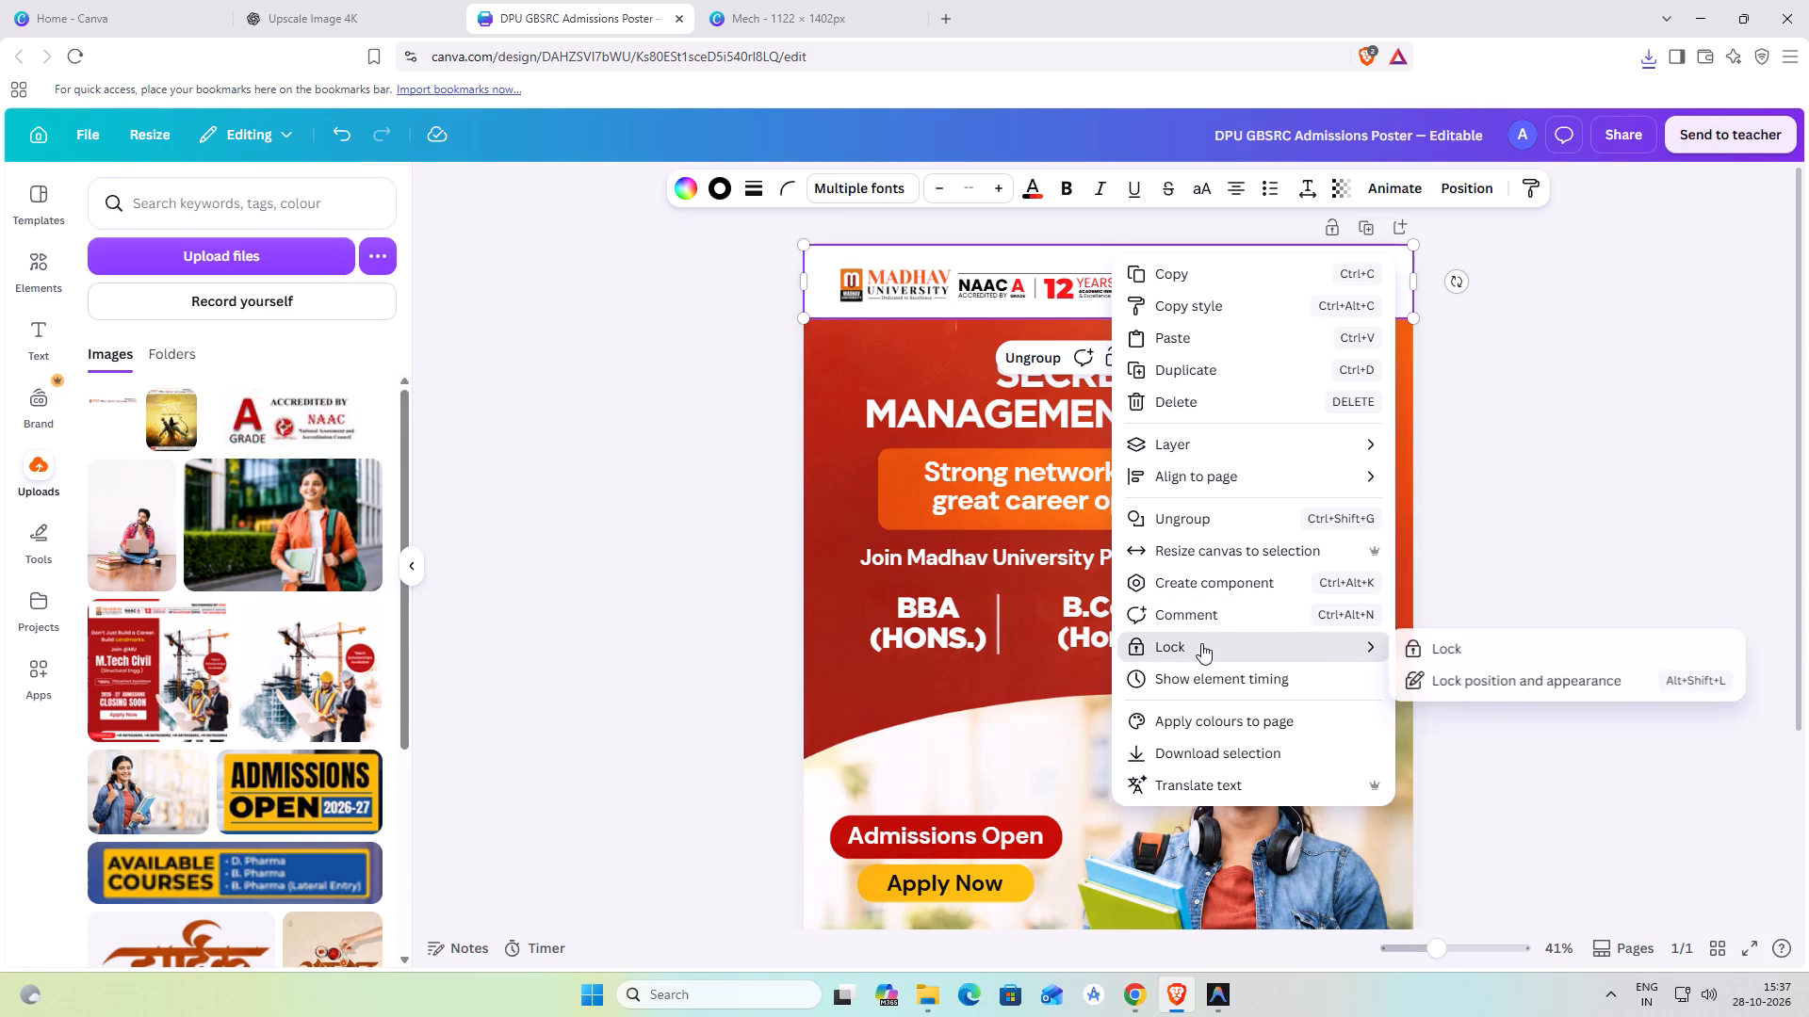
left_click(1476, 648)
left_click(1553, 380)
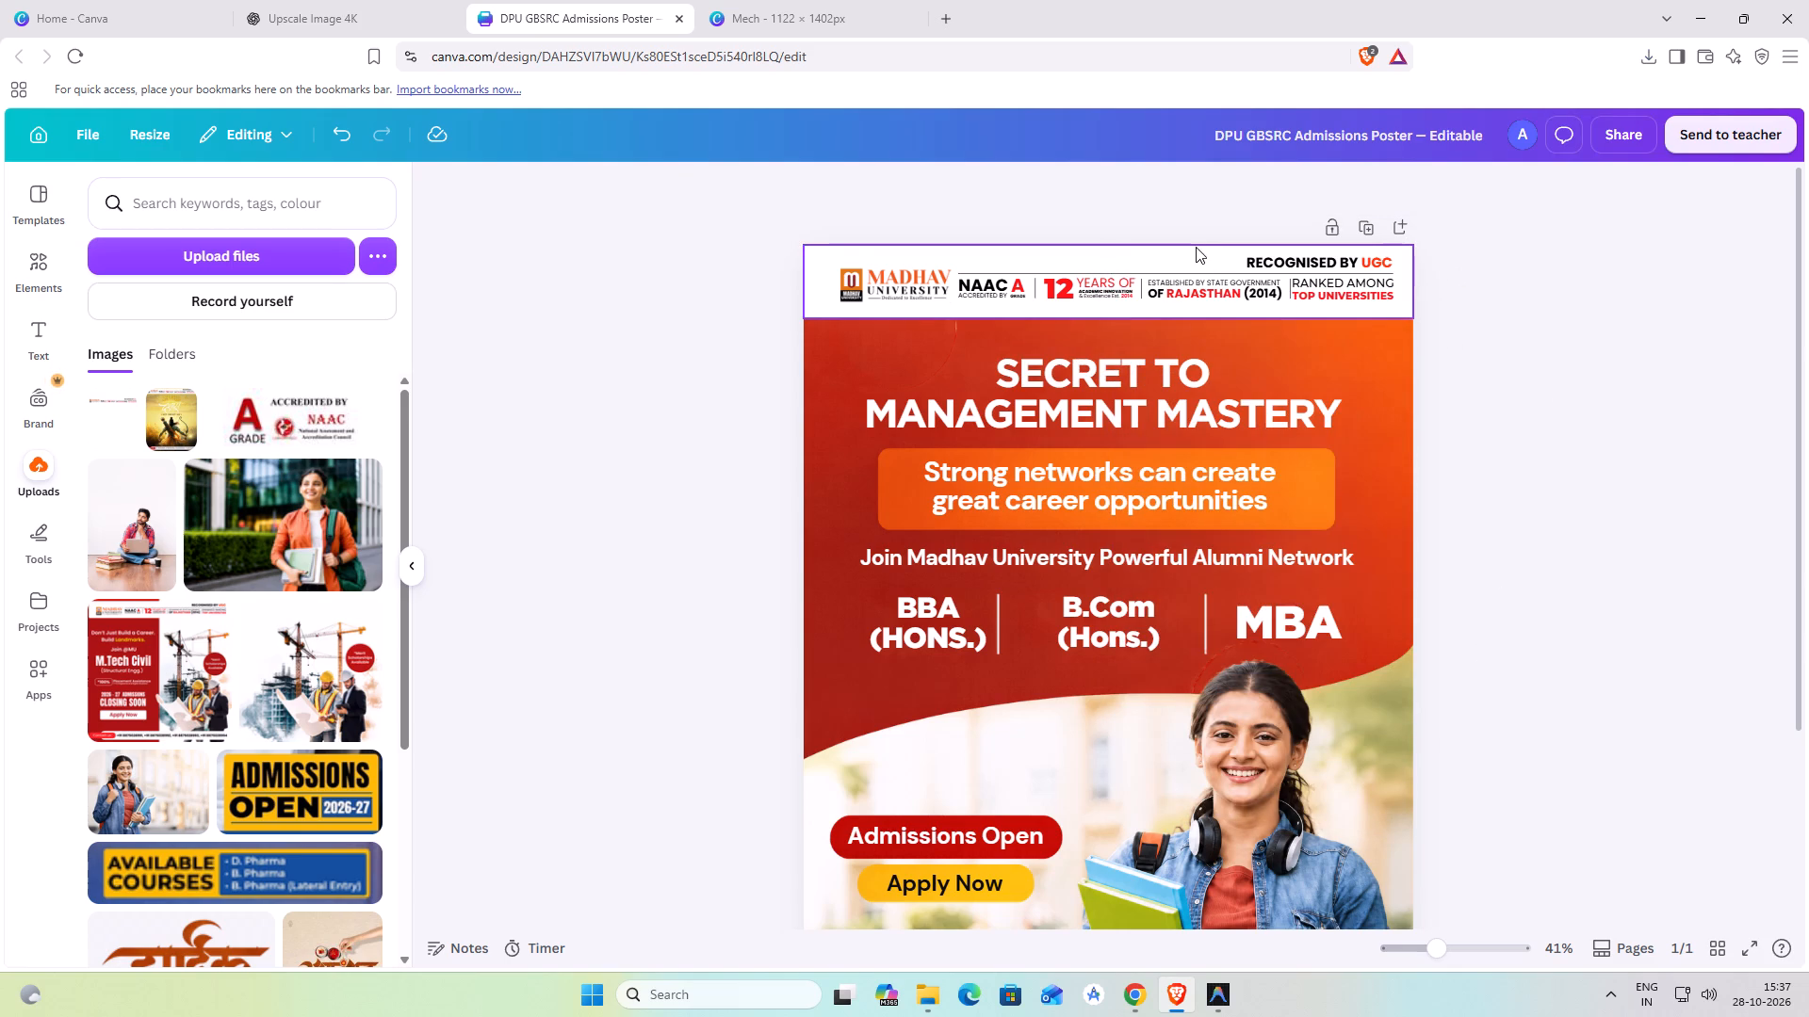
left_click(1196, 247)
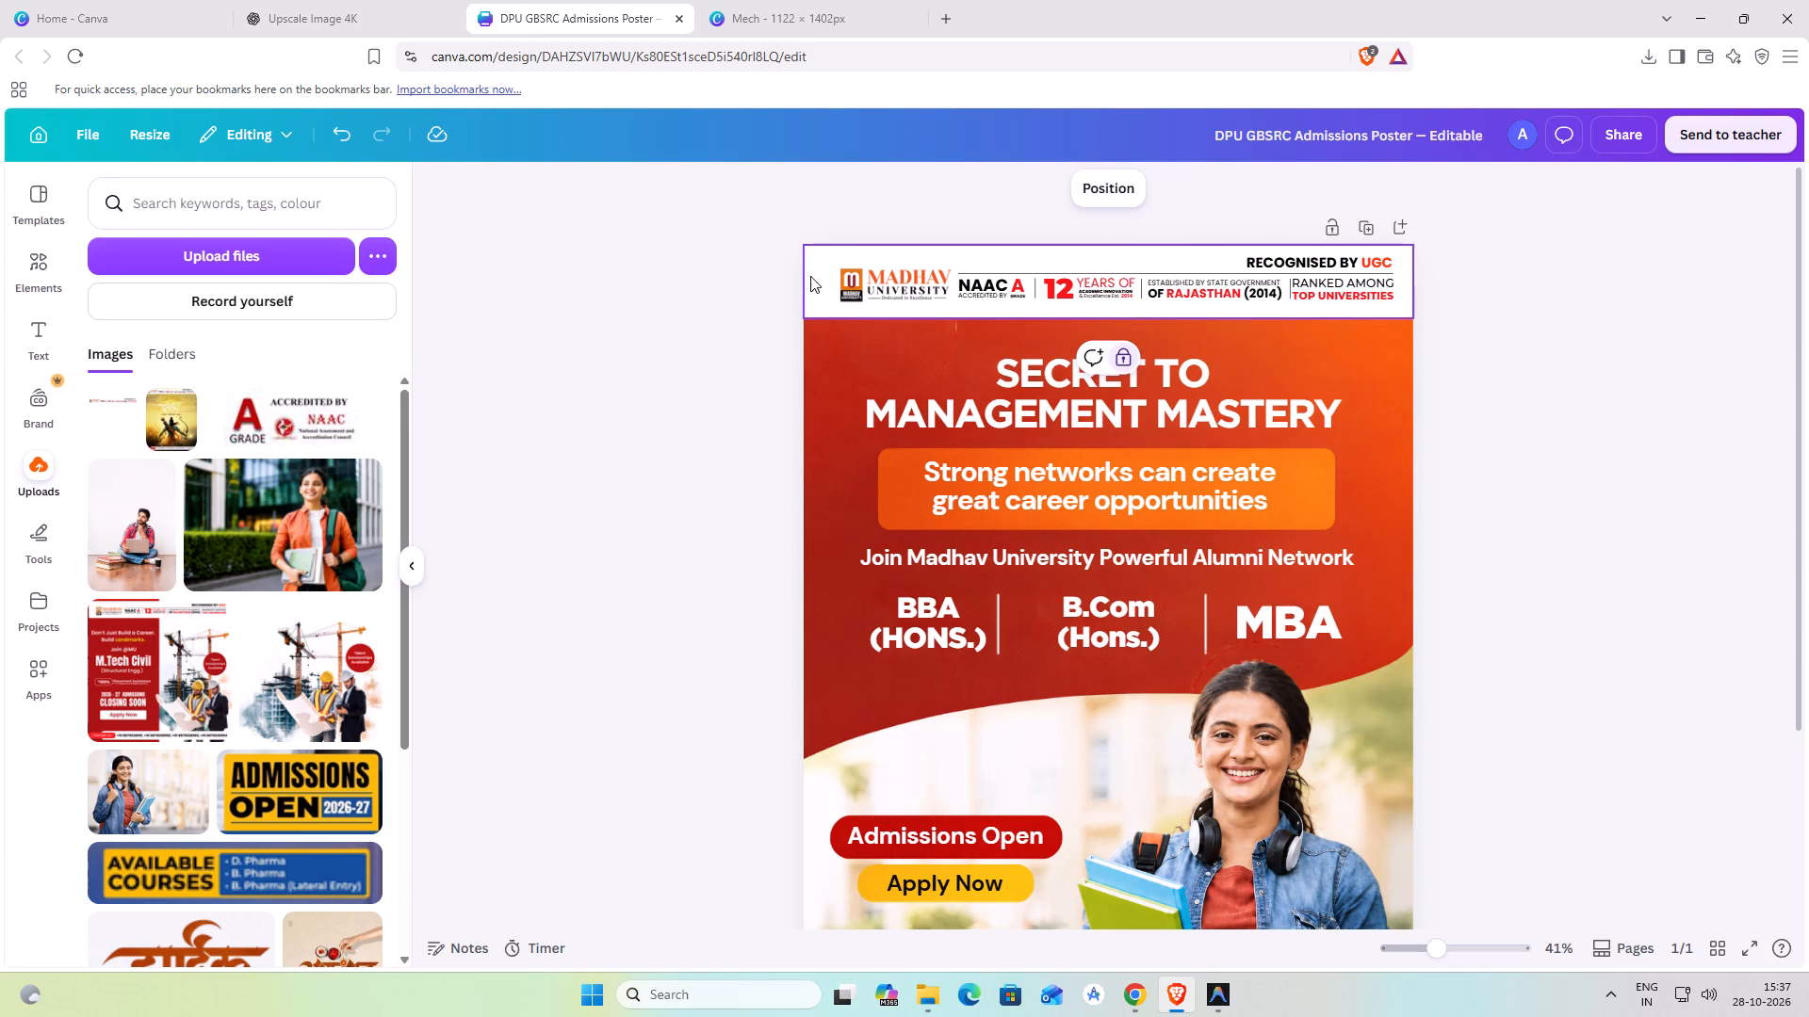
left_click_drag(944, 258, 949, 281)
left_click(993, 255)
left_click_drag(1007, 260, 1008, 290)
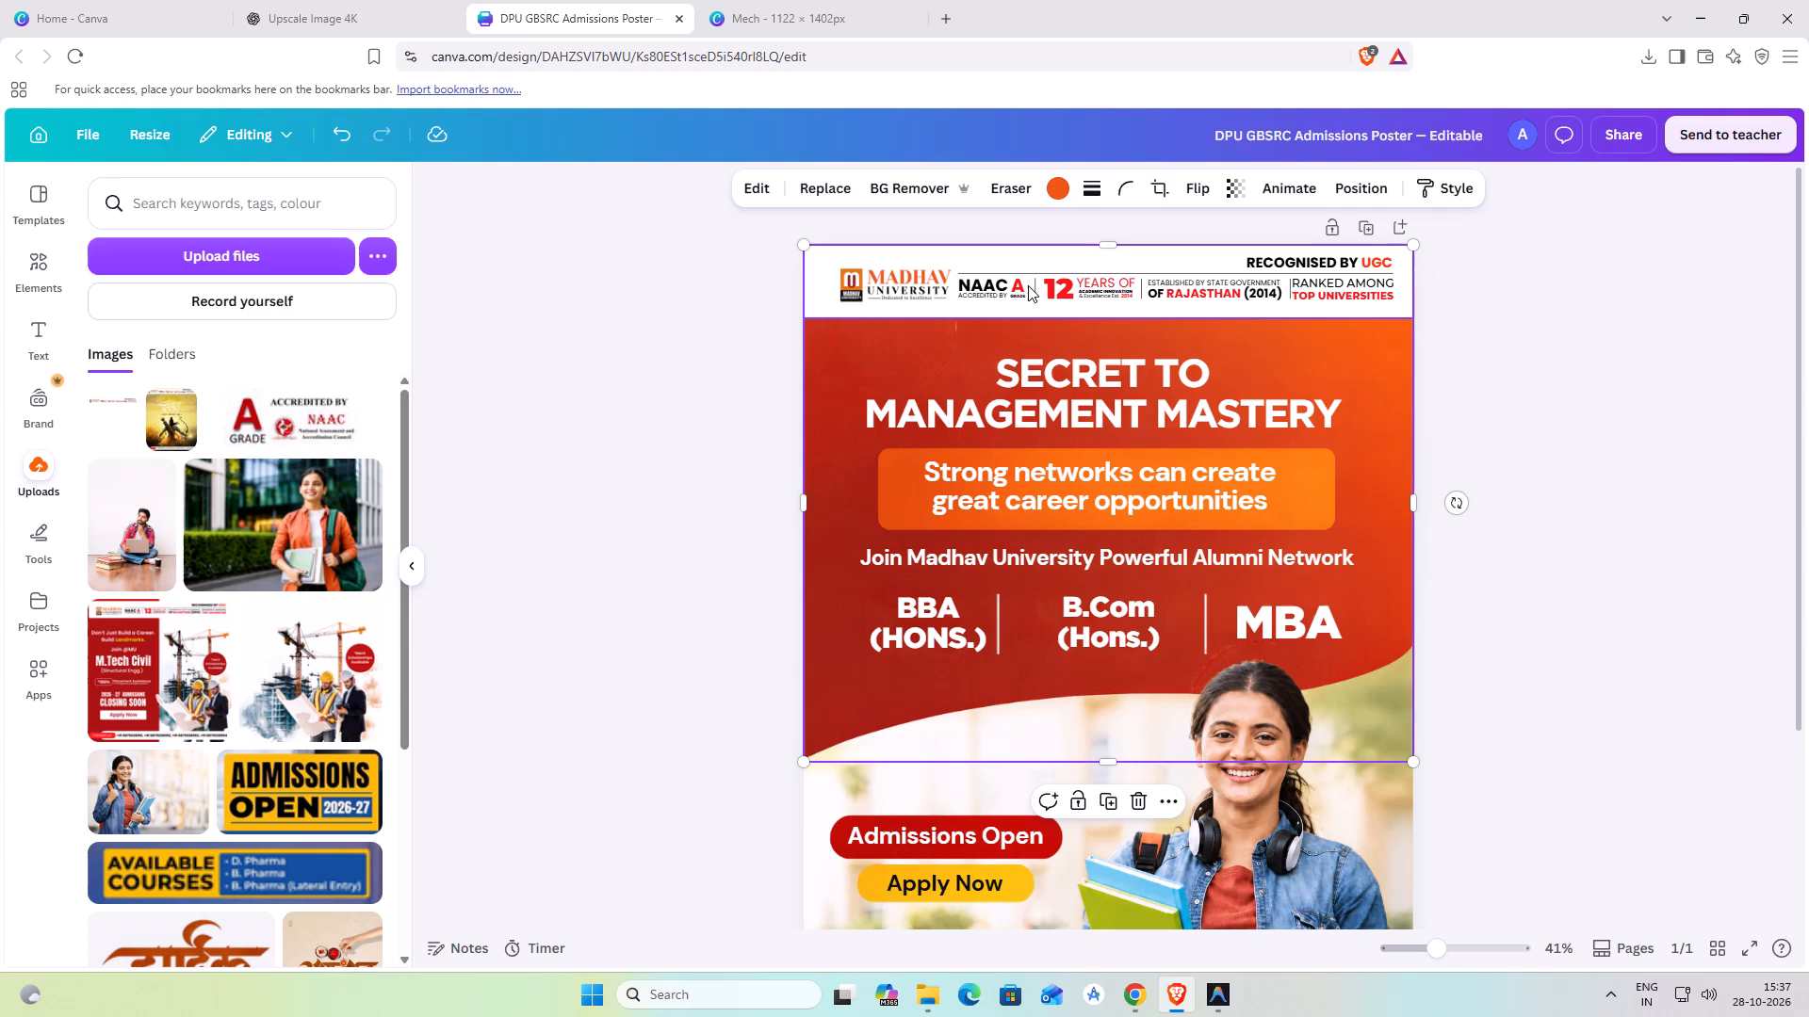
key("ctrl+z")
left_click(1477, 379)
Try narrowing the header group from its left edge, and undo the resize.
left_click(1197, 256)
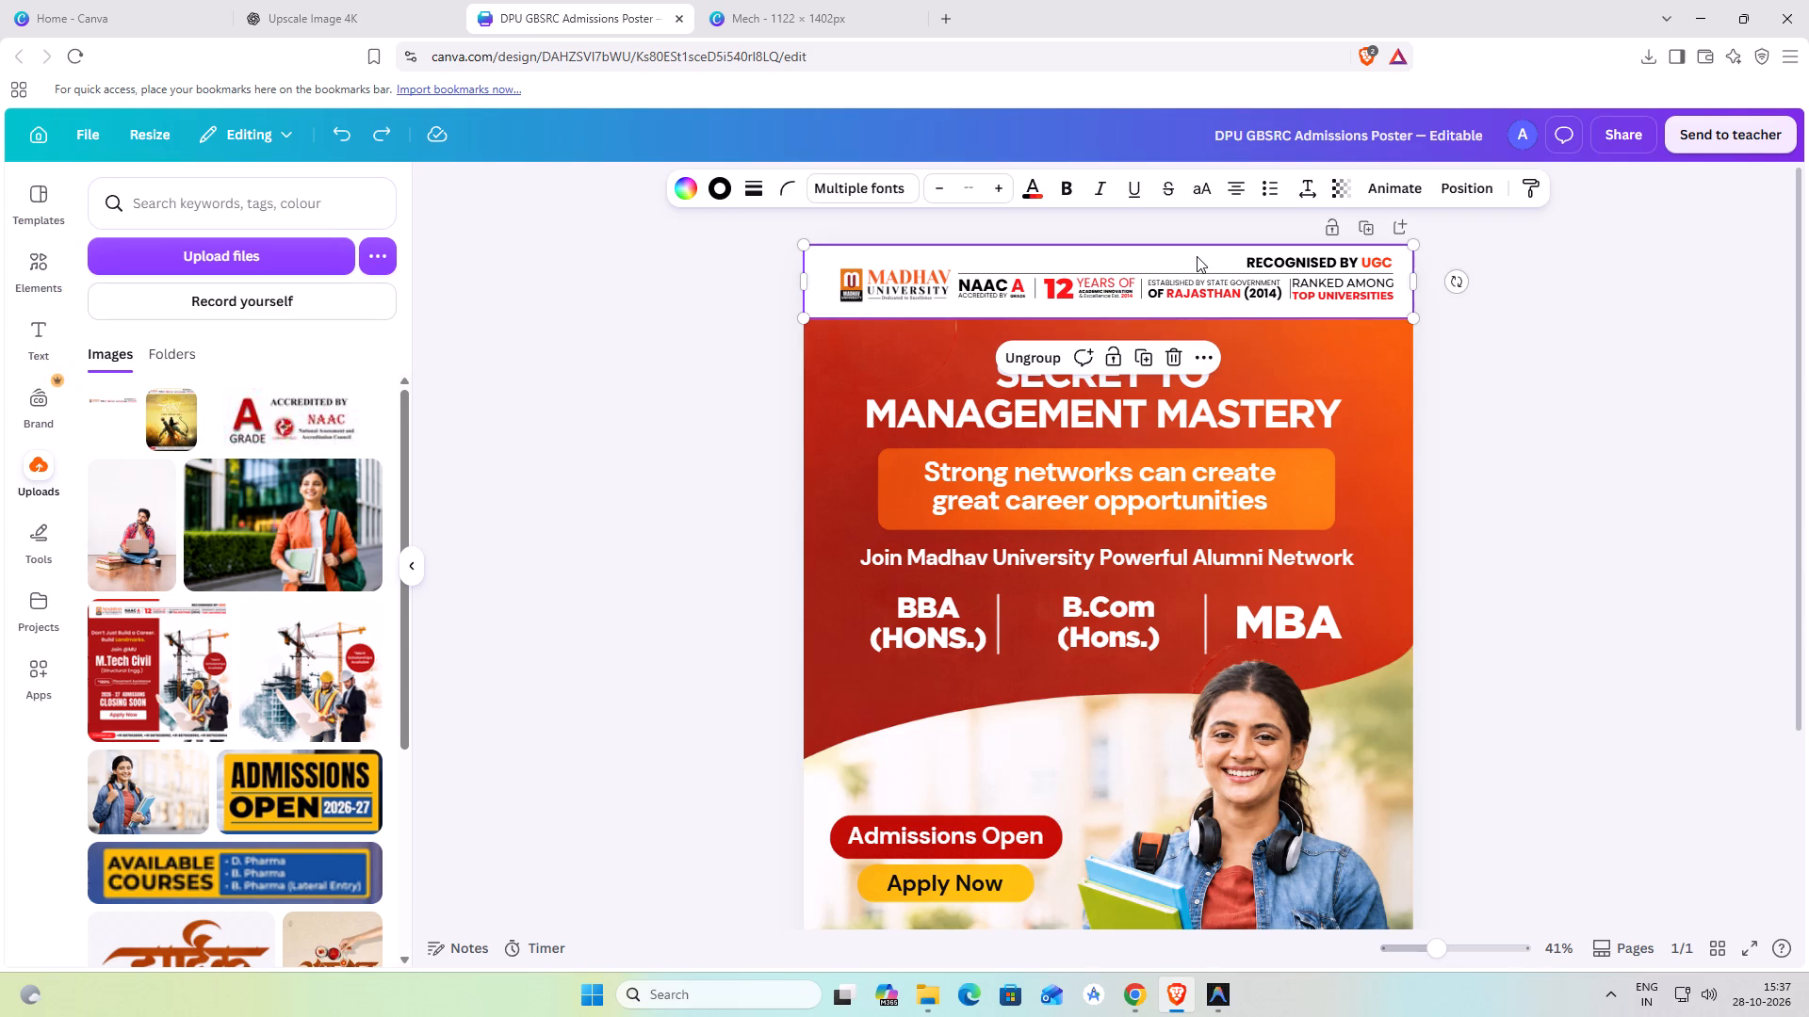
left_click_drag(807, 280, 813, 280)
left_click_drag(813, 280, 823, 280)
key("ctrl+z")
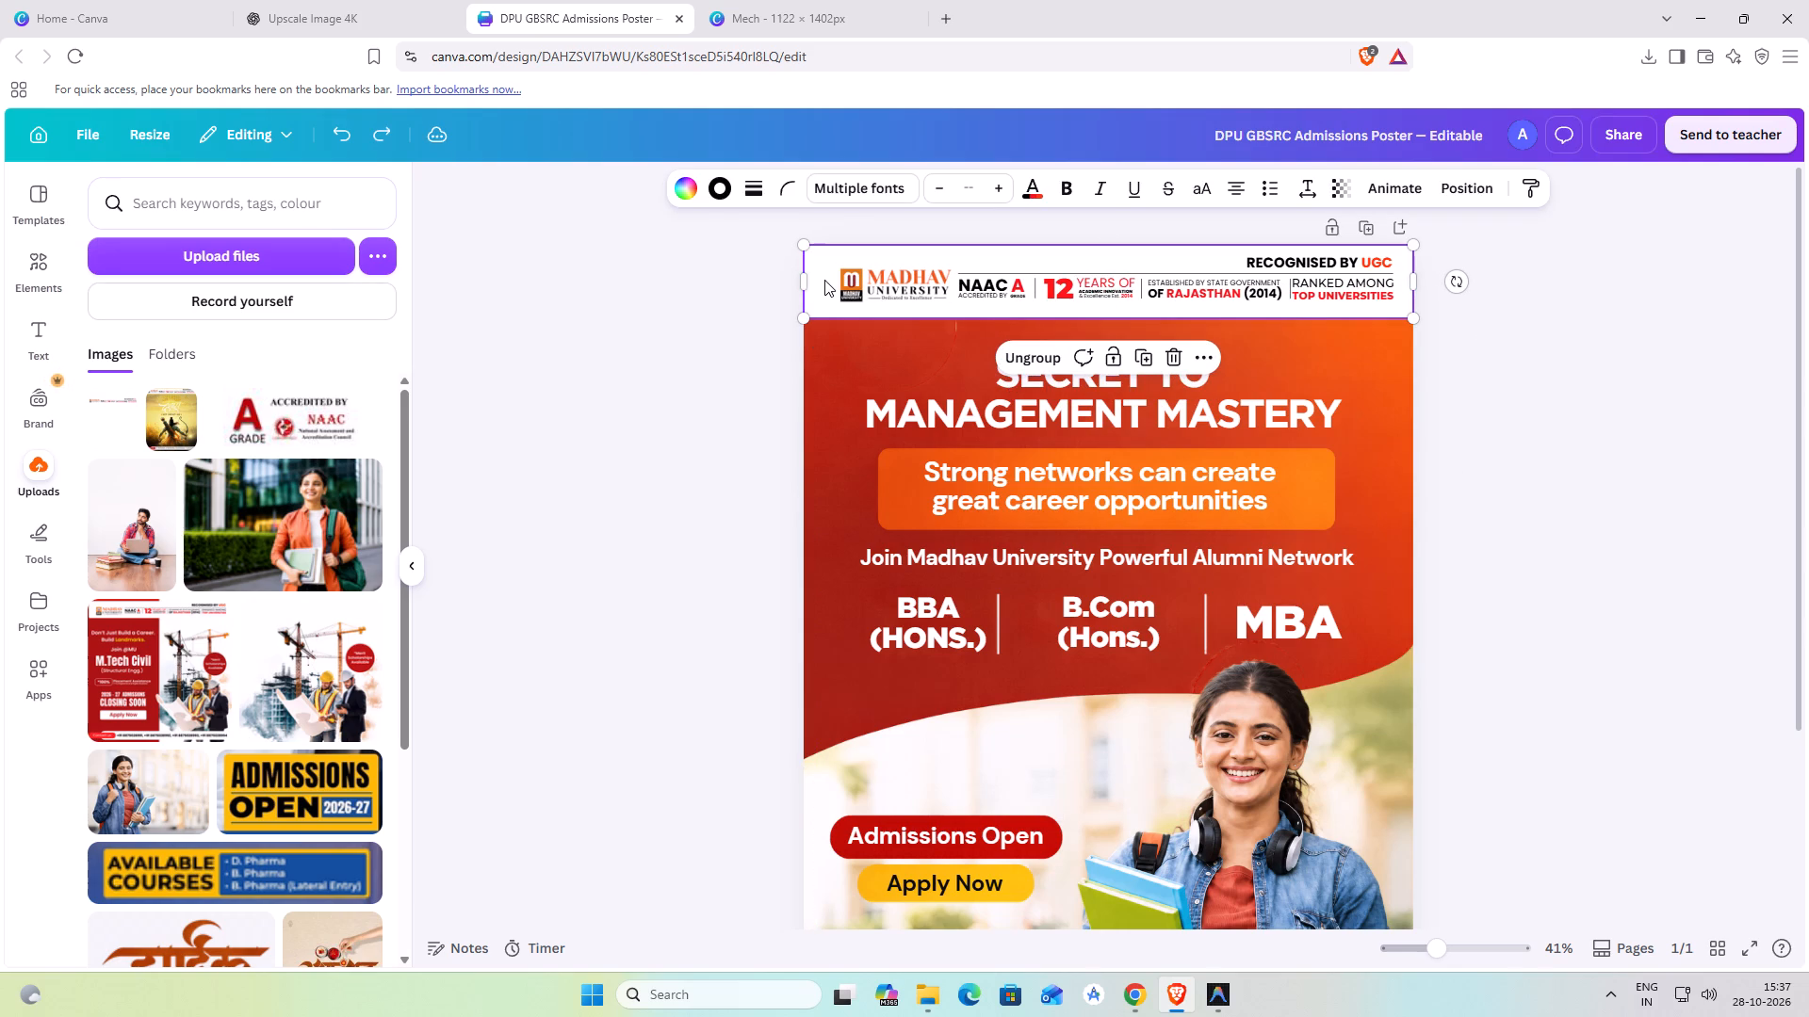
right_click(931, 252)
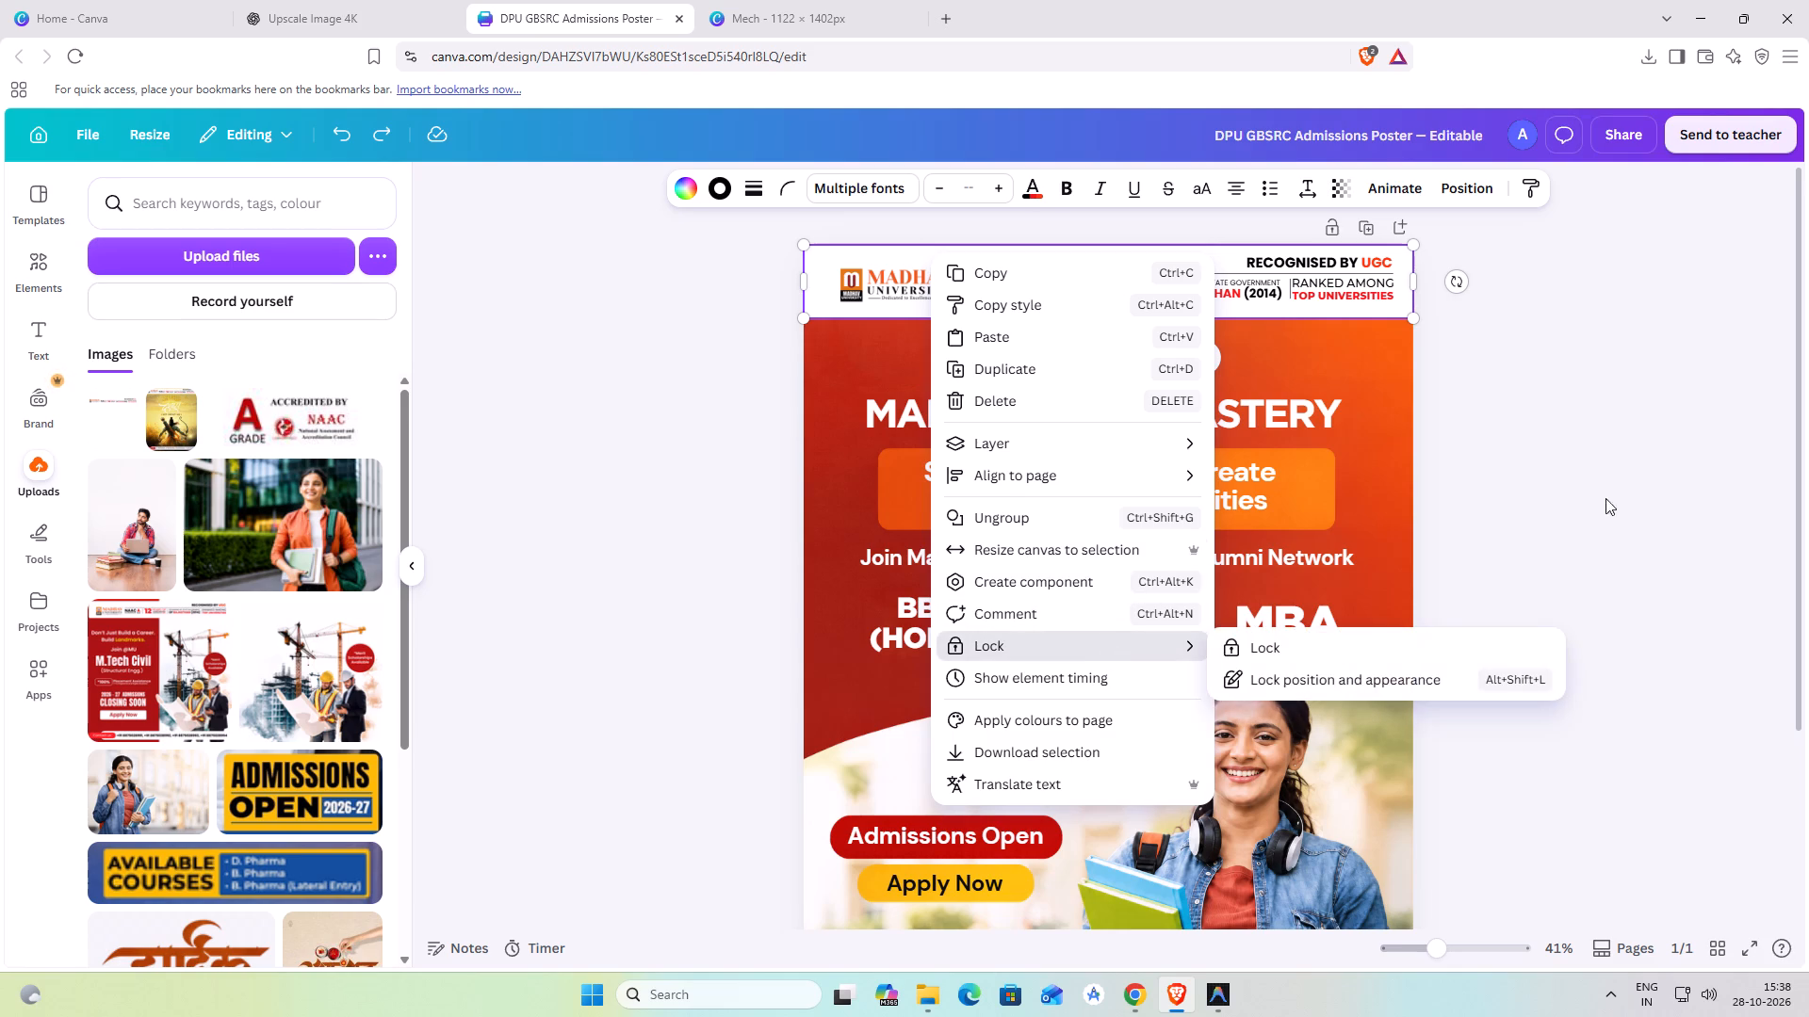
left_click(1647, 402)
Shrink the white background box inside the header group to about 39 wide so it fits closely around the logo and text.
left_click(1204, 255)
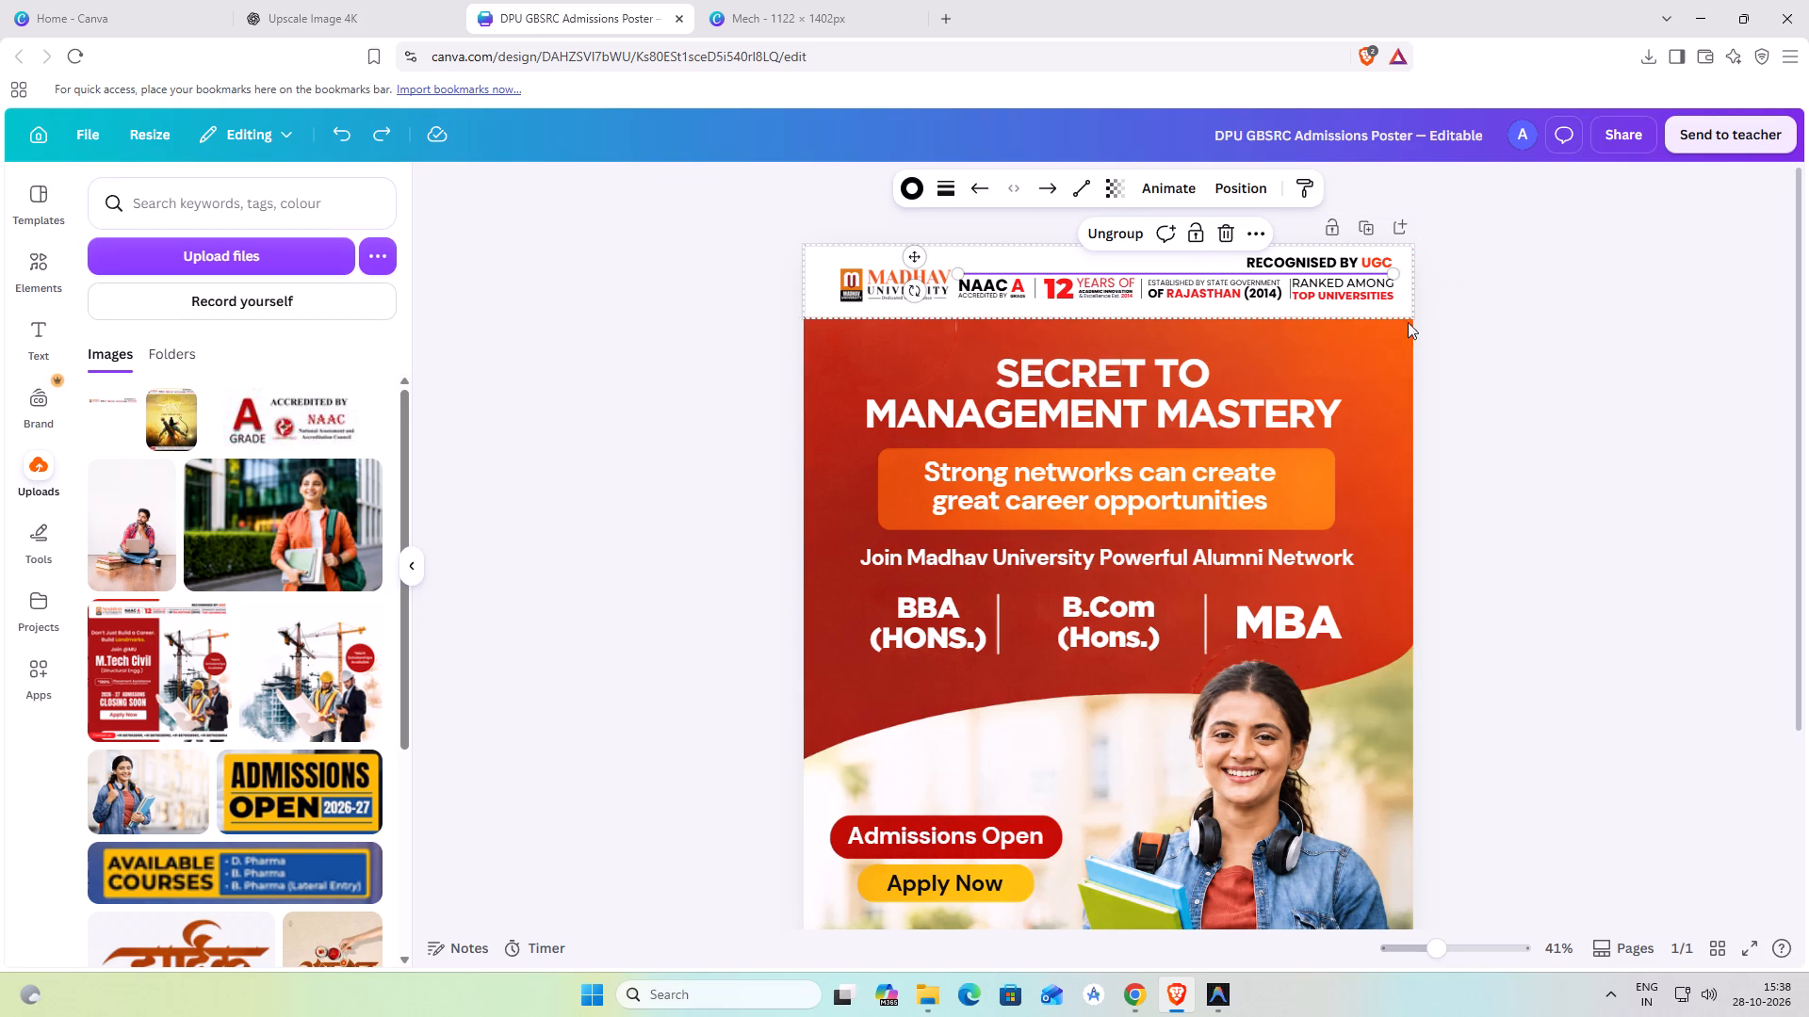
left_click(813, 268)
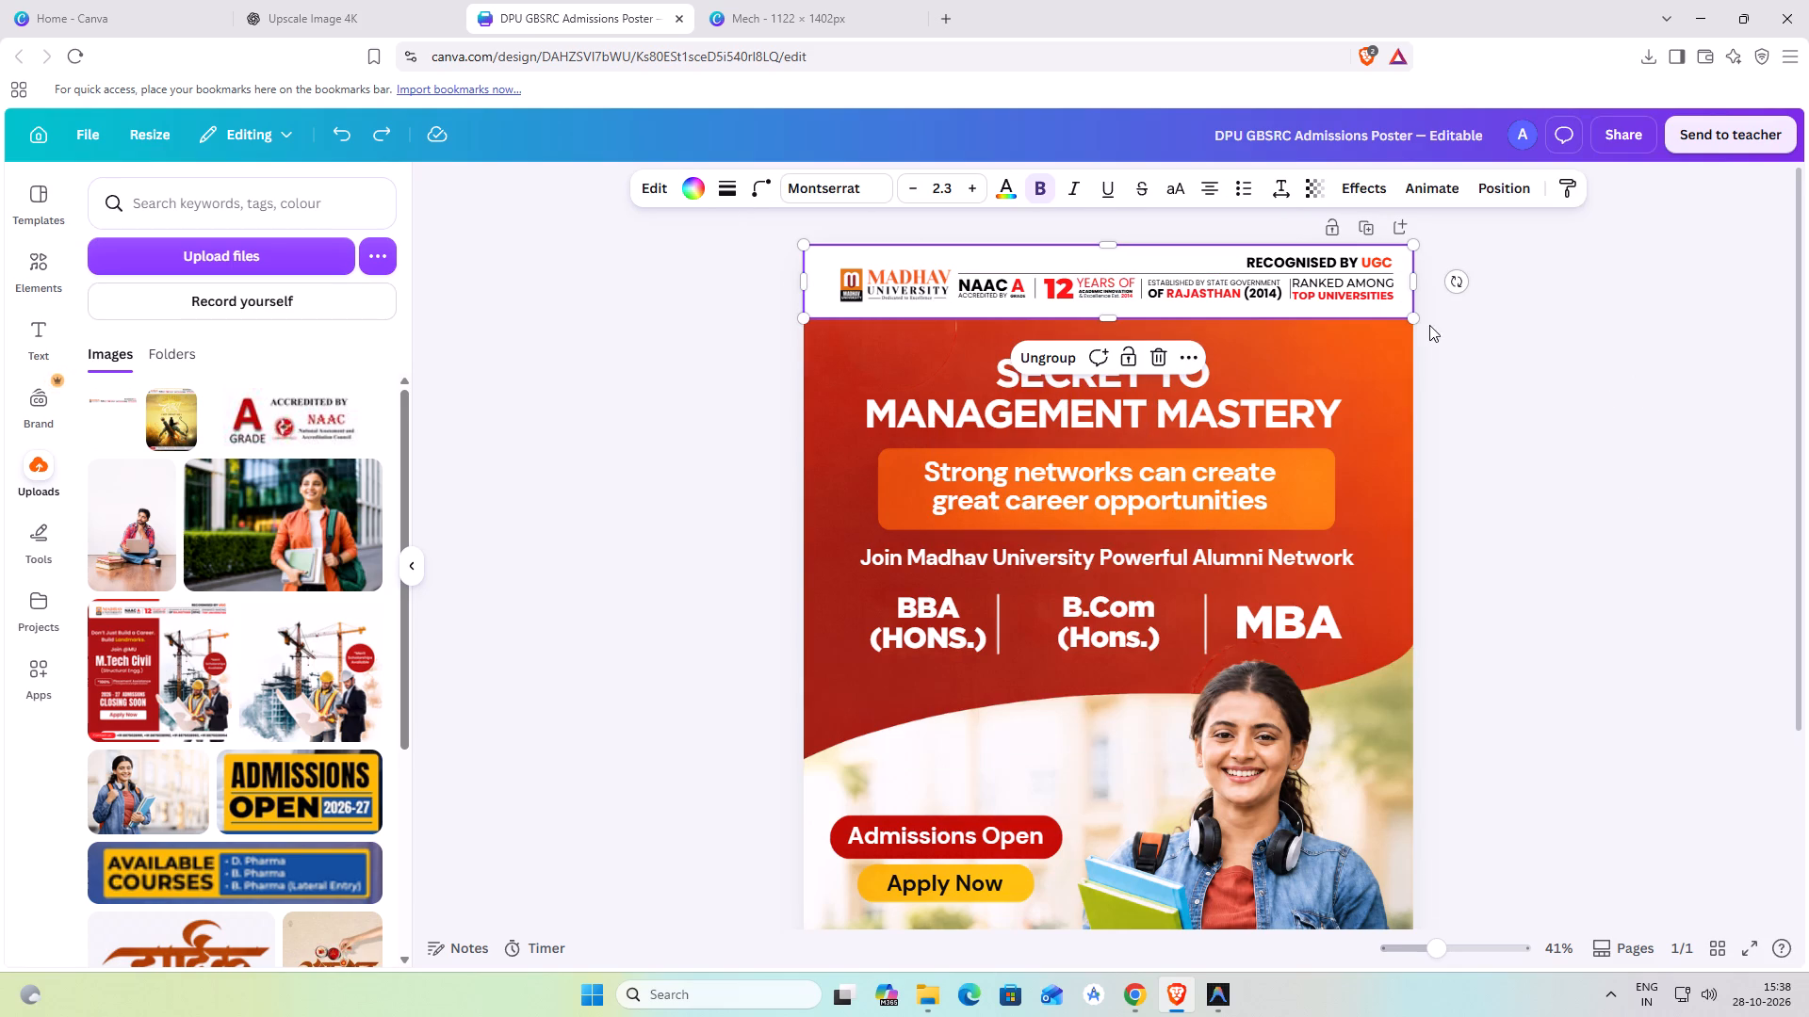
left_click_drag(1417, 319, 1405, 316)
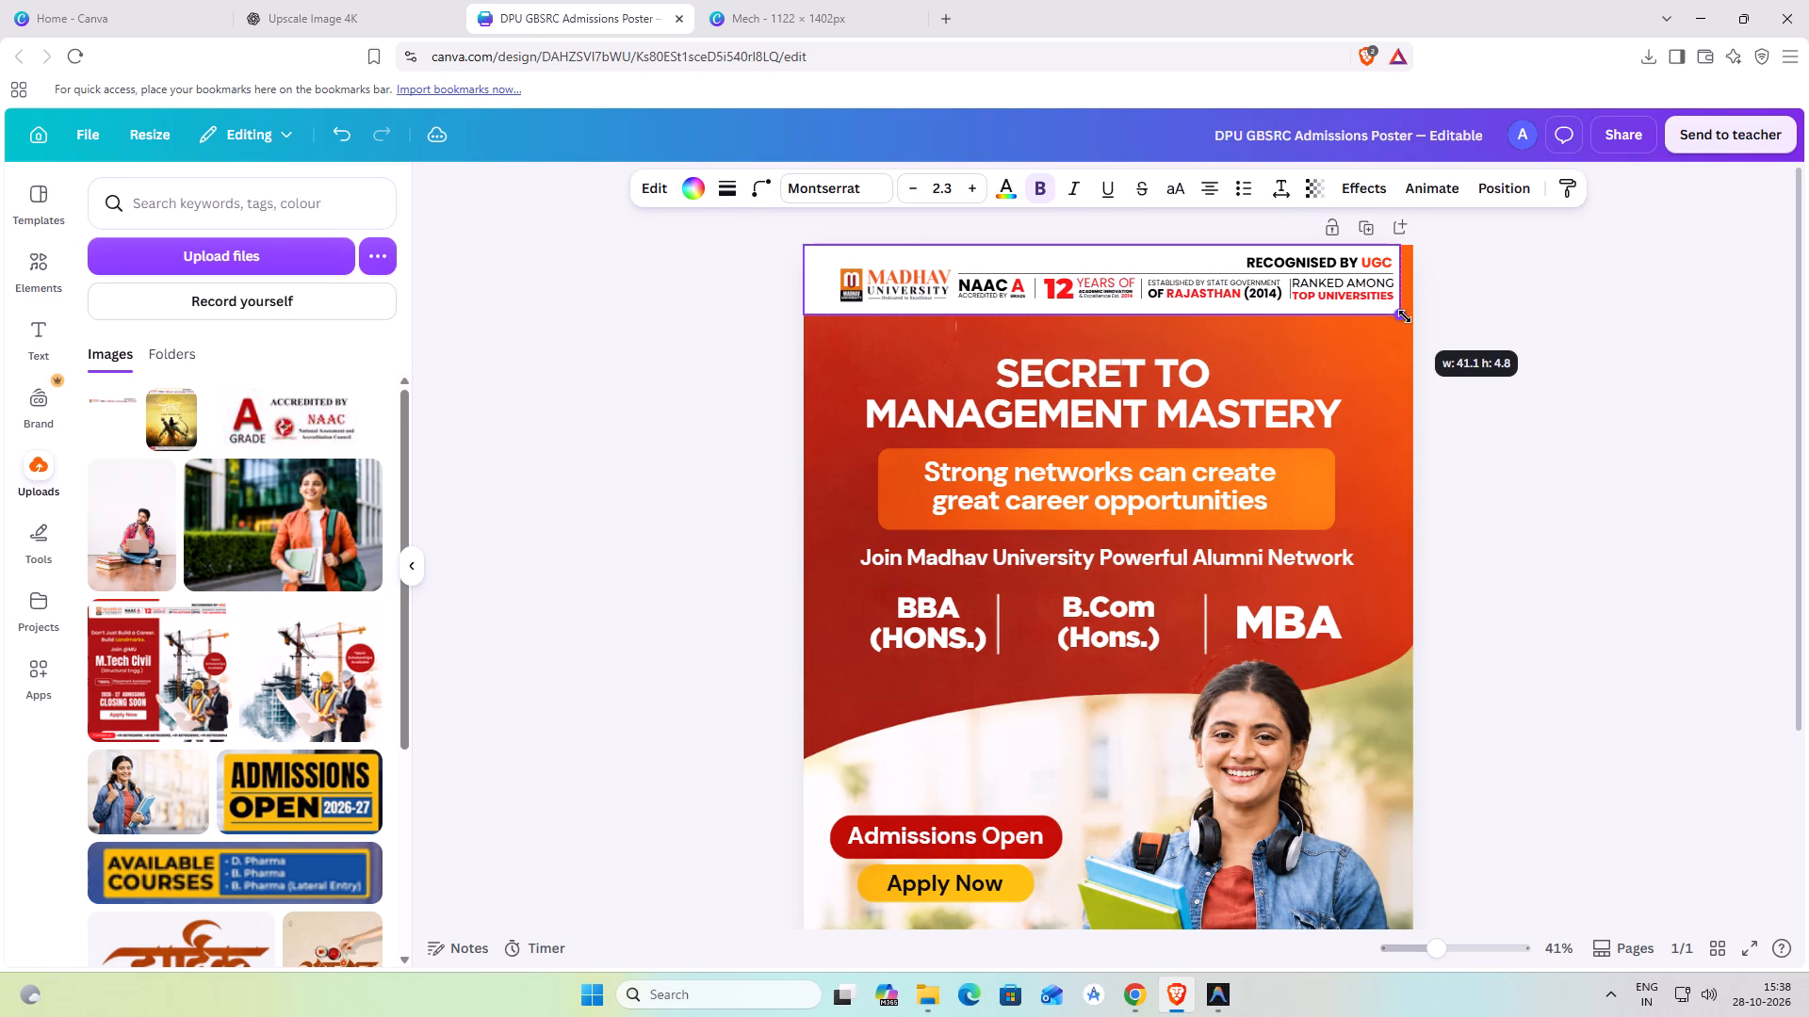
left_click_drag(1405, 316, 1404, 315)
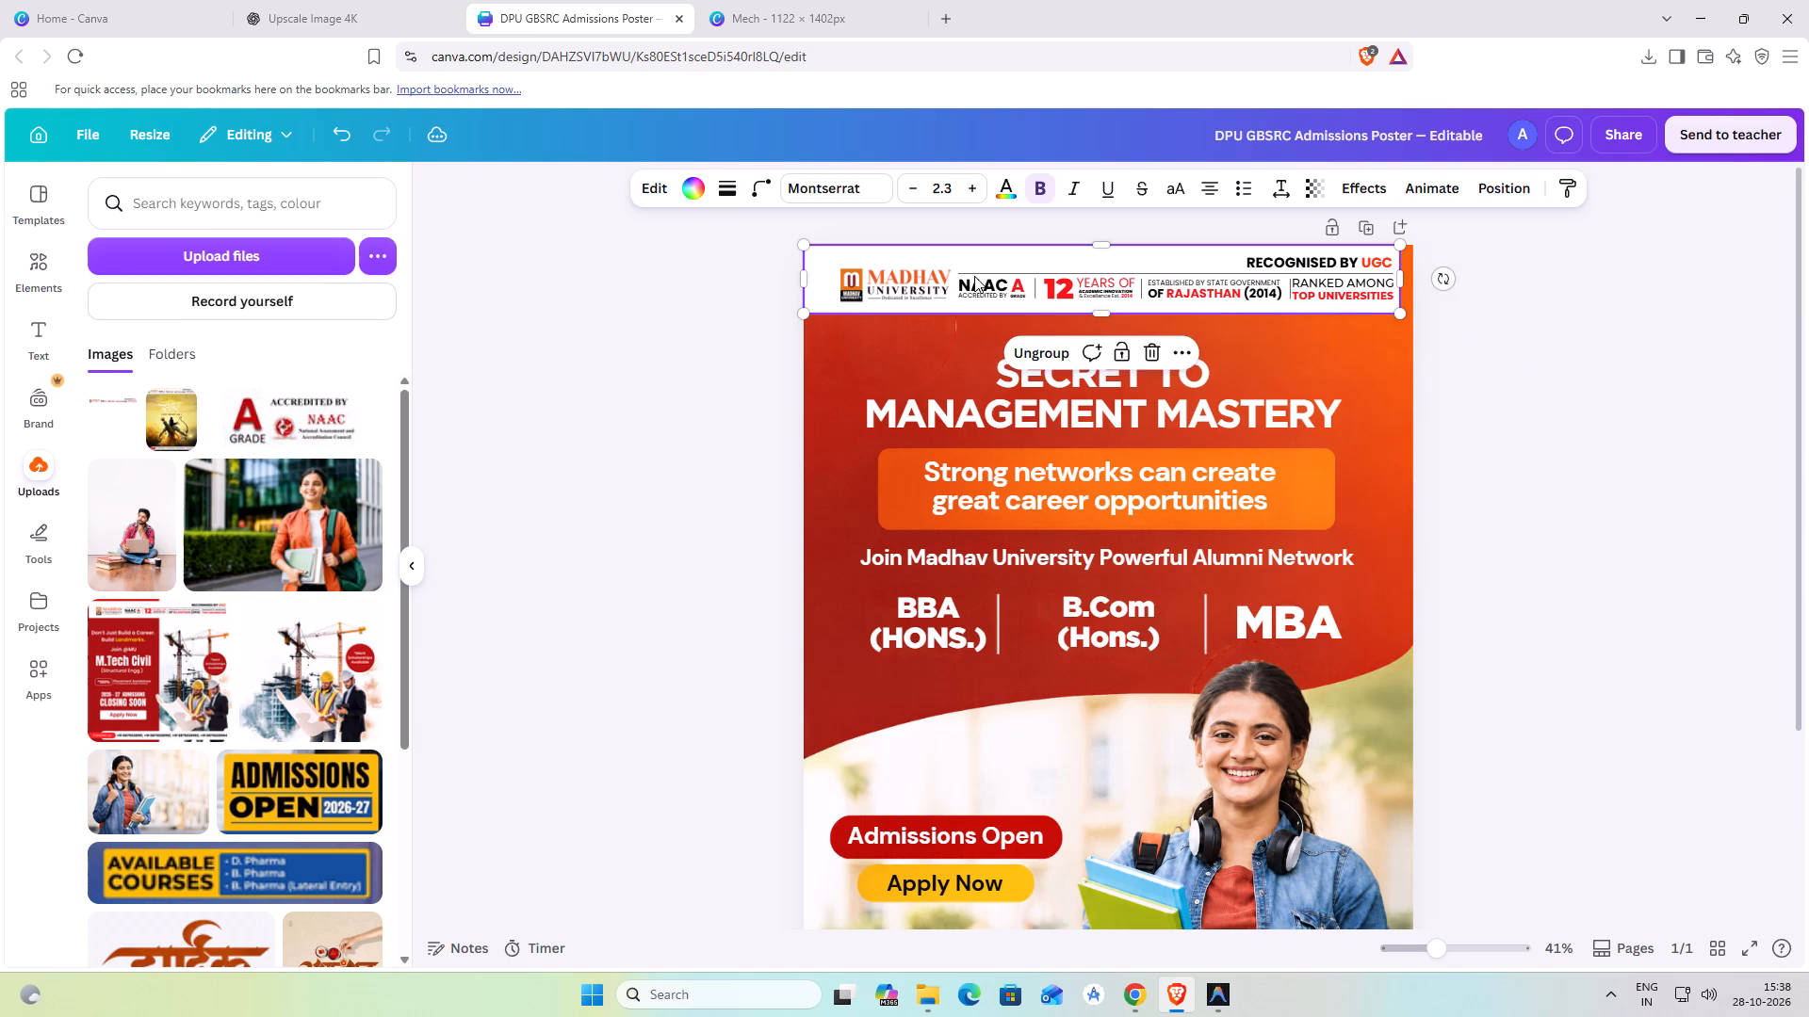
left_click_drag(804, 315, 825, 323)
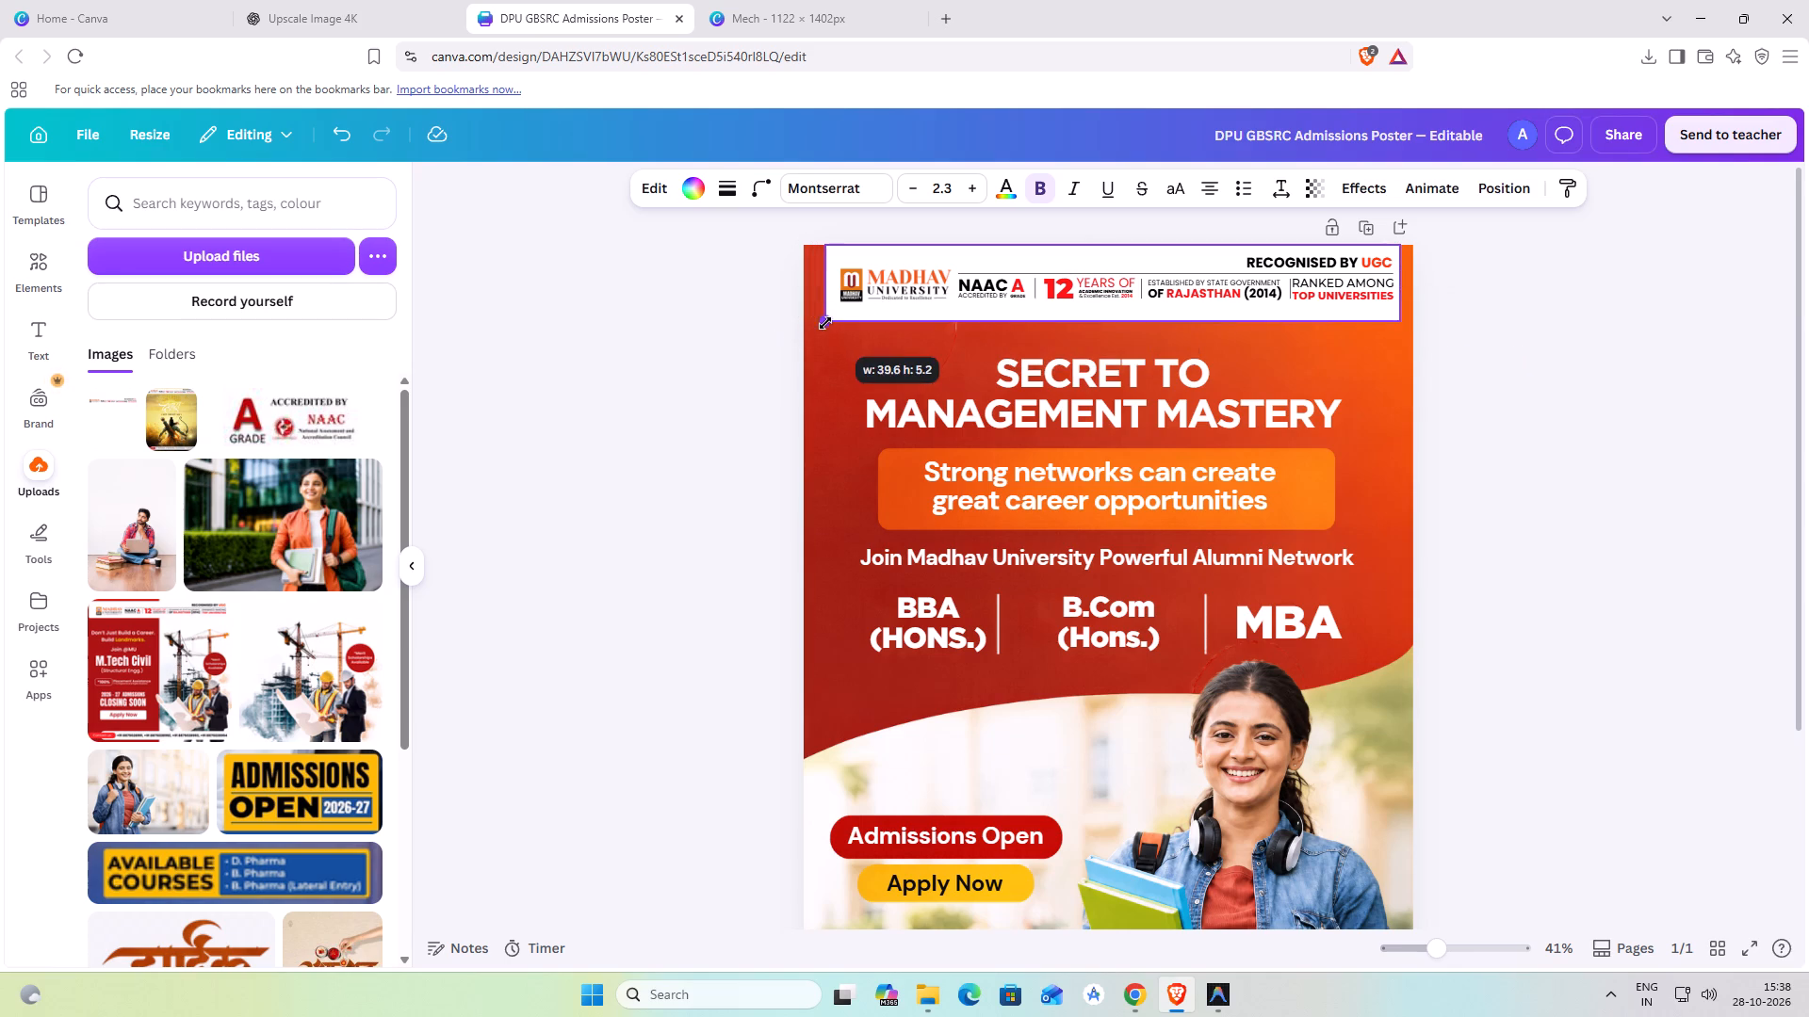
left_click_drag(825, 323, 830, 318)
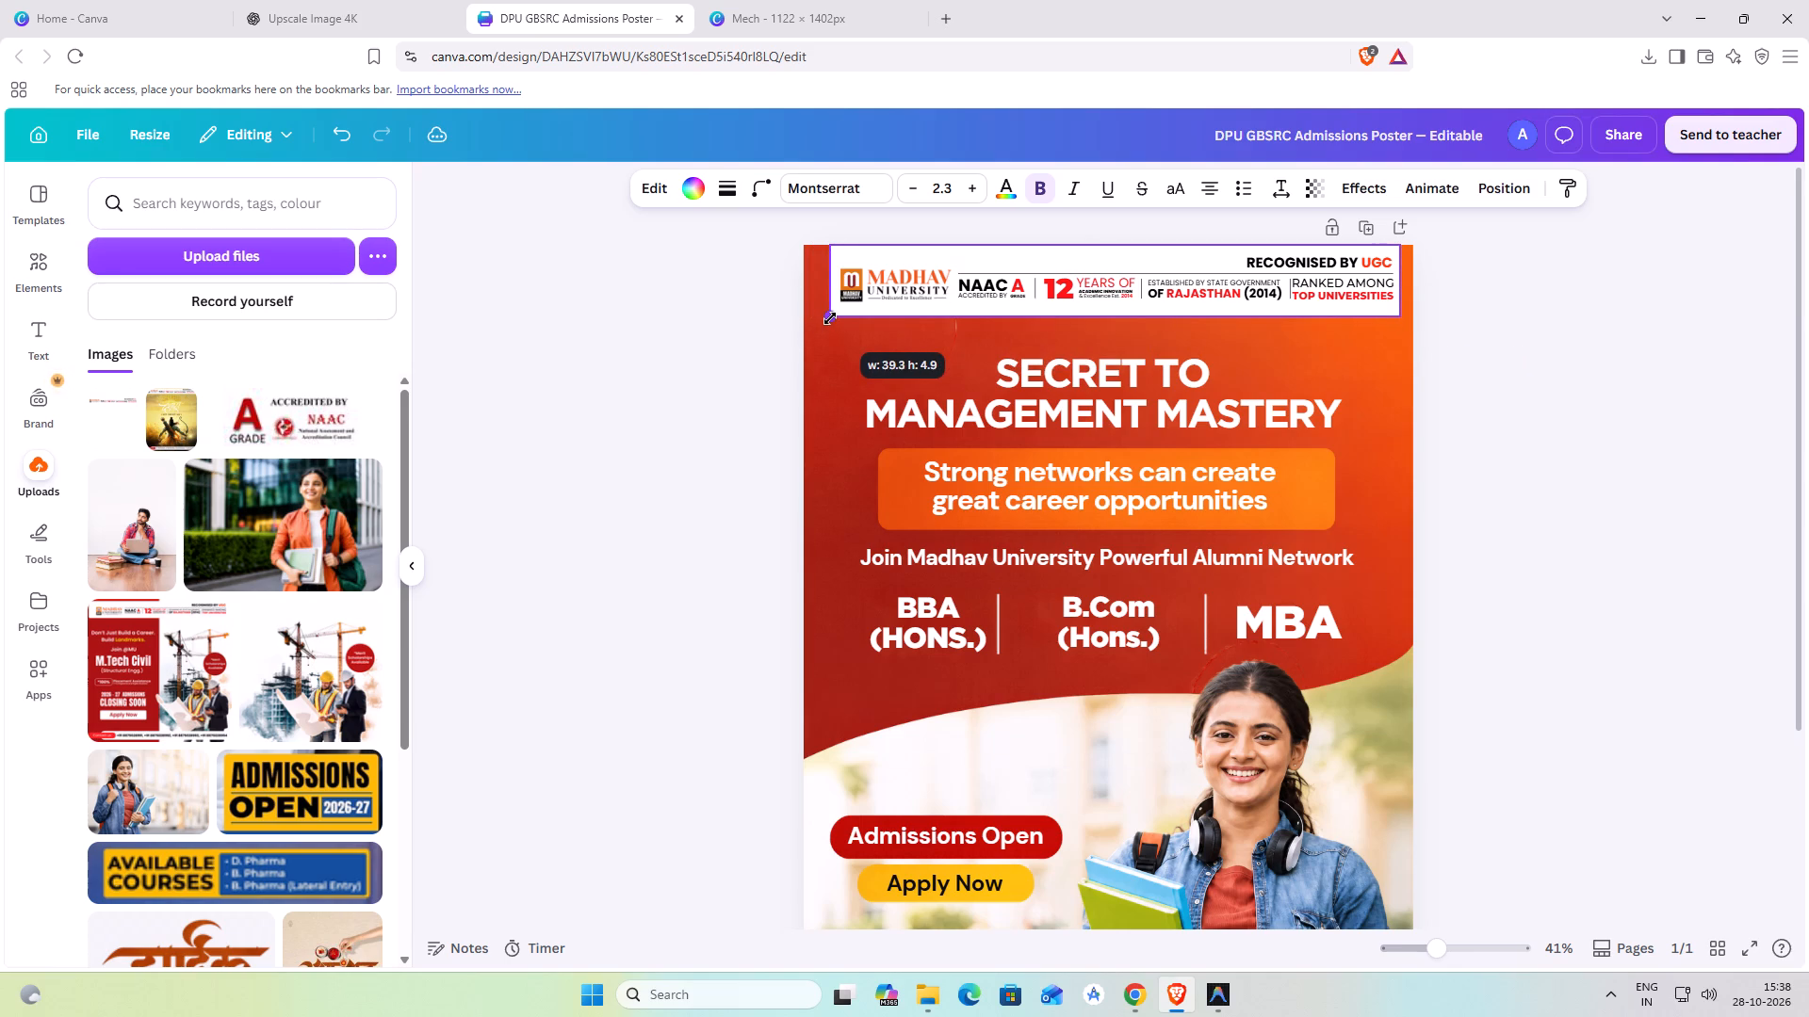
left_click_drag(830, 318, 830, 315)
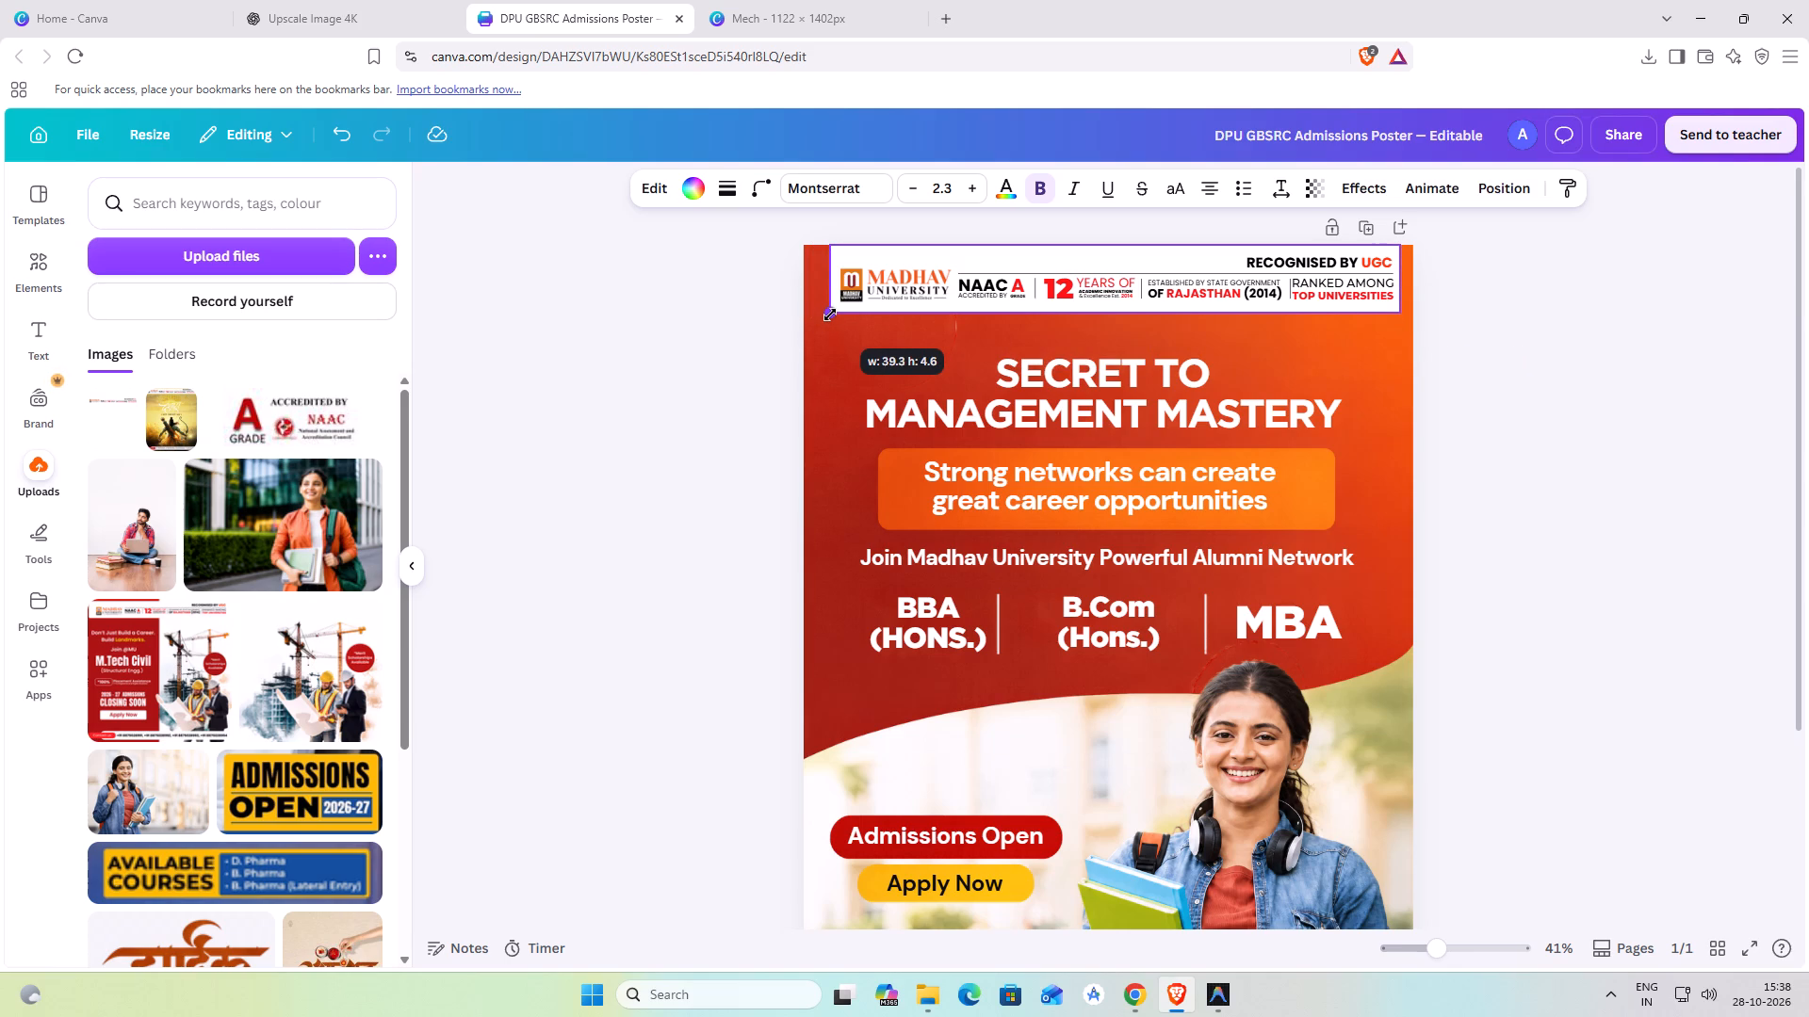
left_click_drag(830, 315, 832, 314)
left_click(1555, 311)
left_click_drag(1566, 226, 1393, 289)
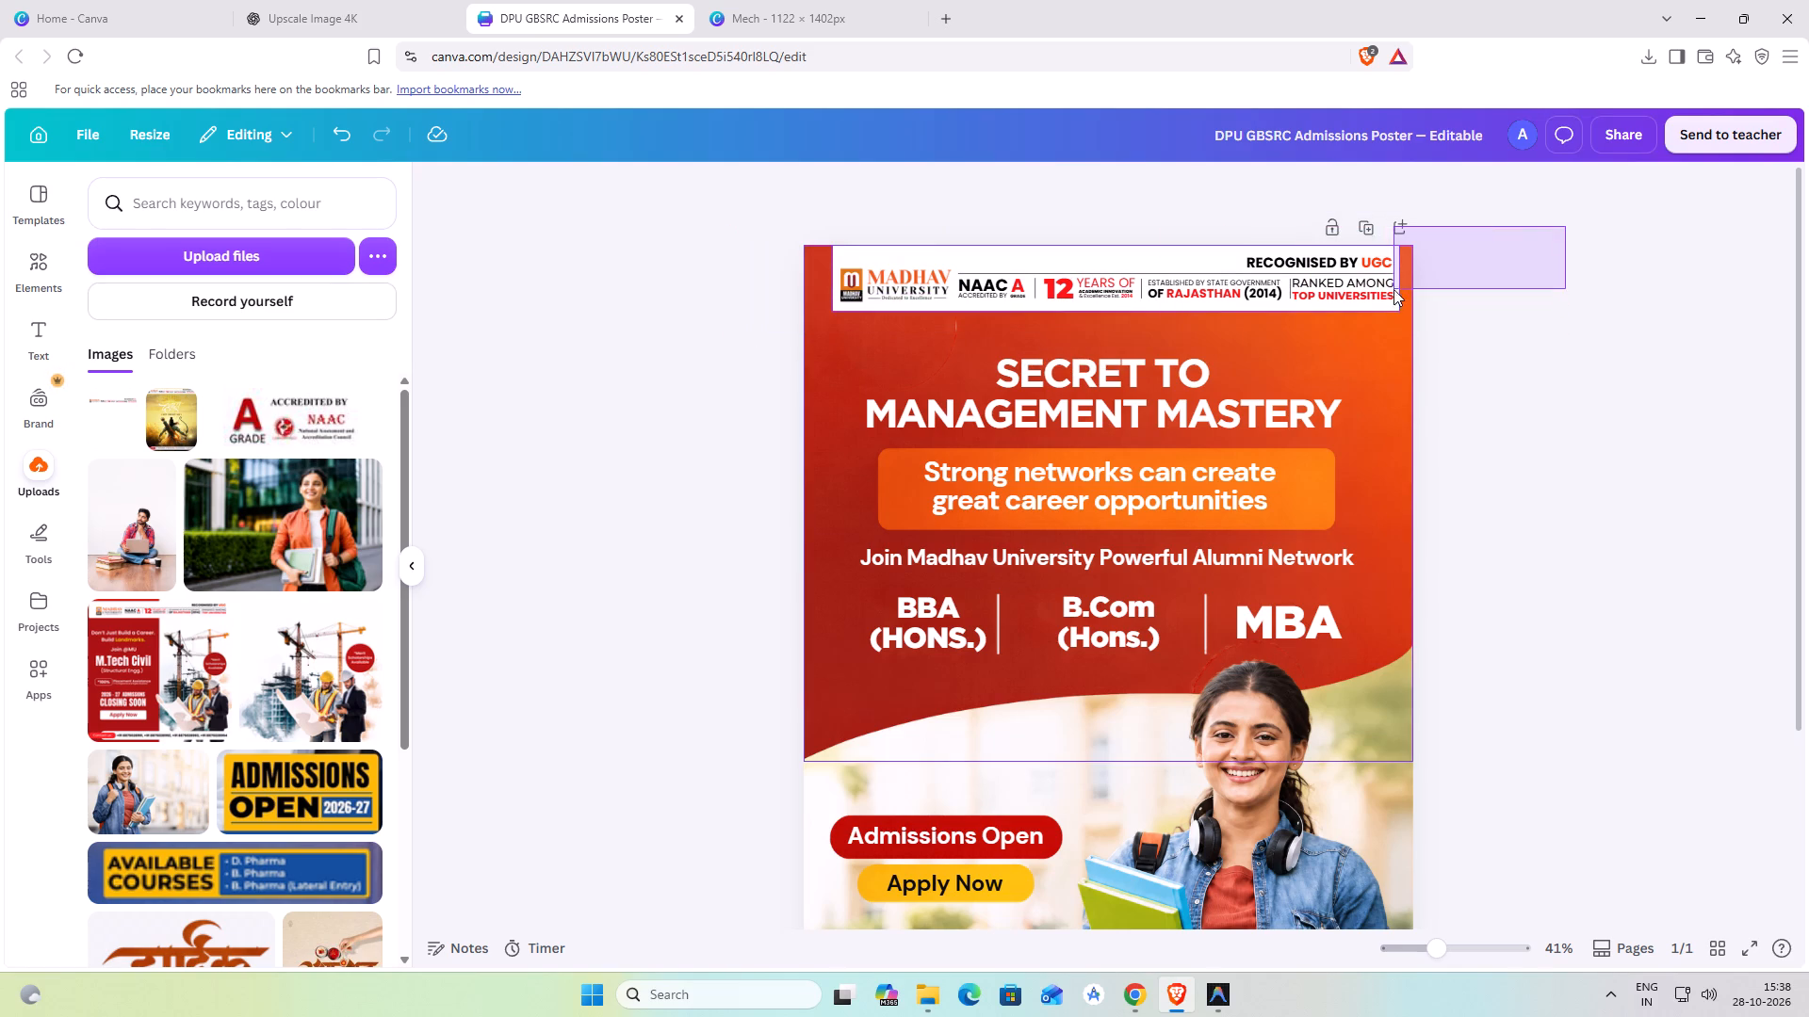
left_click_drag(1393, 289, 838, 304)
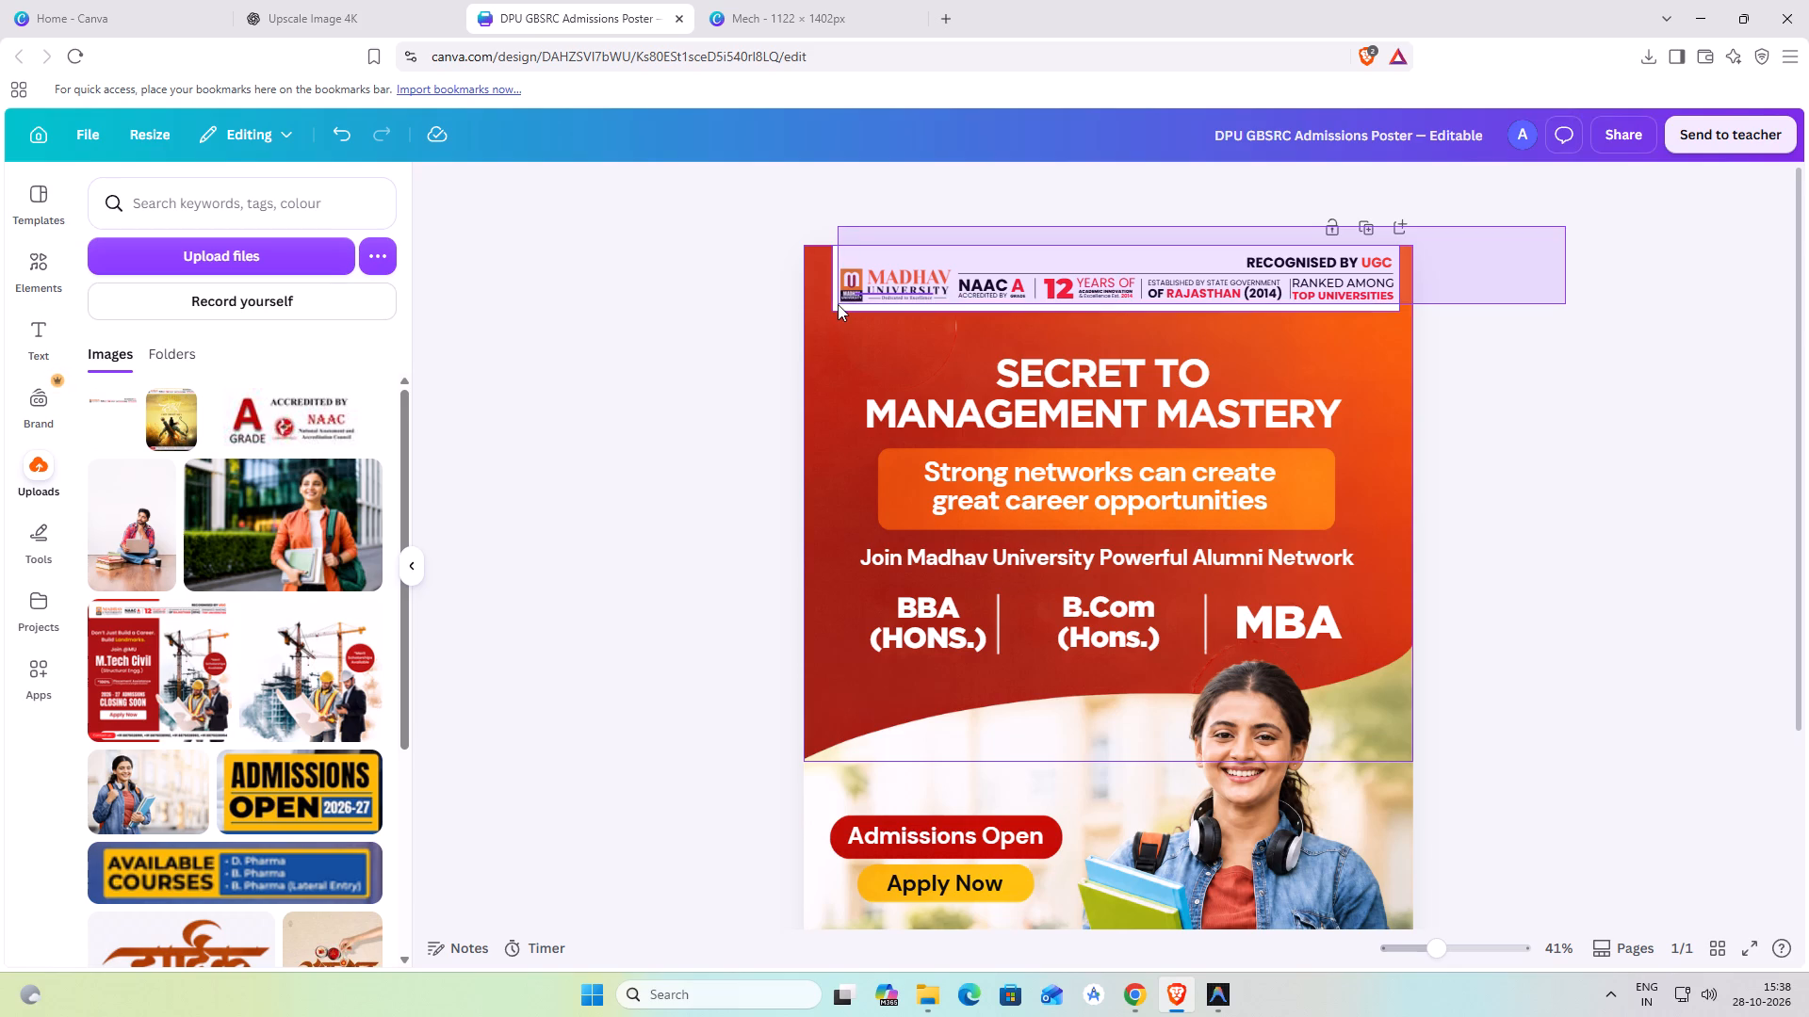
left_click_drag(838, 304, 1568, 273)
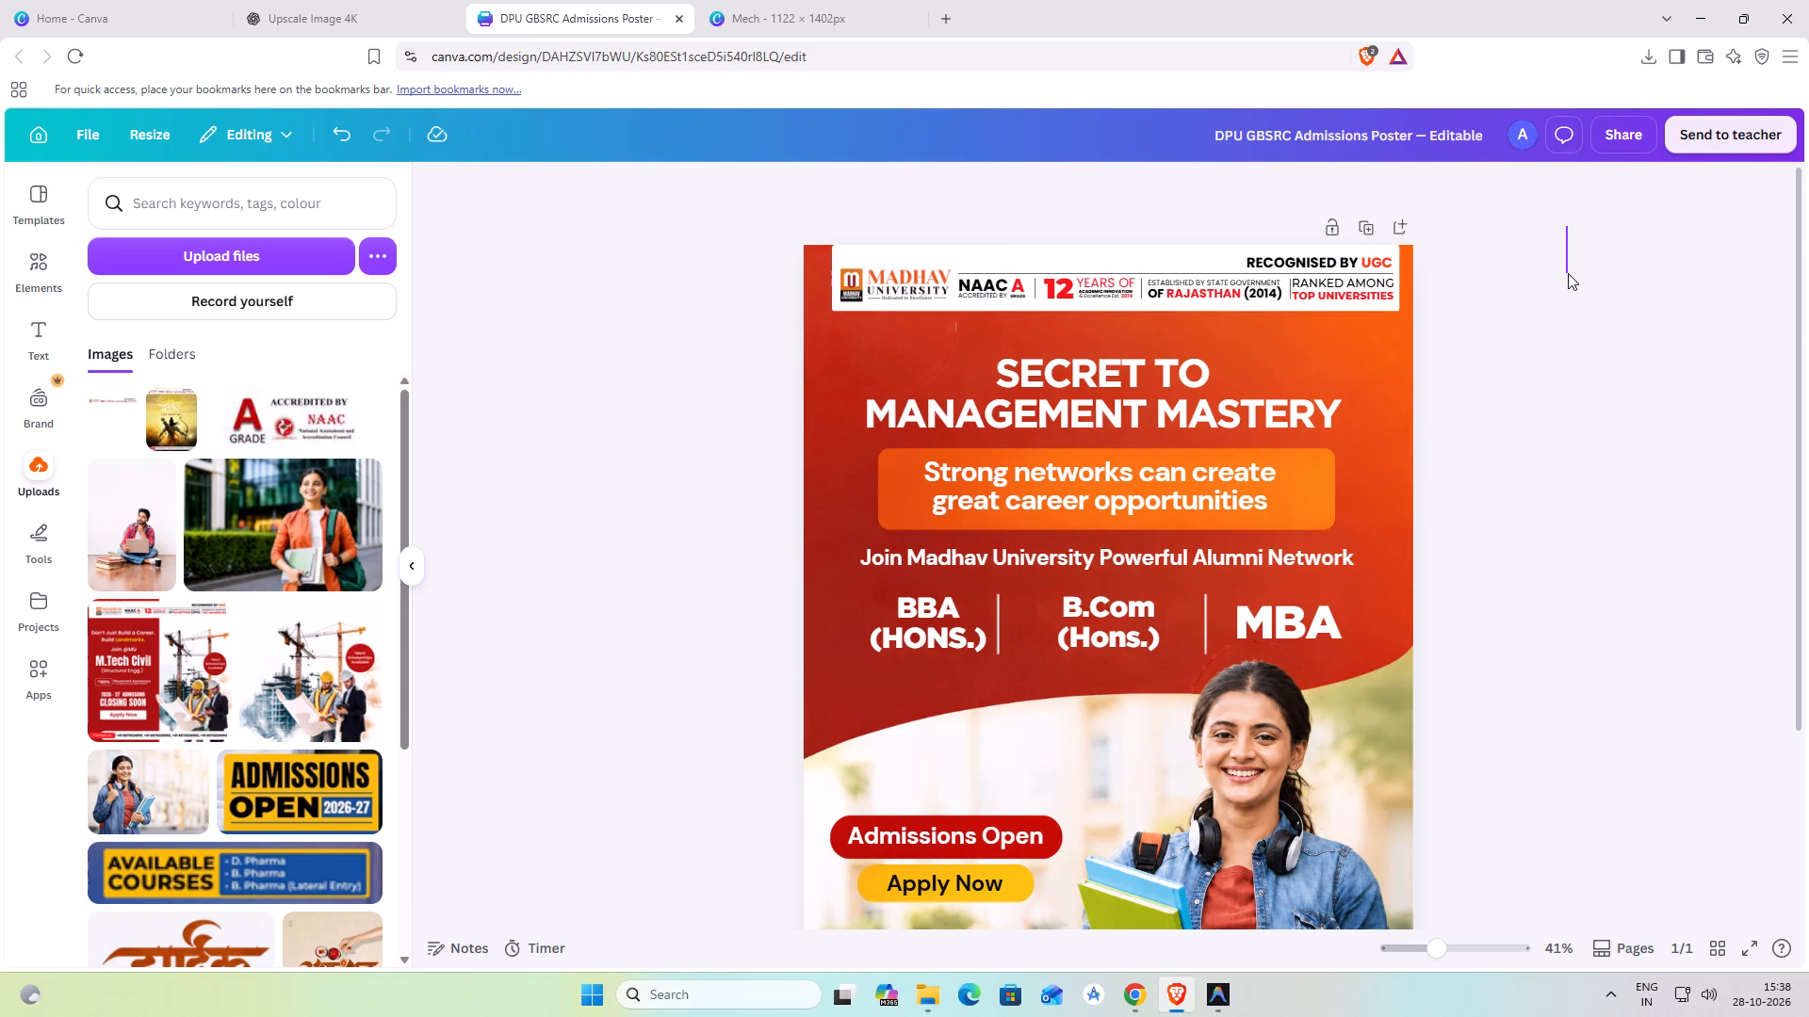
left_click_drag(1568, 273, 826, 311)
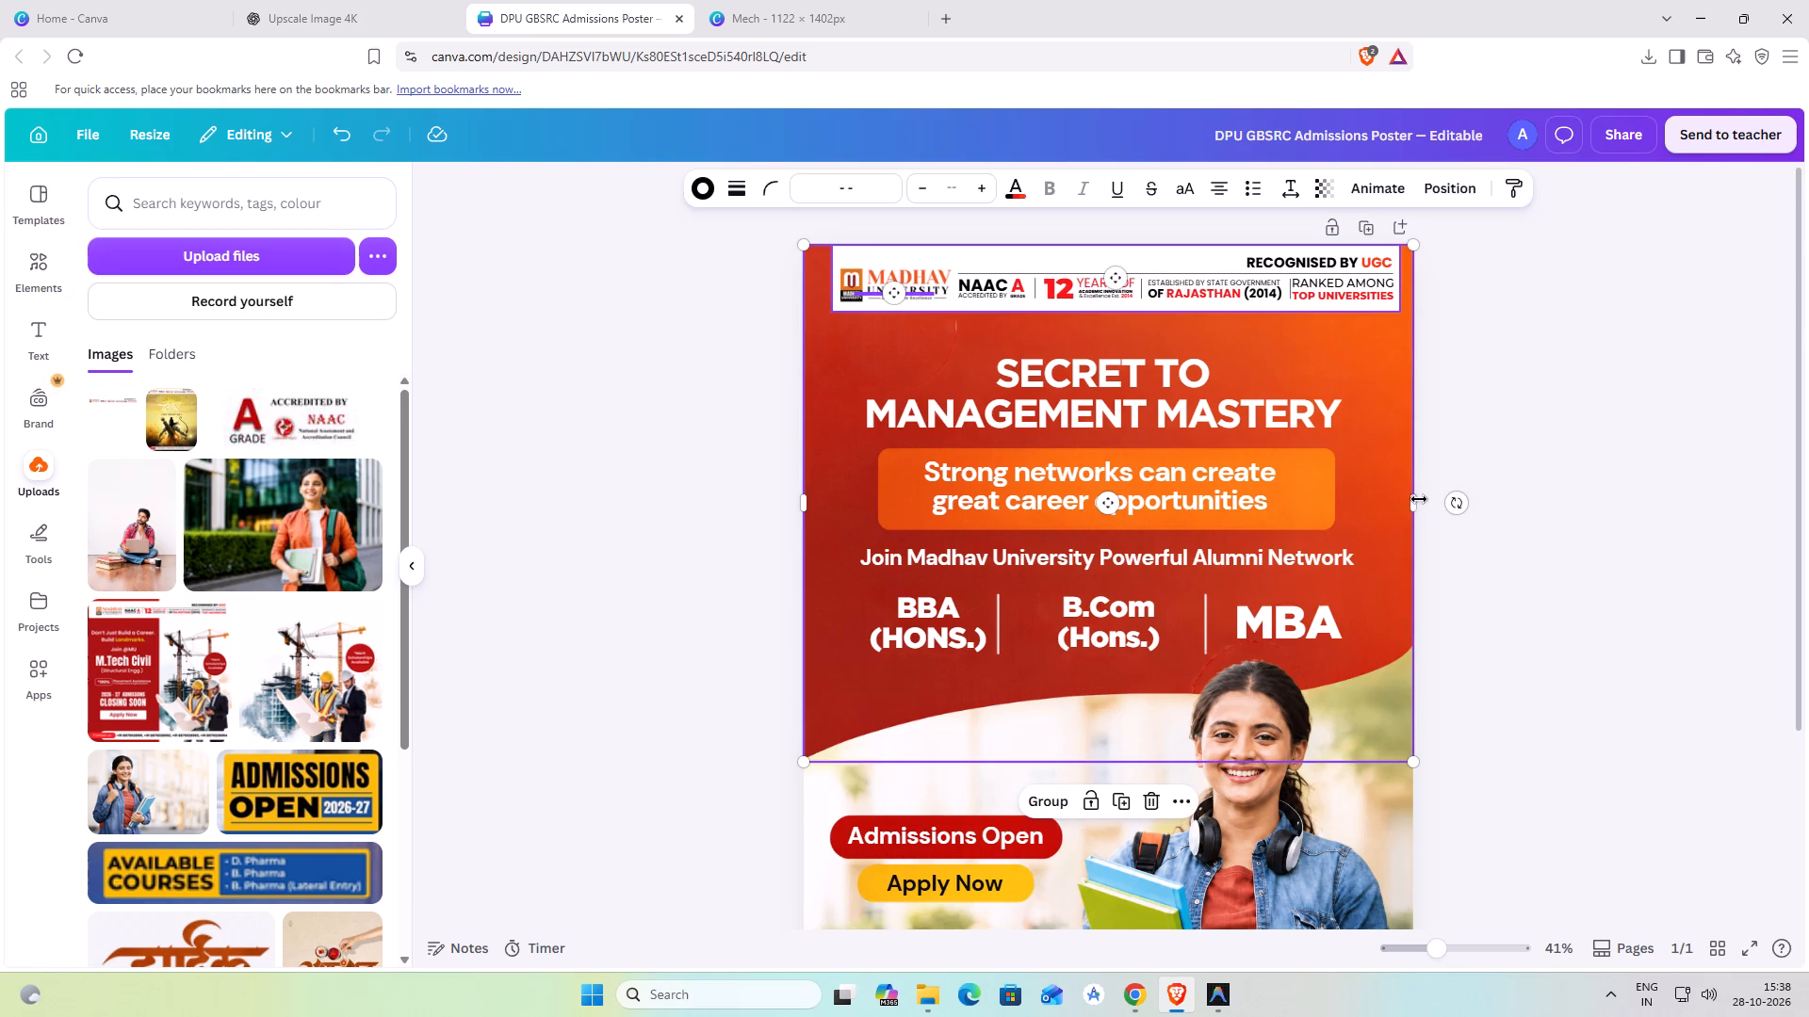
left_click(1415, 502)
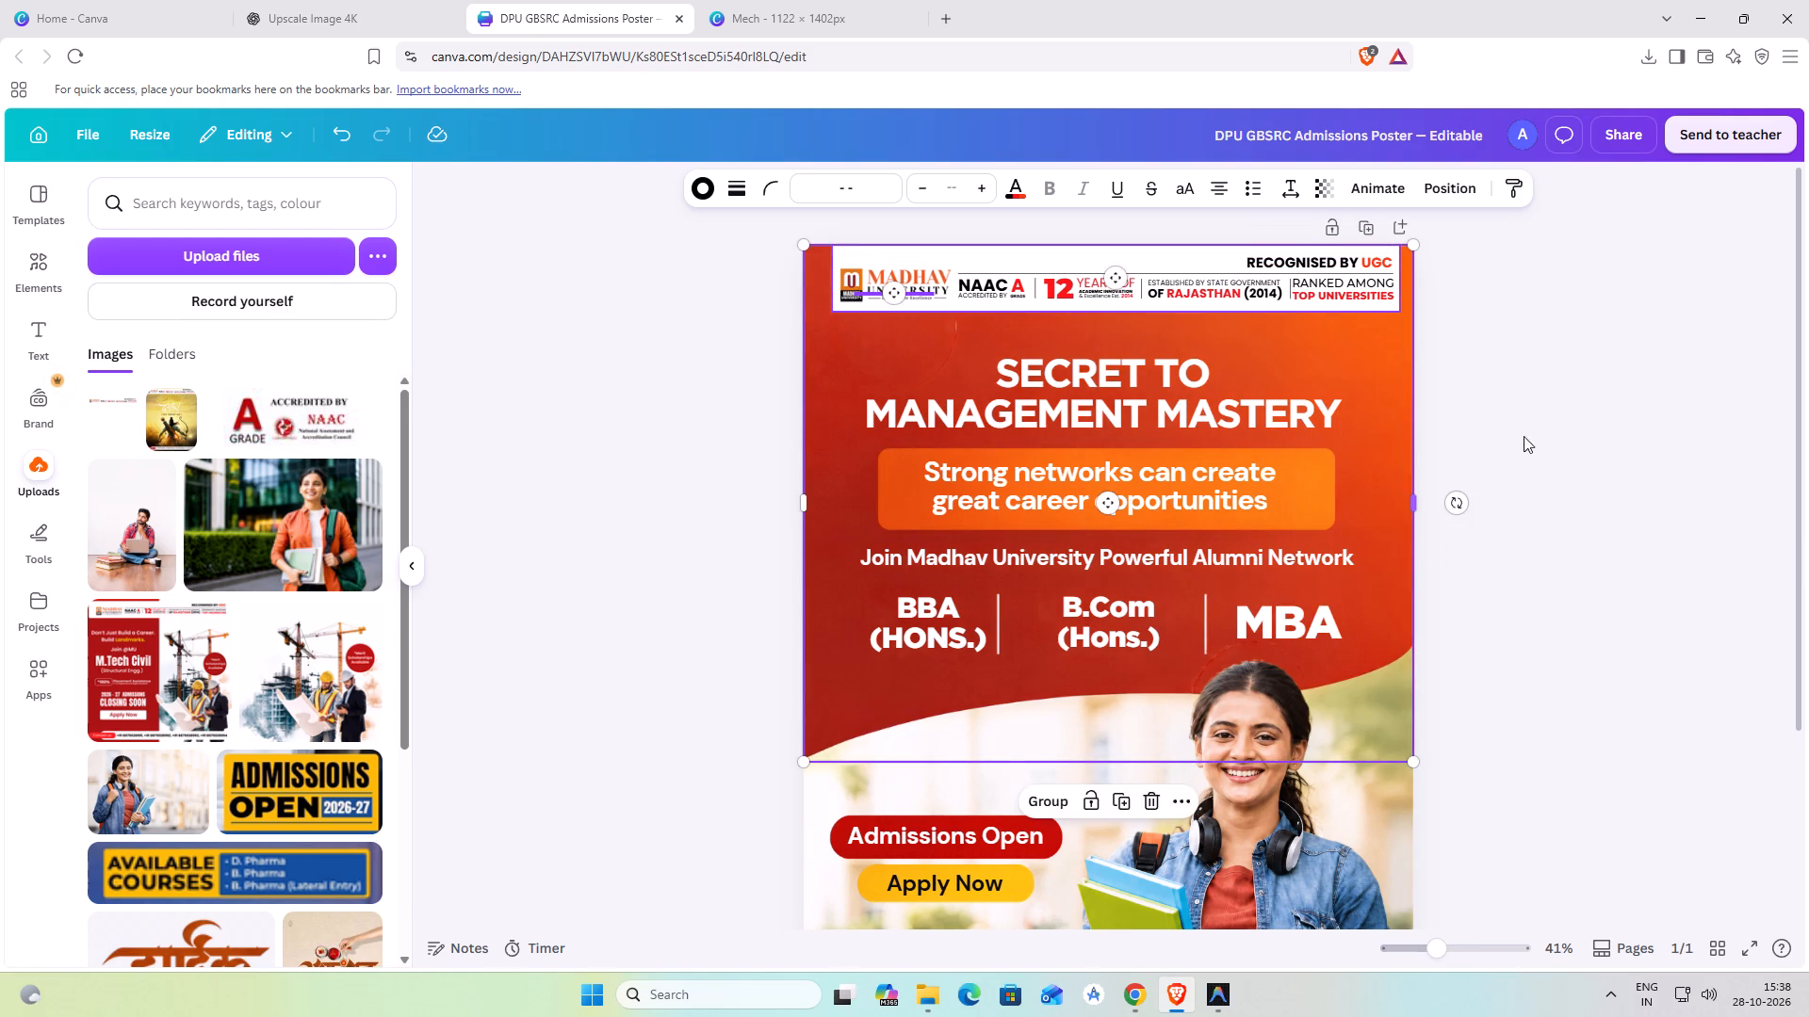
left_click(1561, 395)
Move the header group slightly below the poster's top edge and enlarge it to about 41.5 by 4.9, leaving narrow side margins.
left_click(1030, 261)
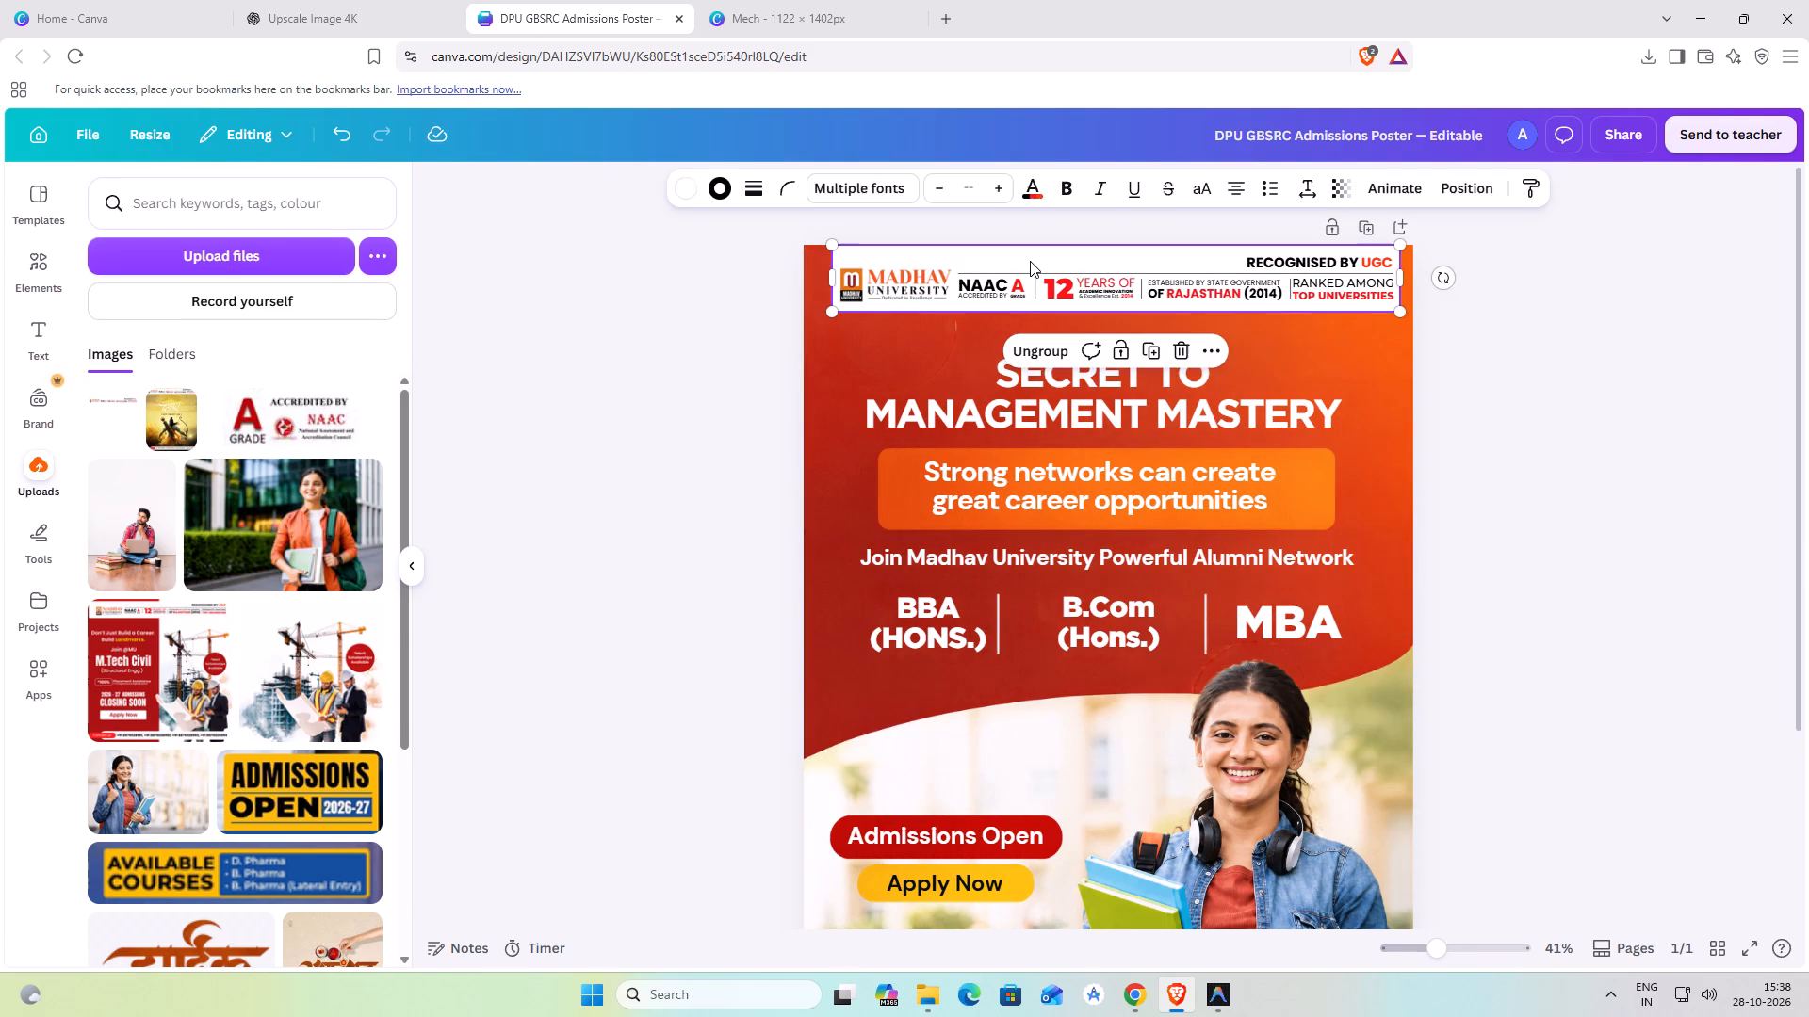
left_click_drag(1071, 261, 1047, 270)
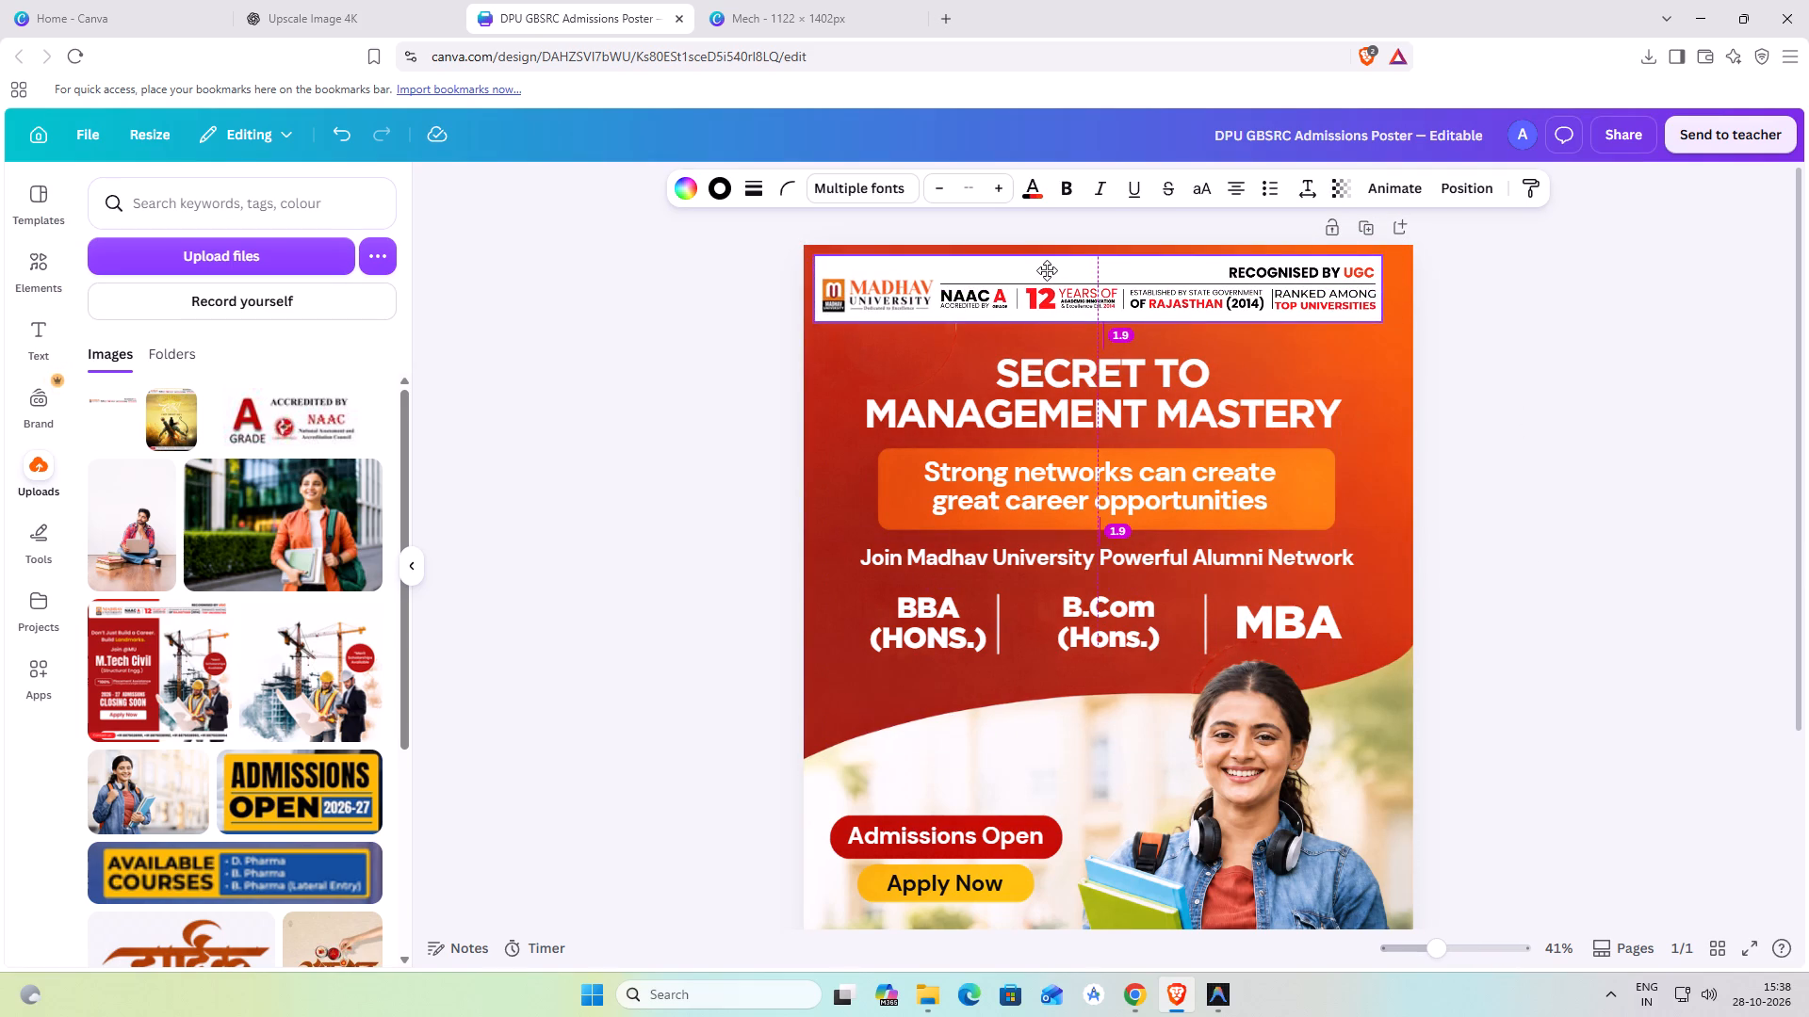
left_click_drag(1047, 270, 1049, 268)
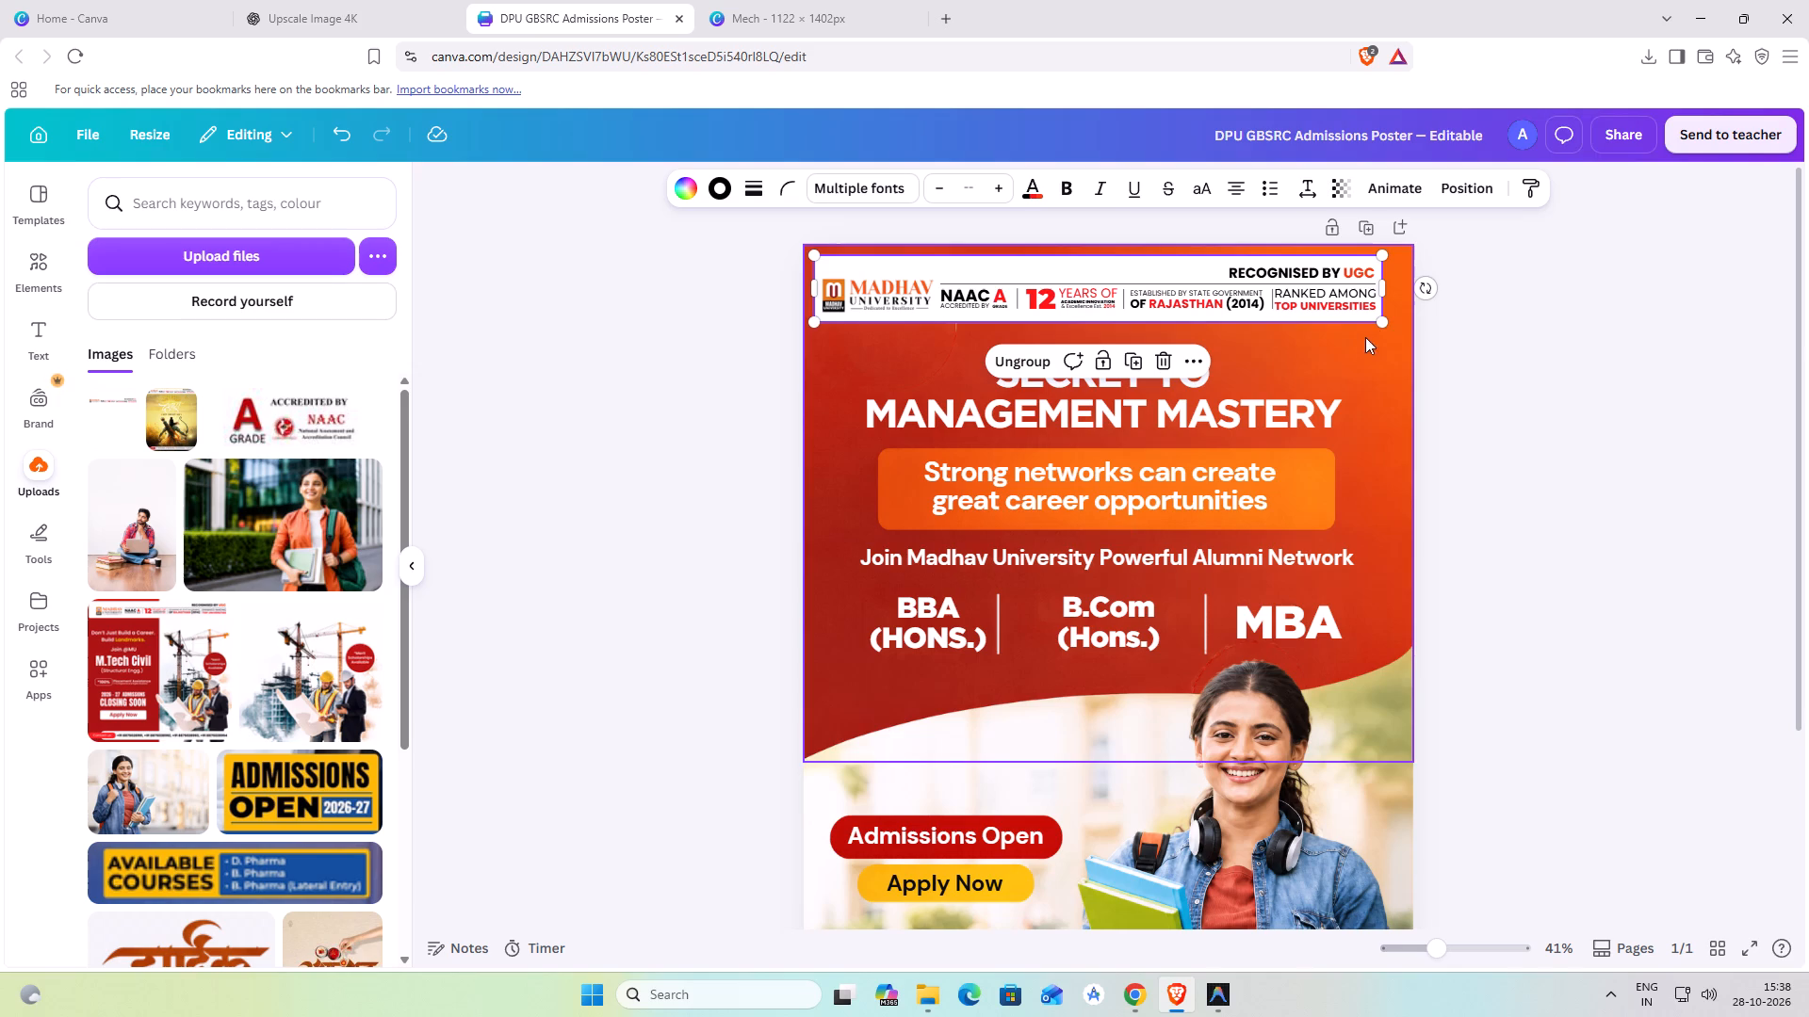
left_click_drag(1381, 324, 1405, 336)
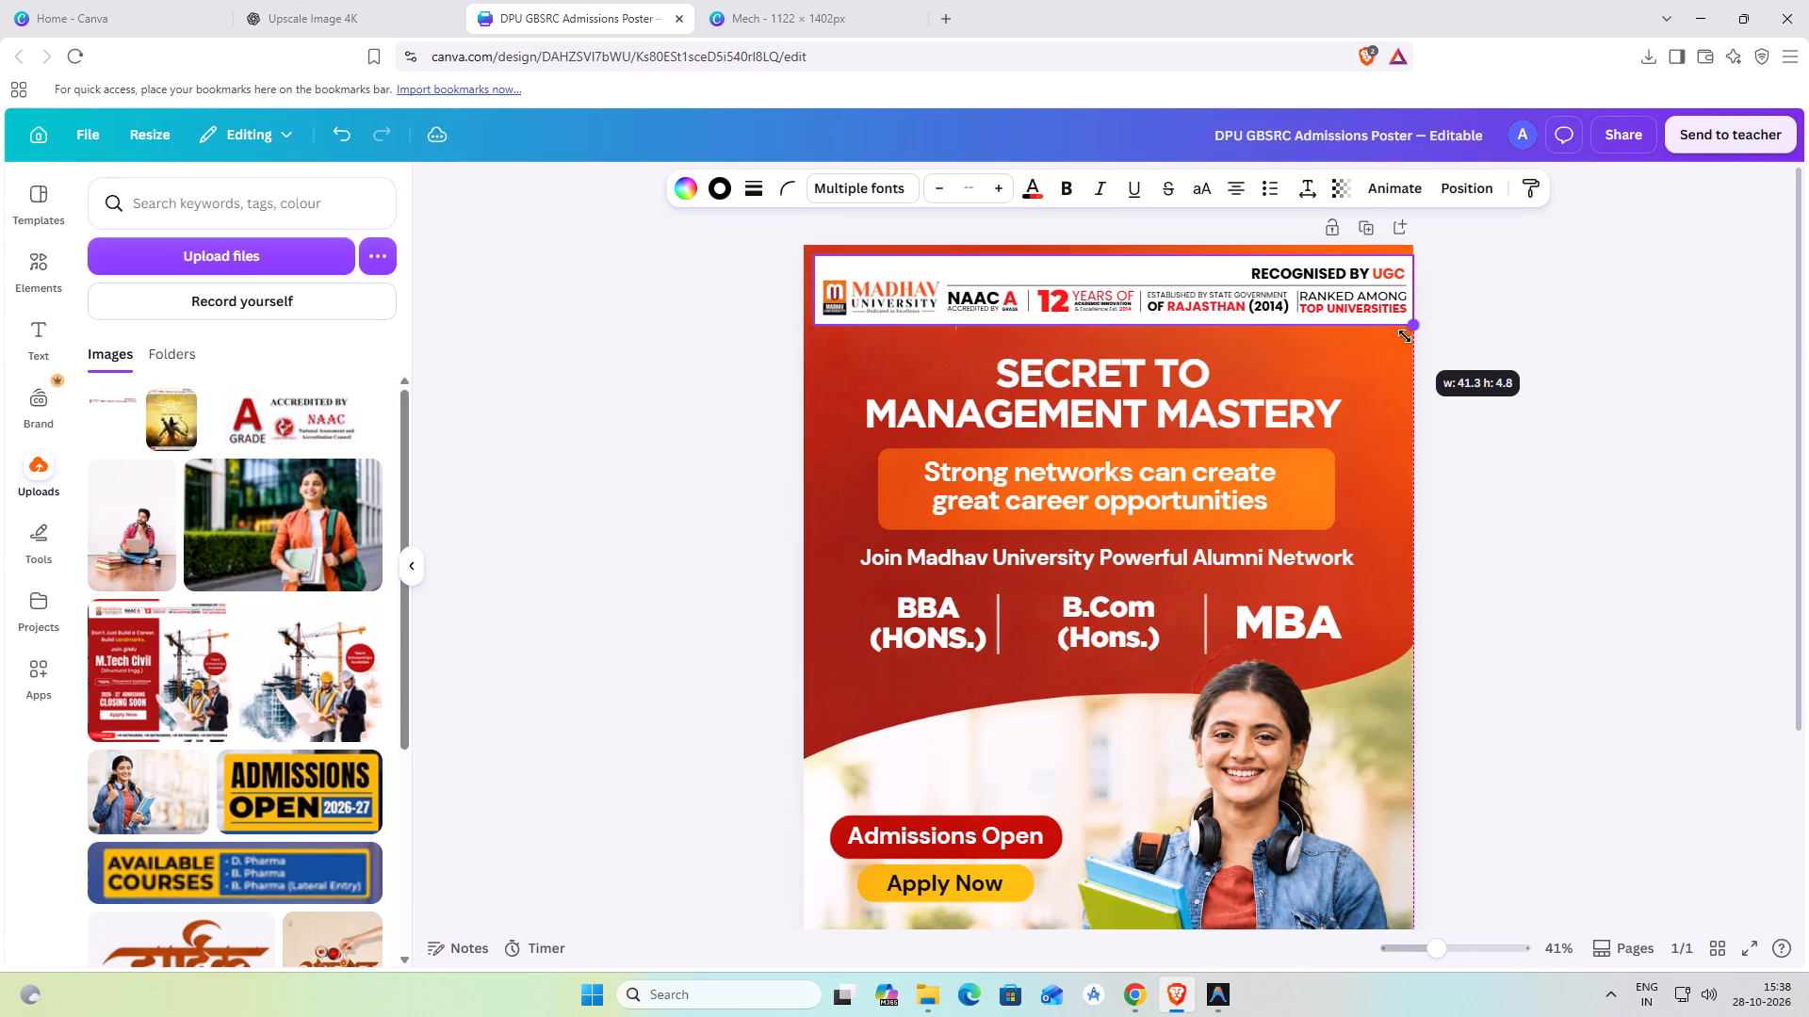
left_click_drag(1405, 336, 1405, 335)
scroll(1506, 323, "up", 4, "ctrl")
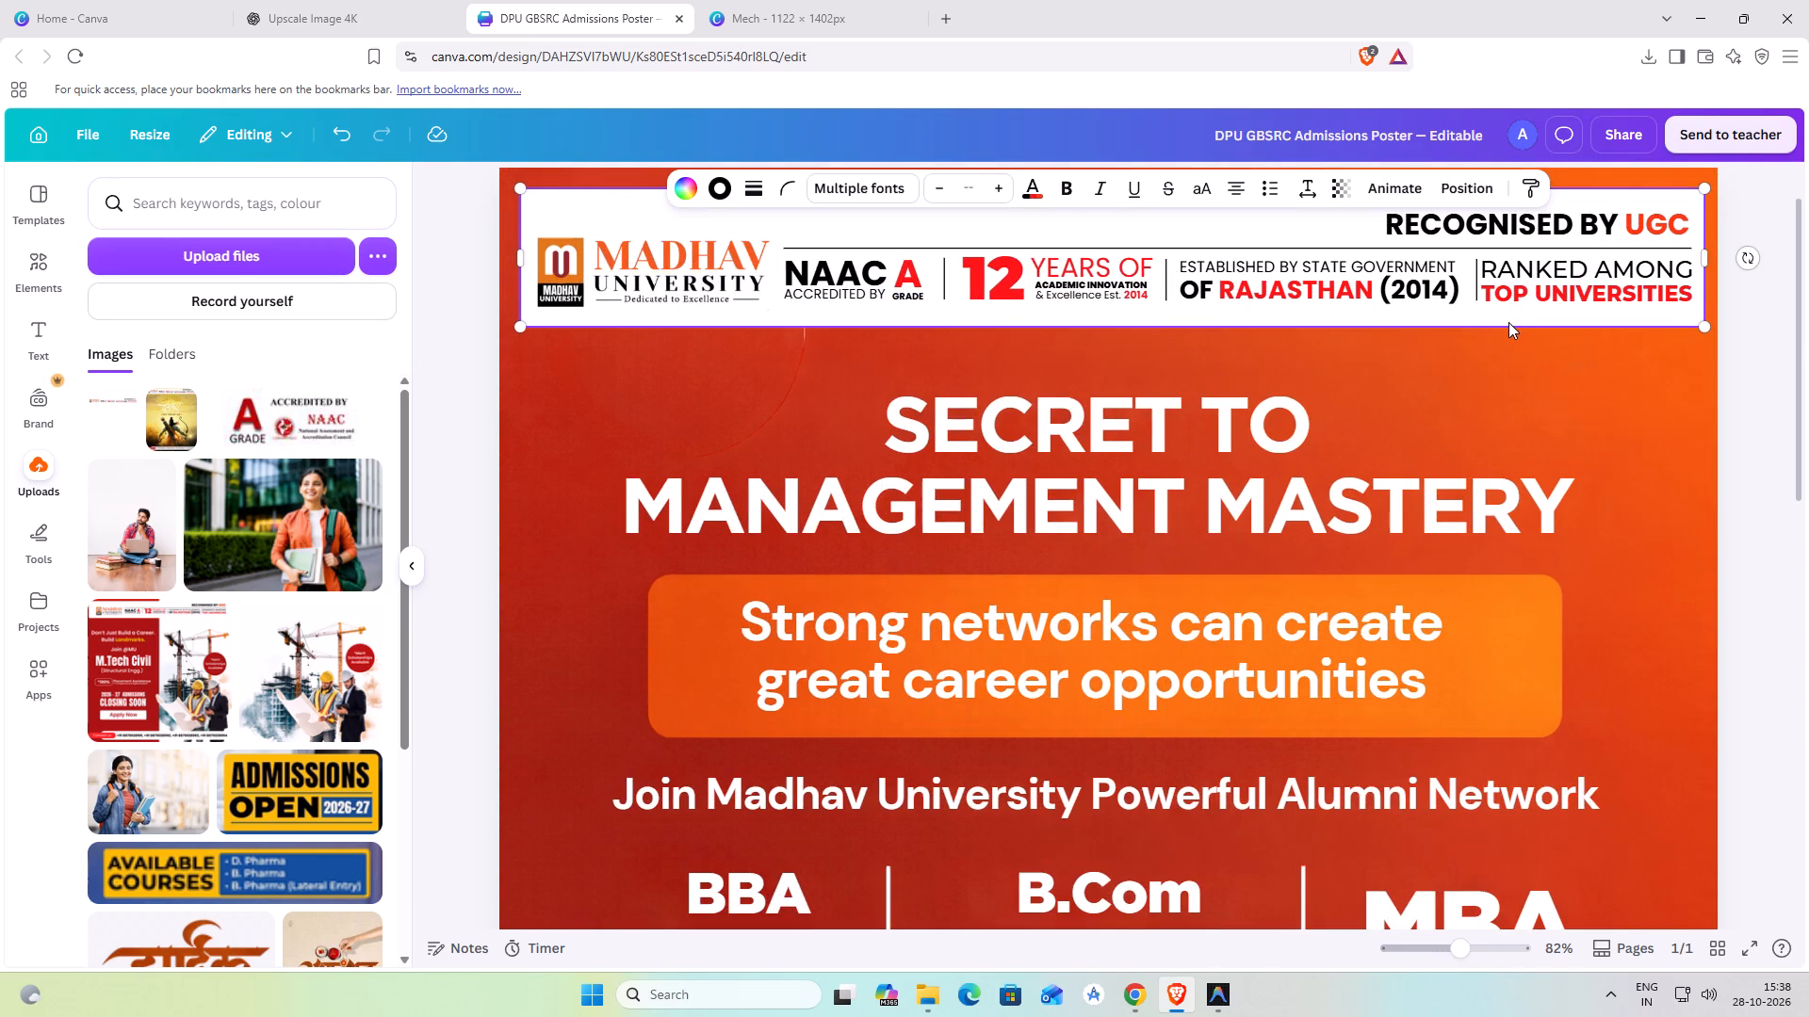
scroll(760, 341, "up", 2)
left_click_drag(861, 294, 846, 290)
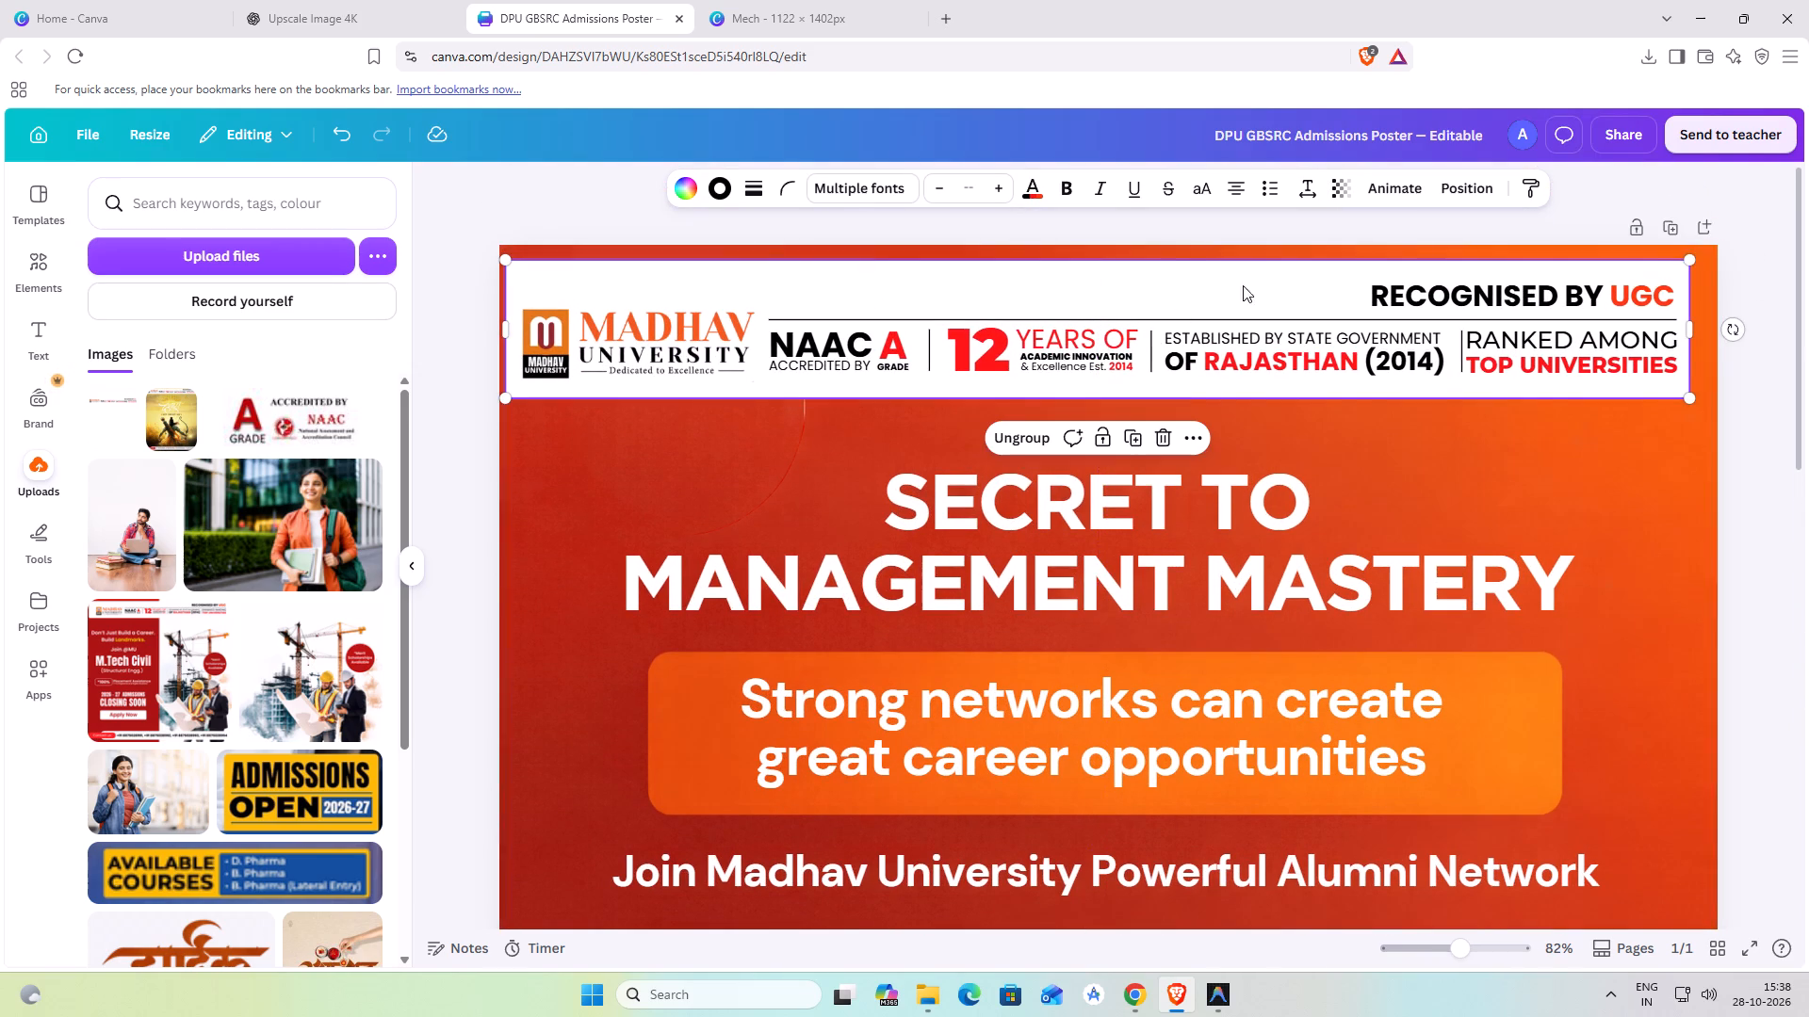
left_click(1149, 277)
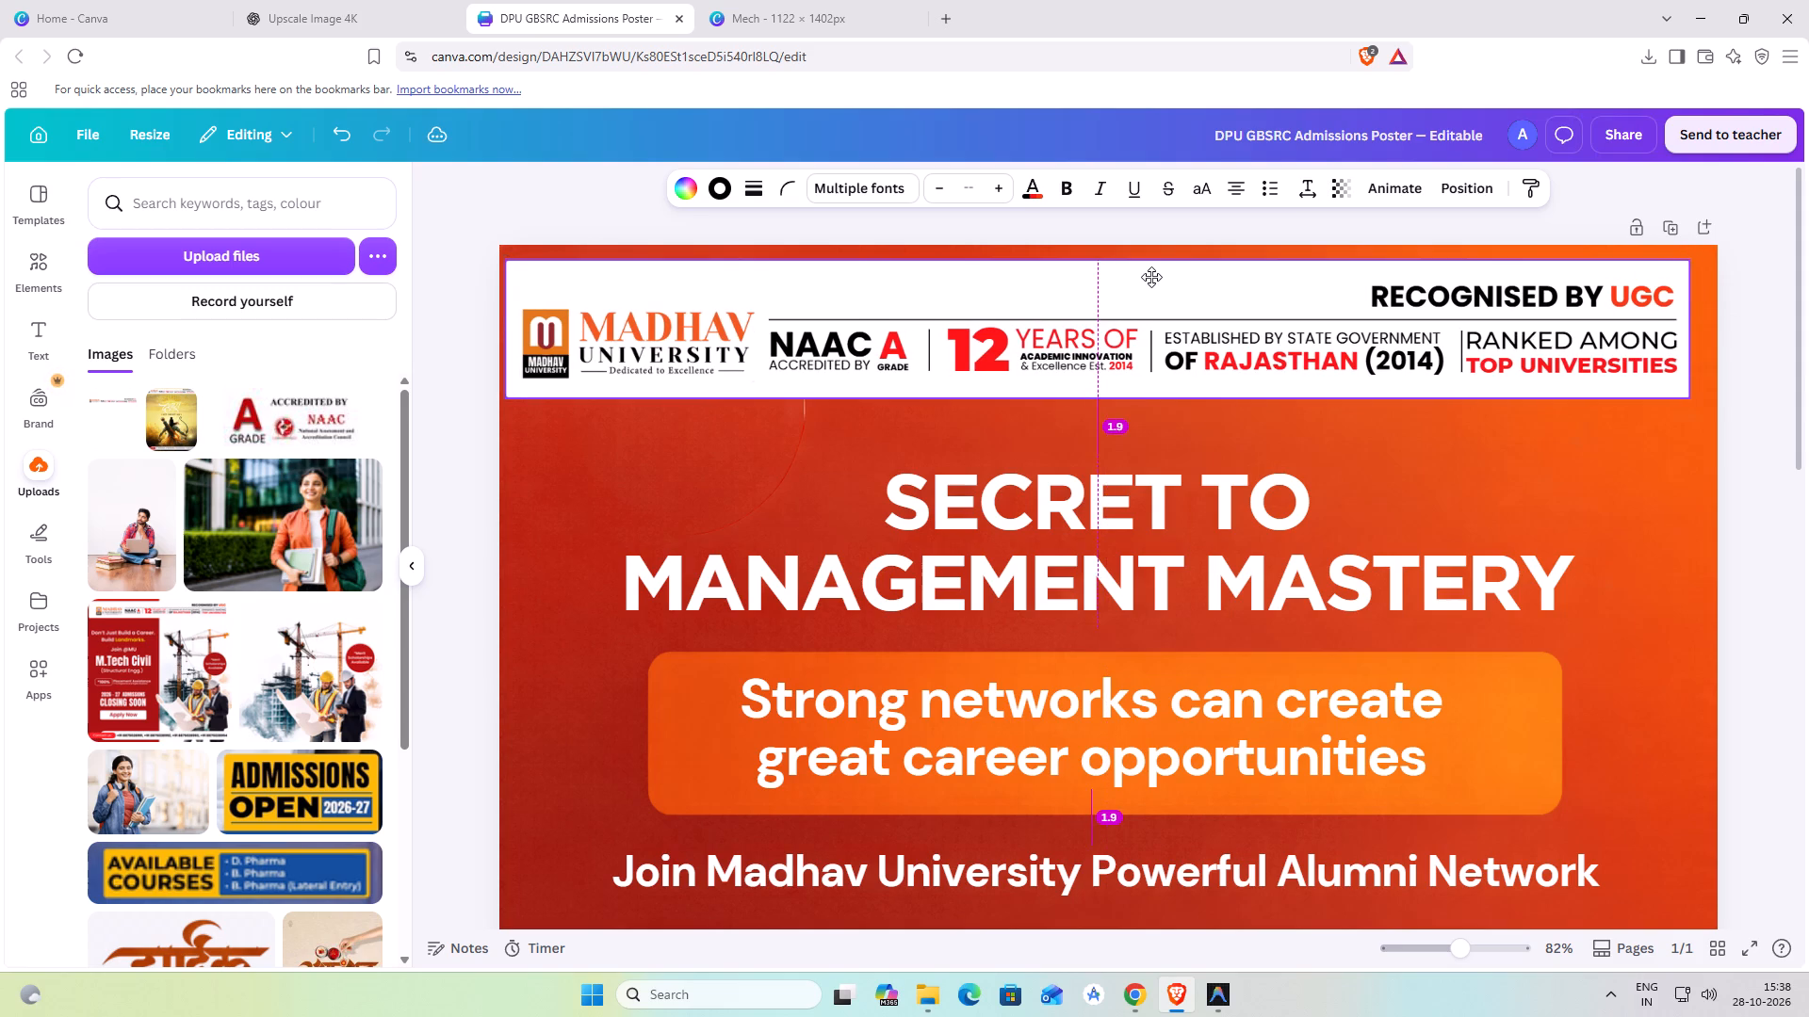
left_click_drag(1691, 398, 1710, 403)
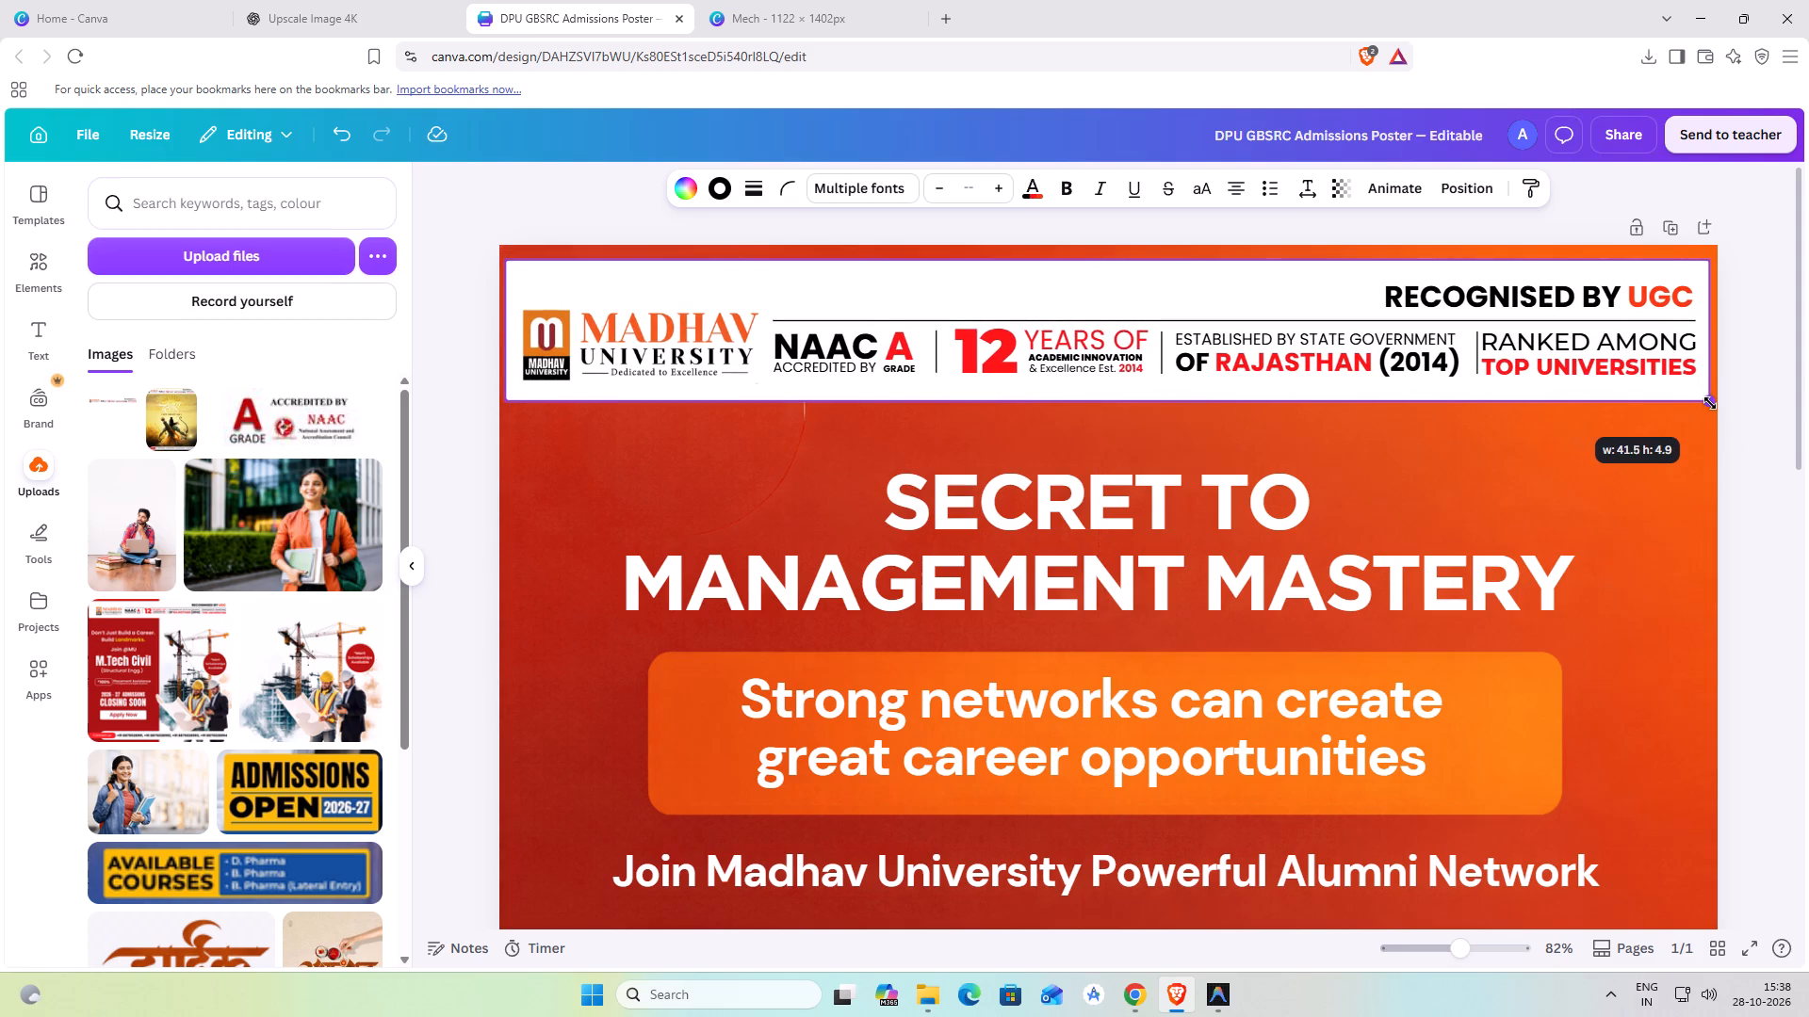
left_click_drag(1710, 403, 1711, 403)
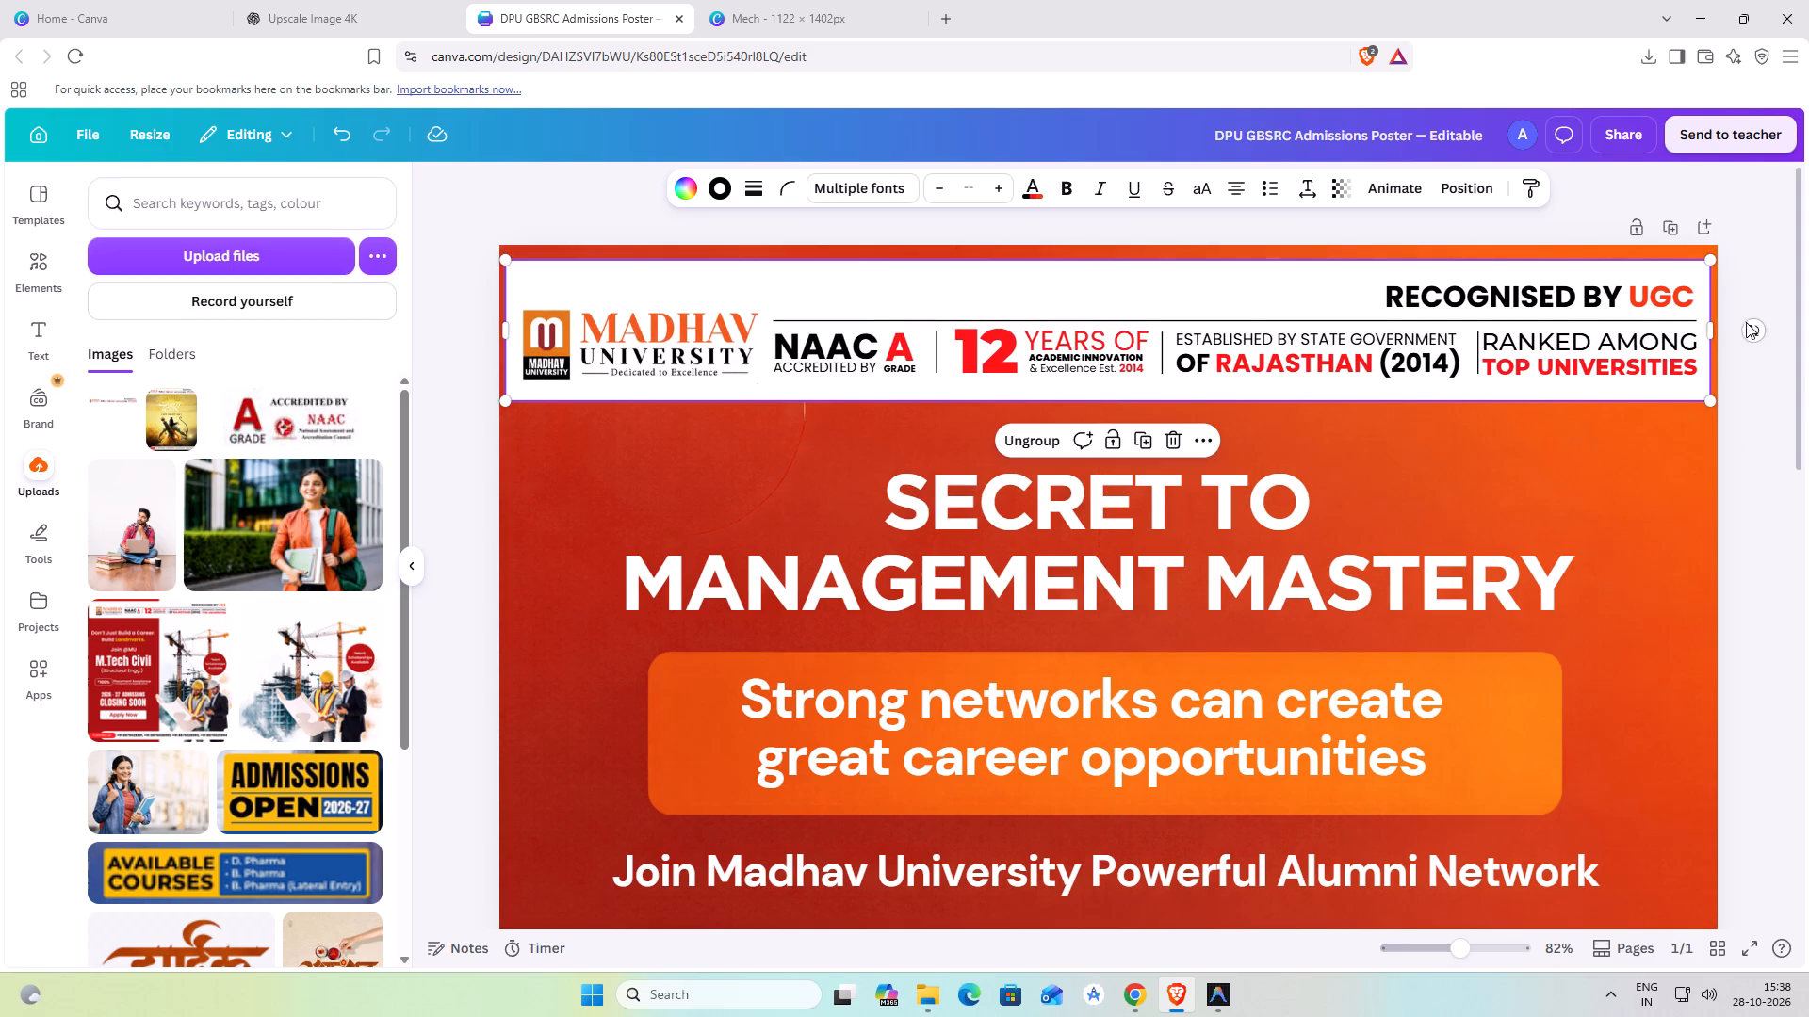
left_click(1768, 282)
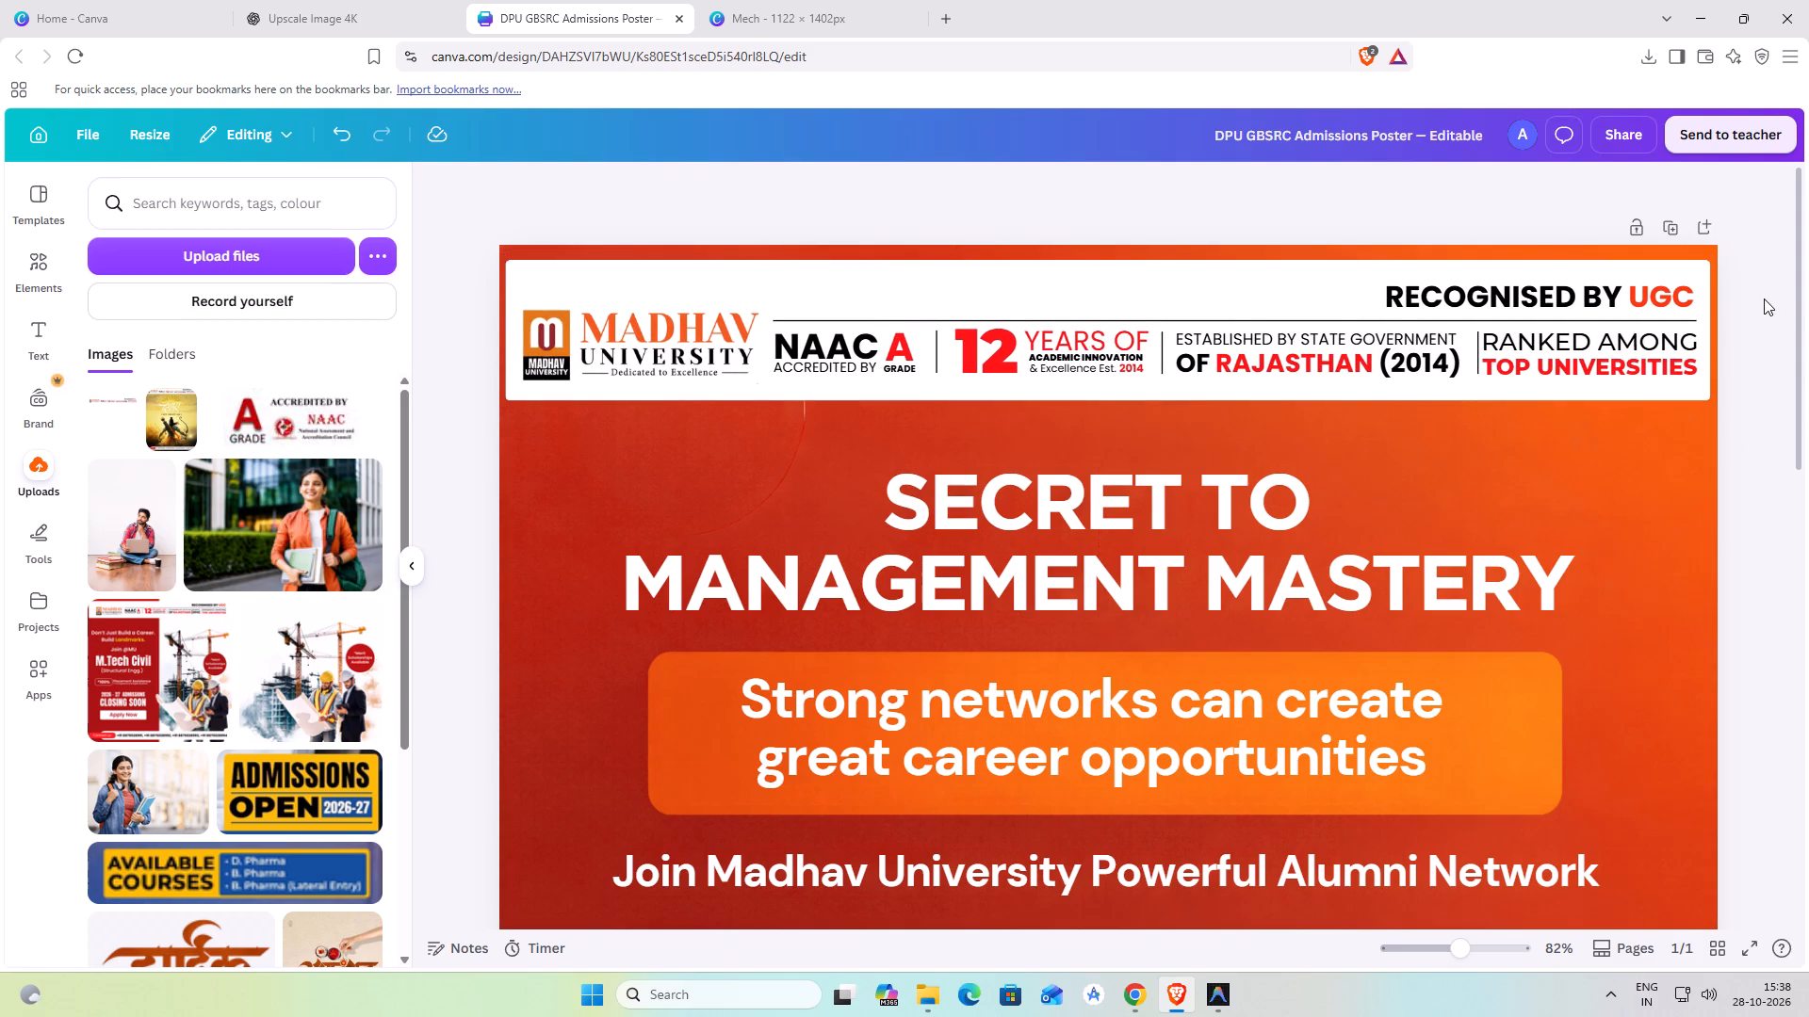
scroll(1772, 286, "down", 4, "ctrl")
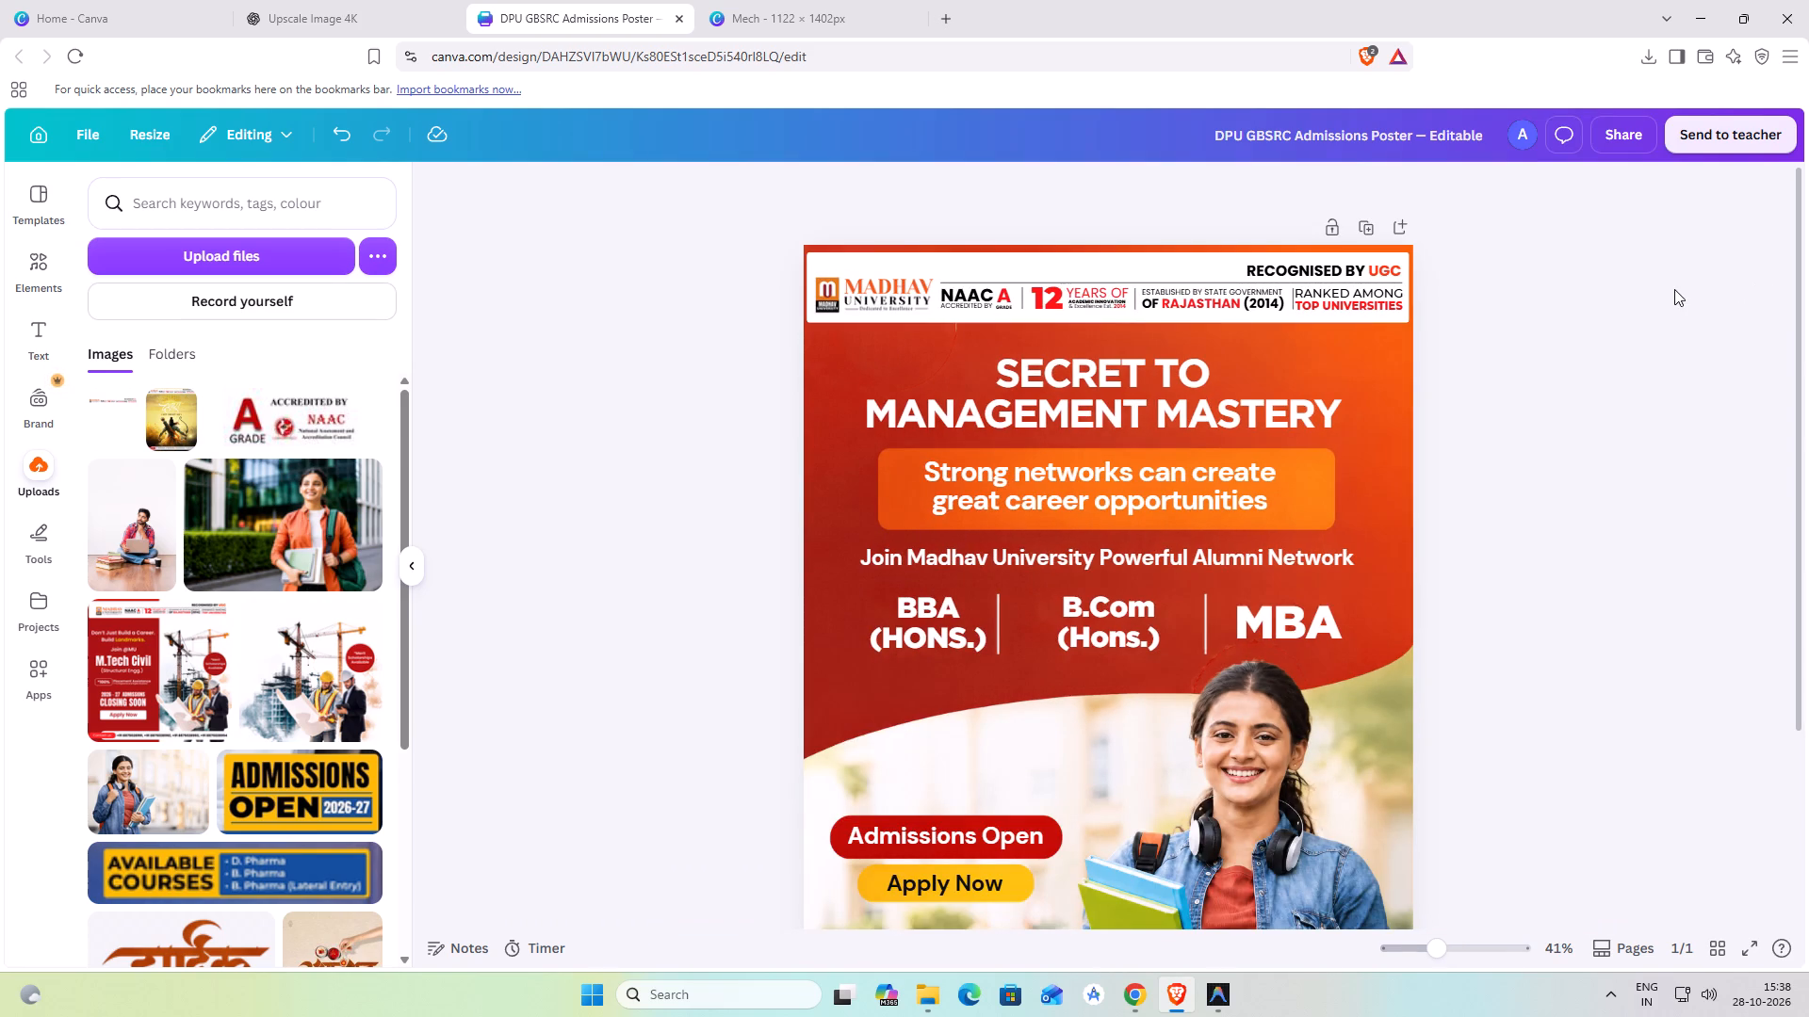
Change the header's number from 12 to 14 and reduce its font size to 54.5 so it fits on one line.
scroll(1638, 302, "up", 6, "ctrl")
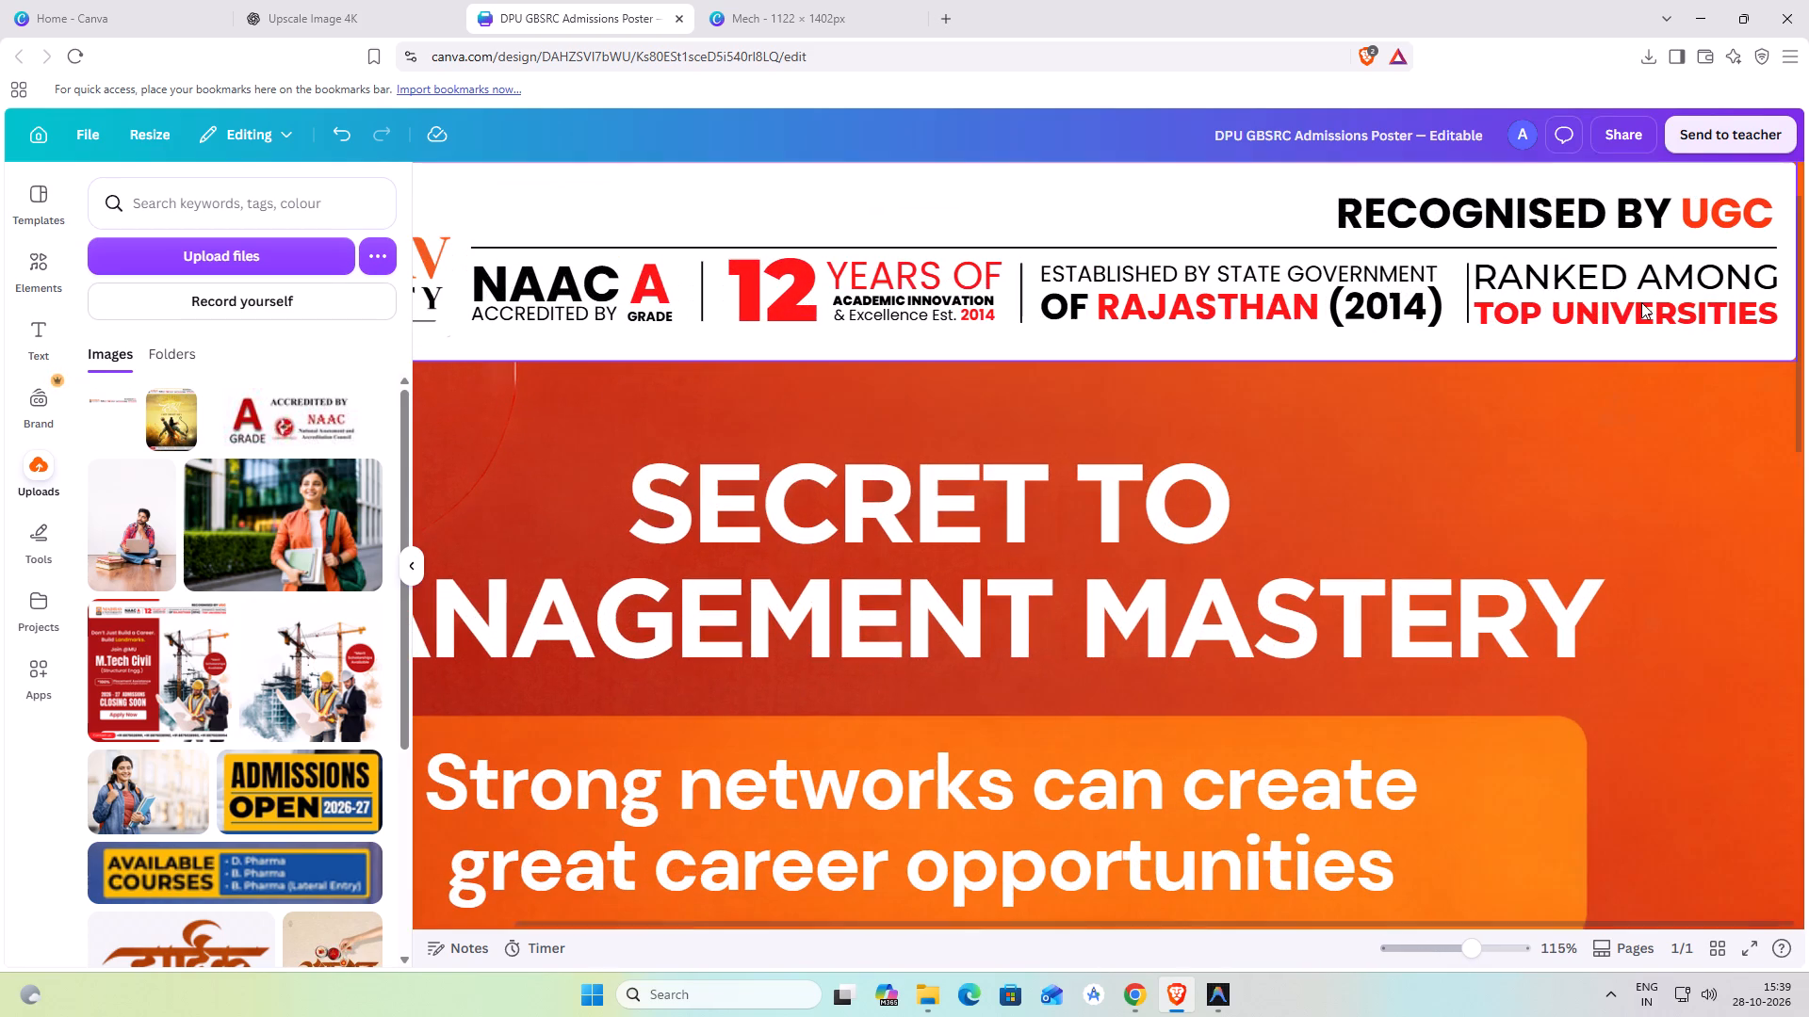
left_click(791, 289)
left_click(793, 291)
left_click(801, 295)
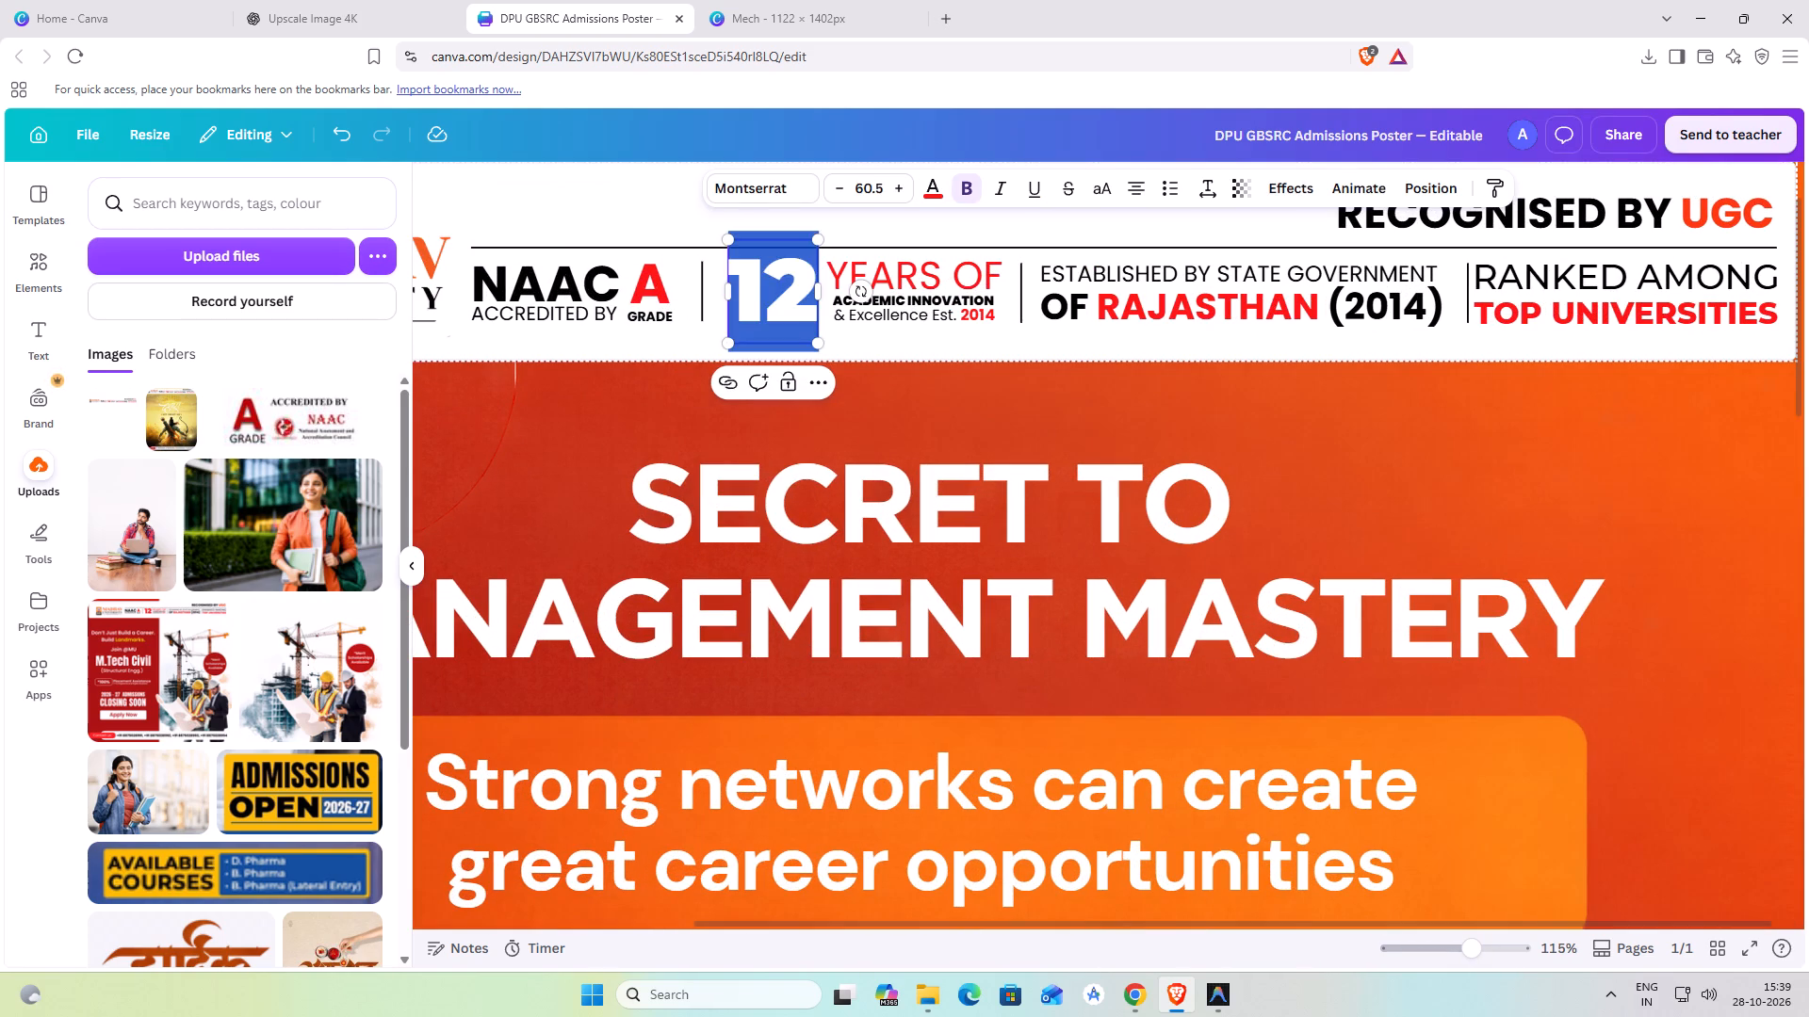
left_click(801, 295)
key("BackSpace")
key("4")
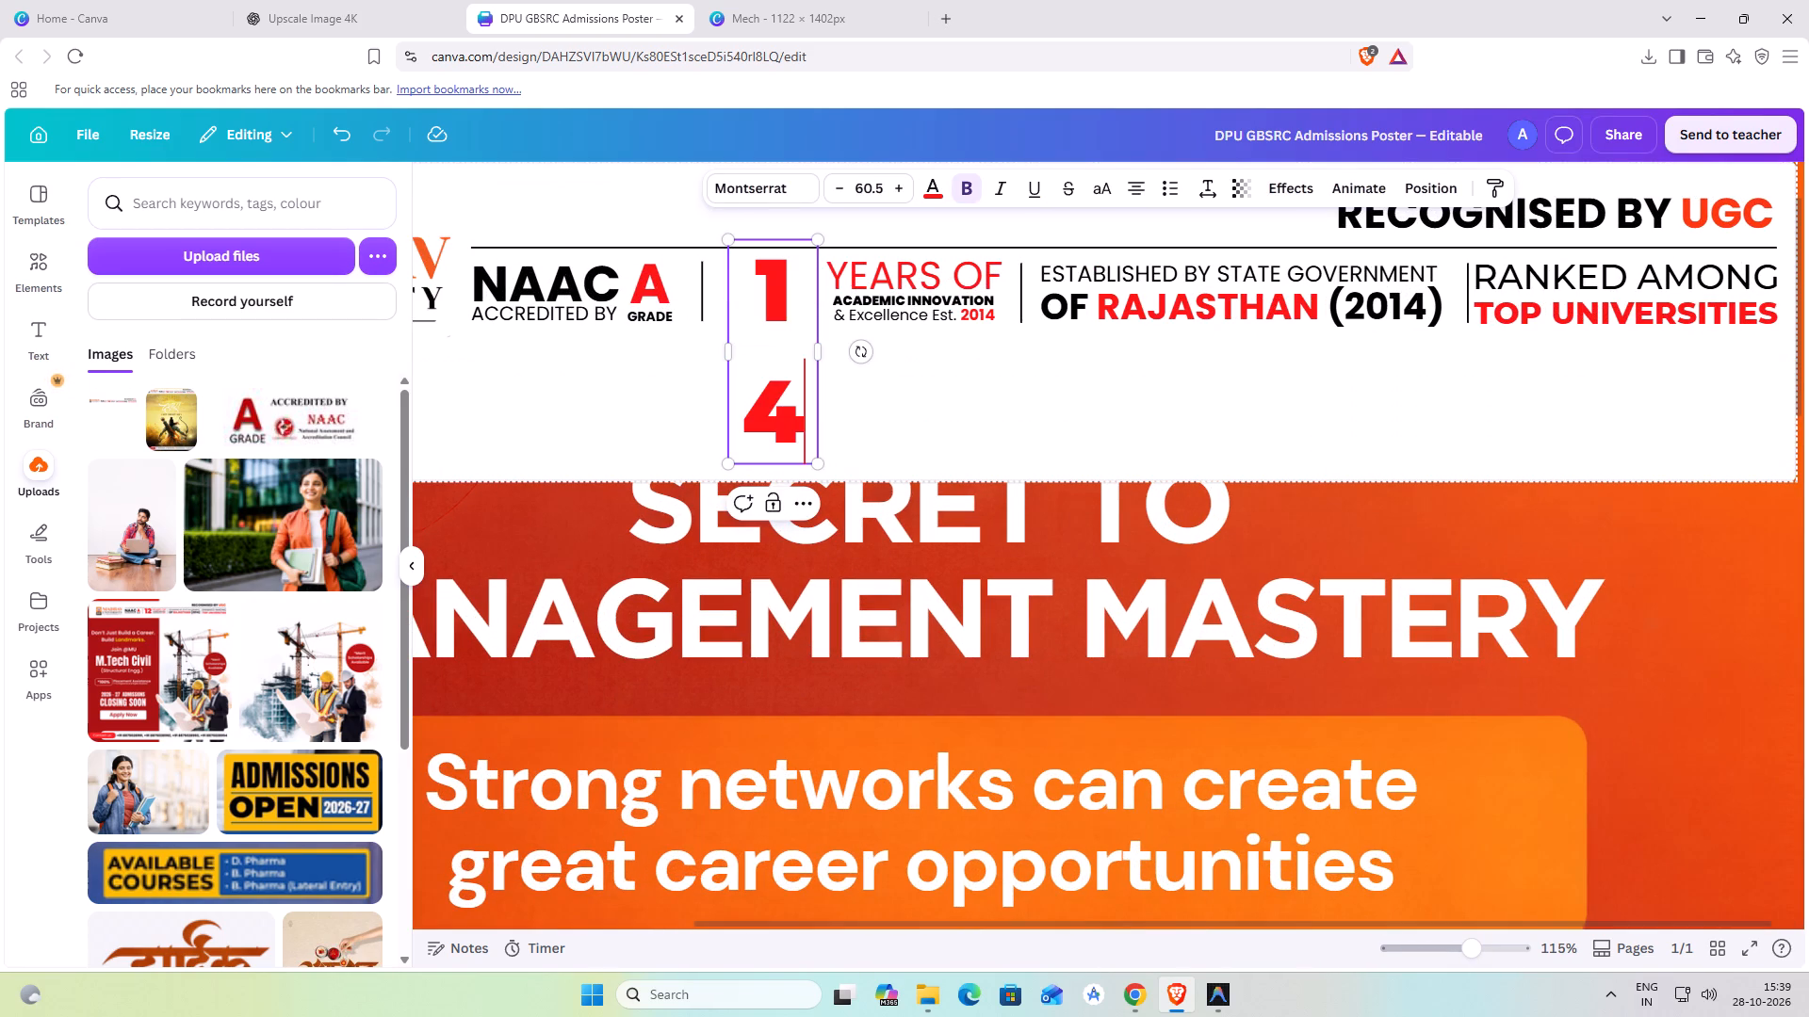
left_click(837, 192)
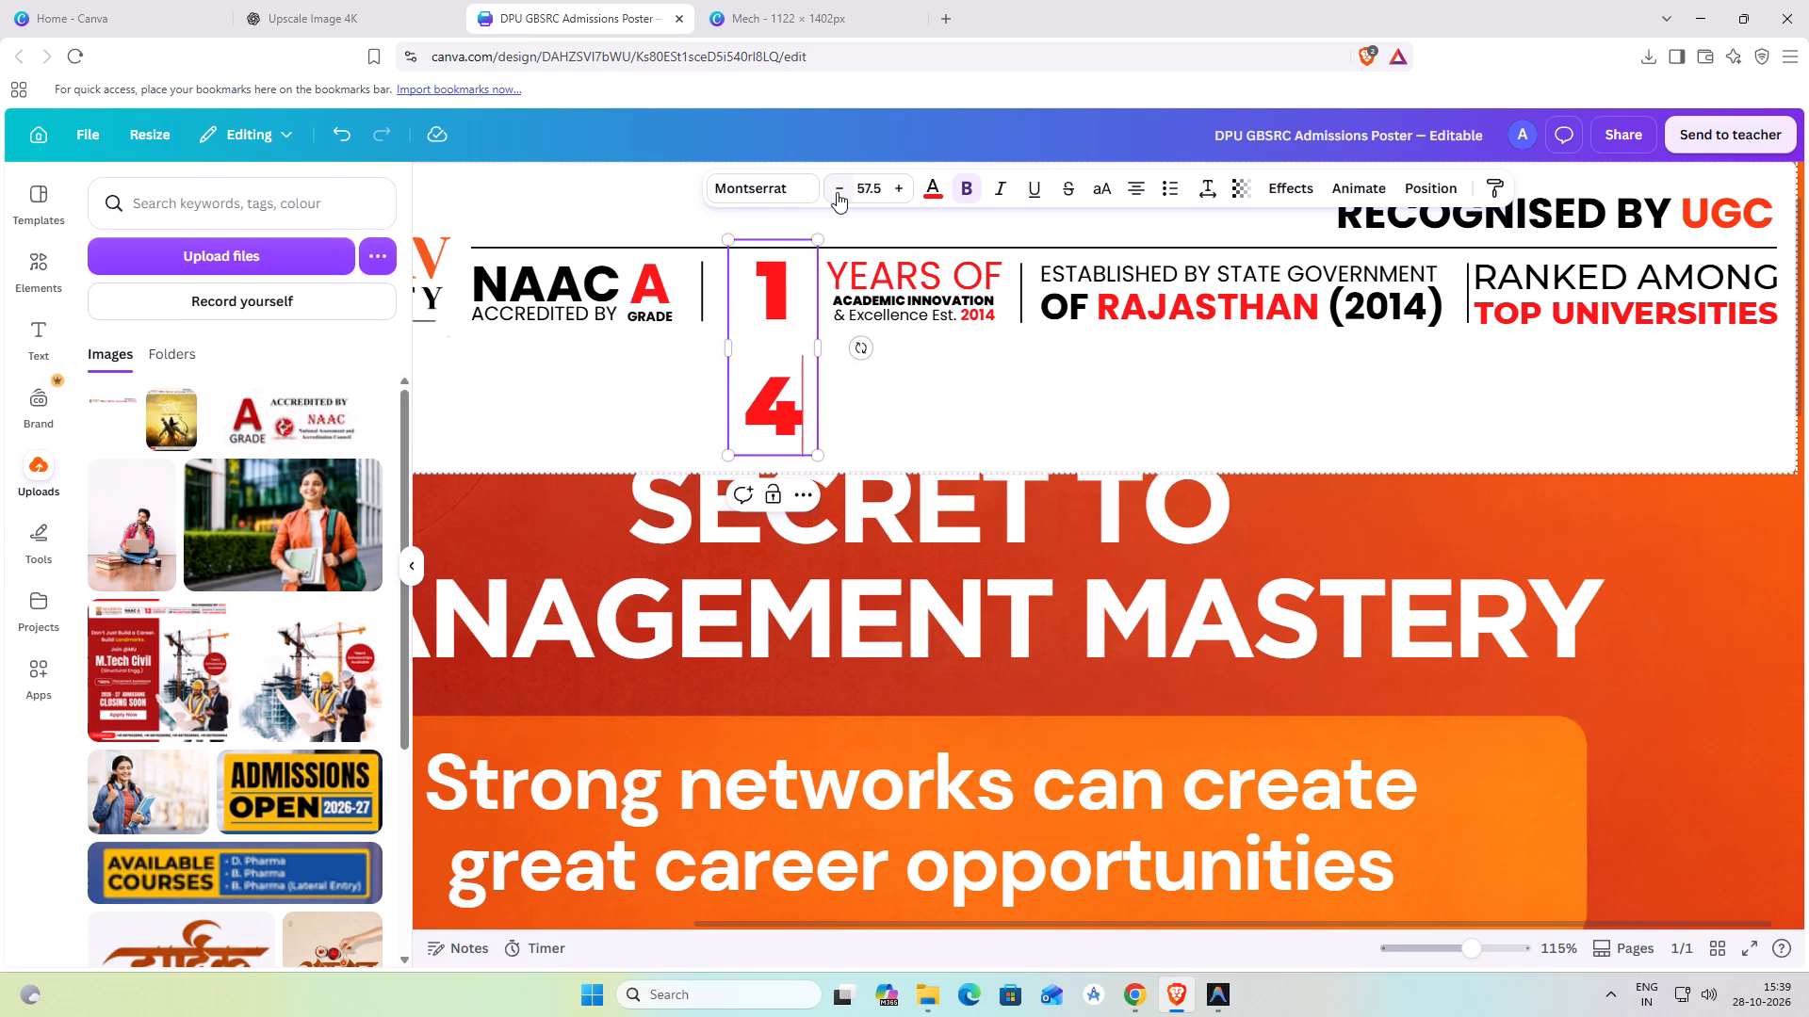
left_click(837, 192)
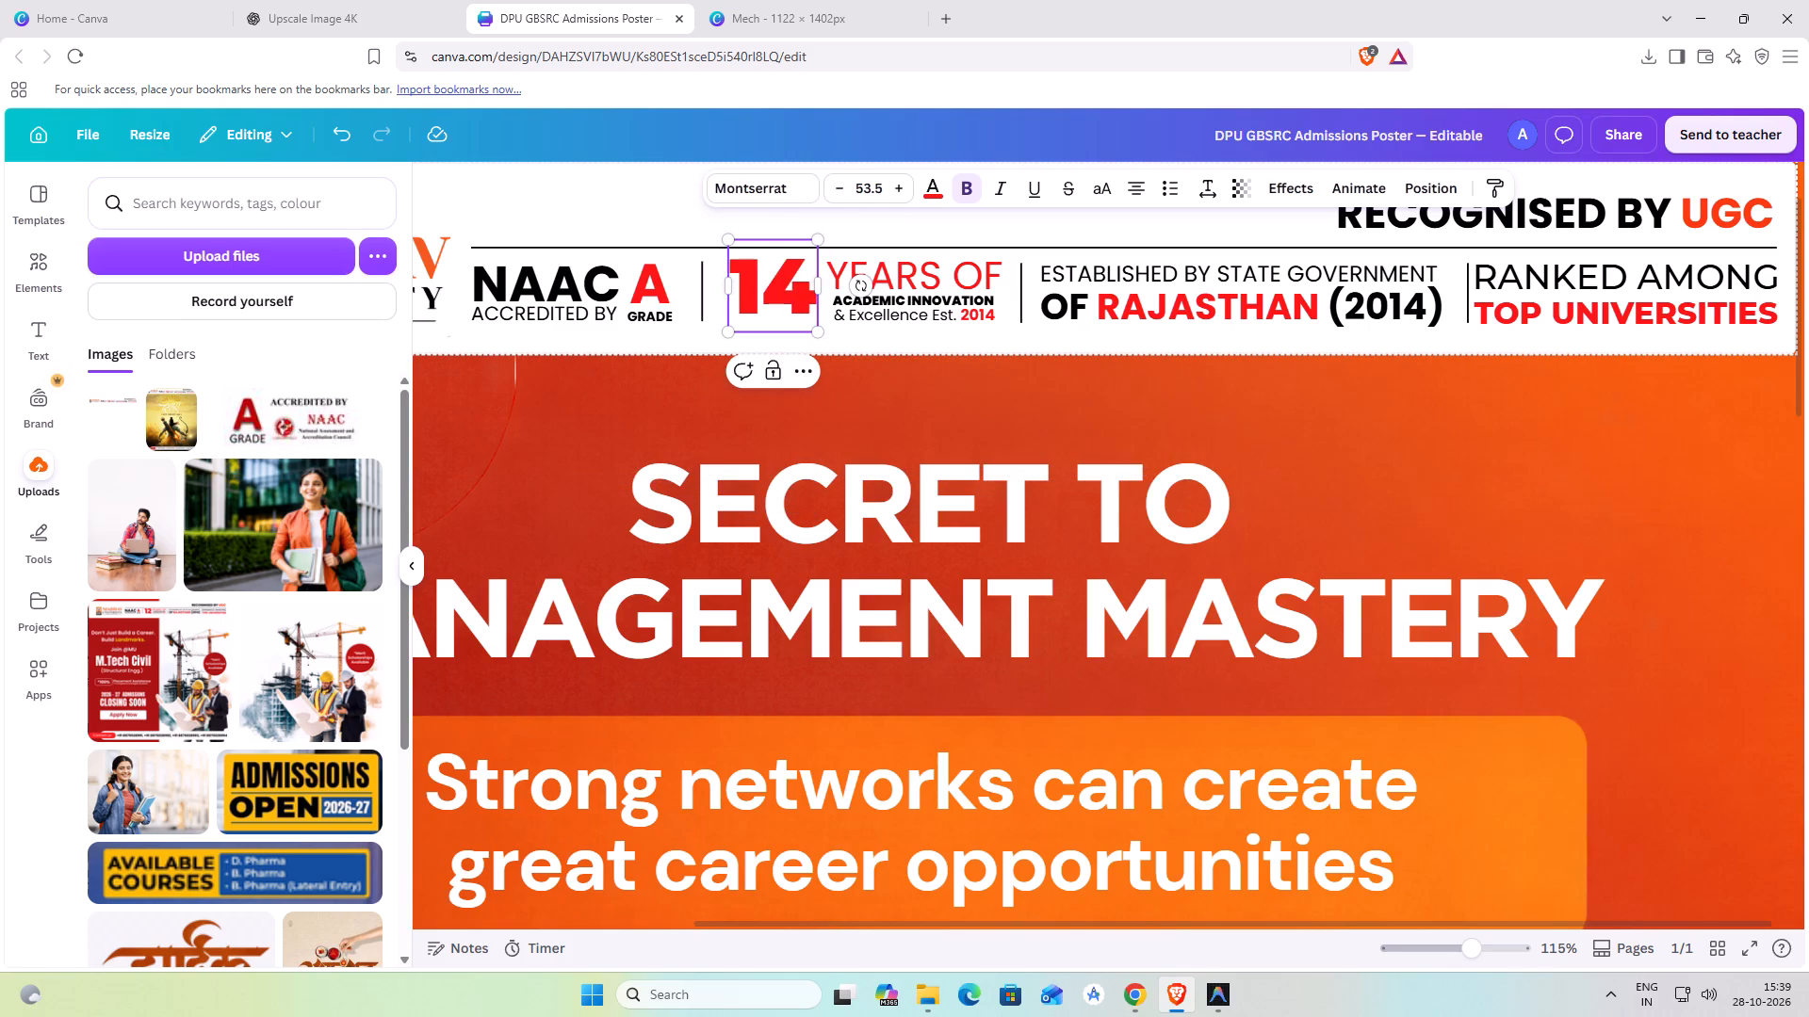
left_click(901, 187)
left_click(901, 187)
left_click(839, 185)
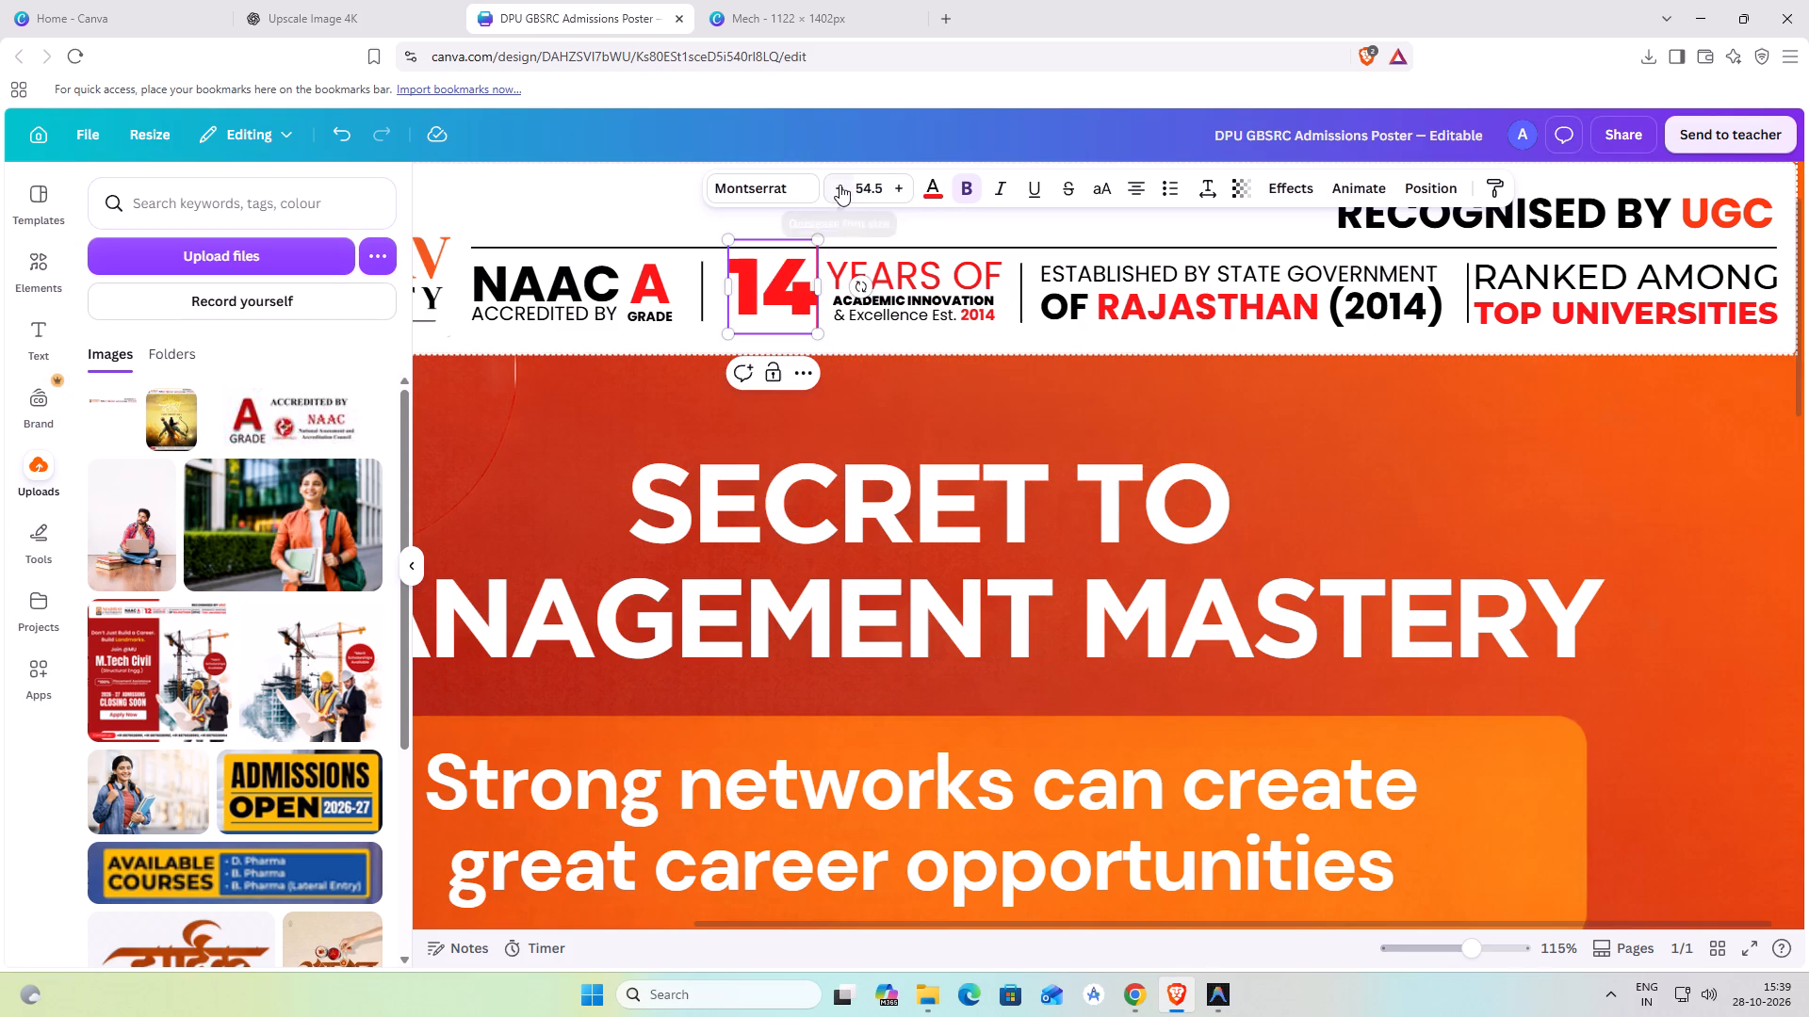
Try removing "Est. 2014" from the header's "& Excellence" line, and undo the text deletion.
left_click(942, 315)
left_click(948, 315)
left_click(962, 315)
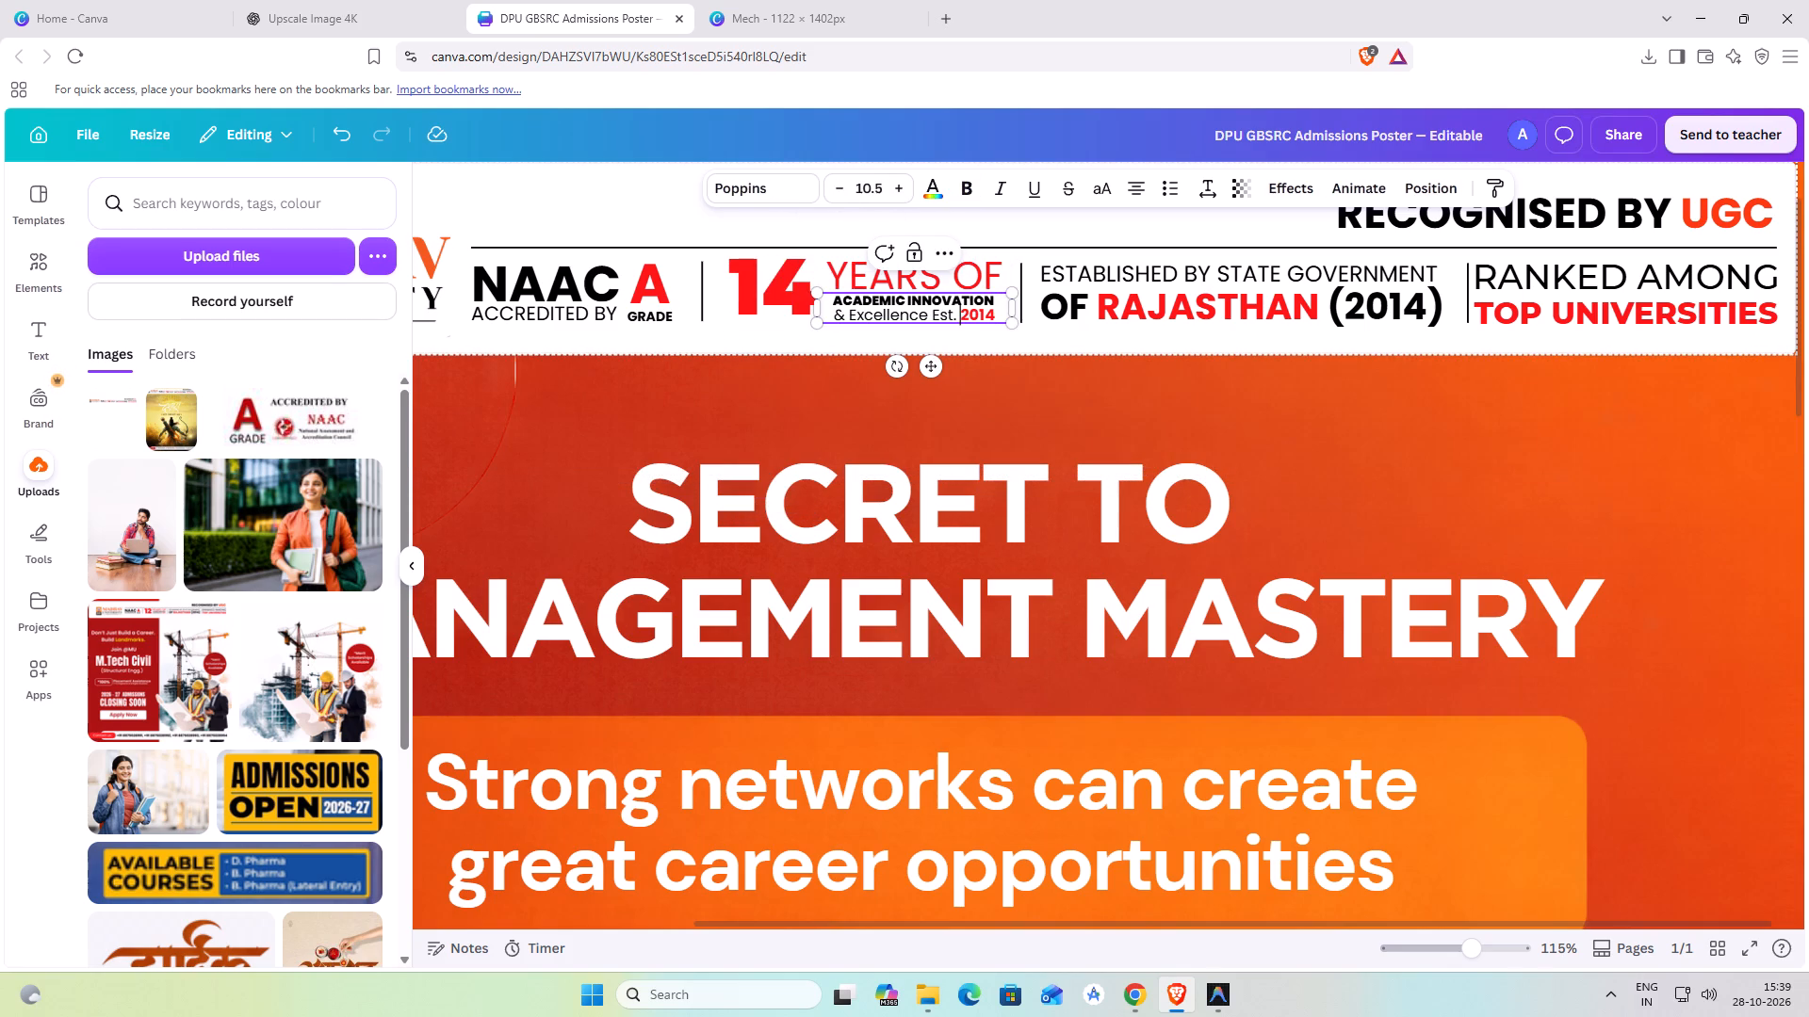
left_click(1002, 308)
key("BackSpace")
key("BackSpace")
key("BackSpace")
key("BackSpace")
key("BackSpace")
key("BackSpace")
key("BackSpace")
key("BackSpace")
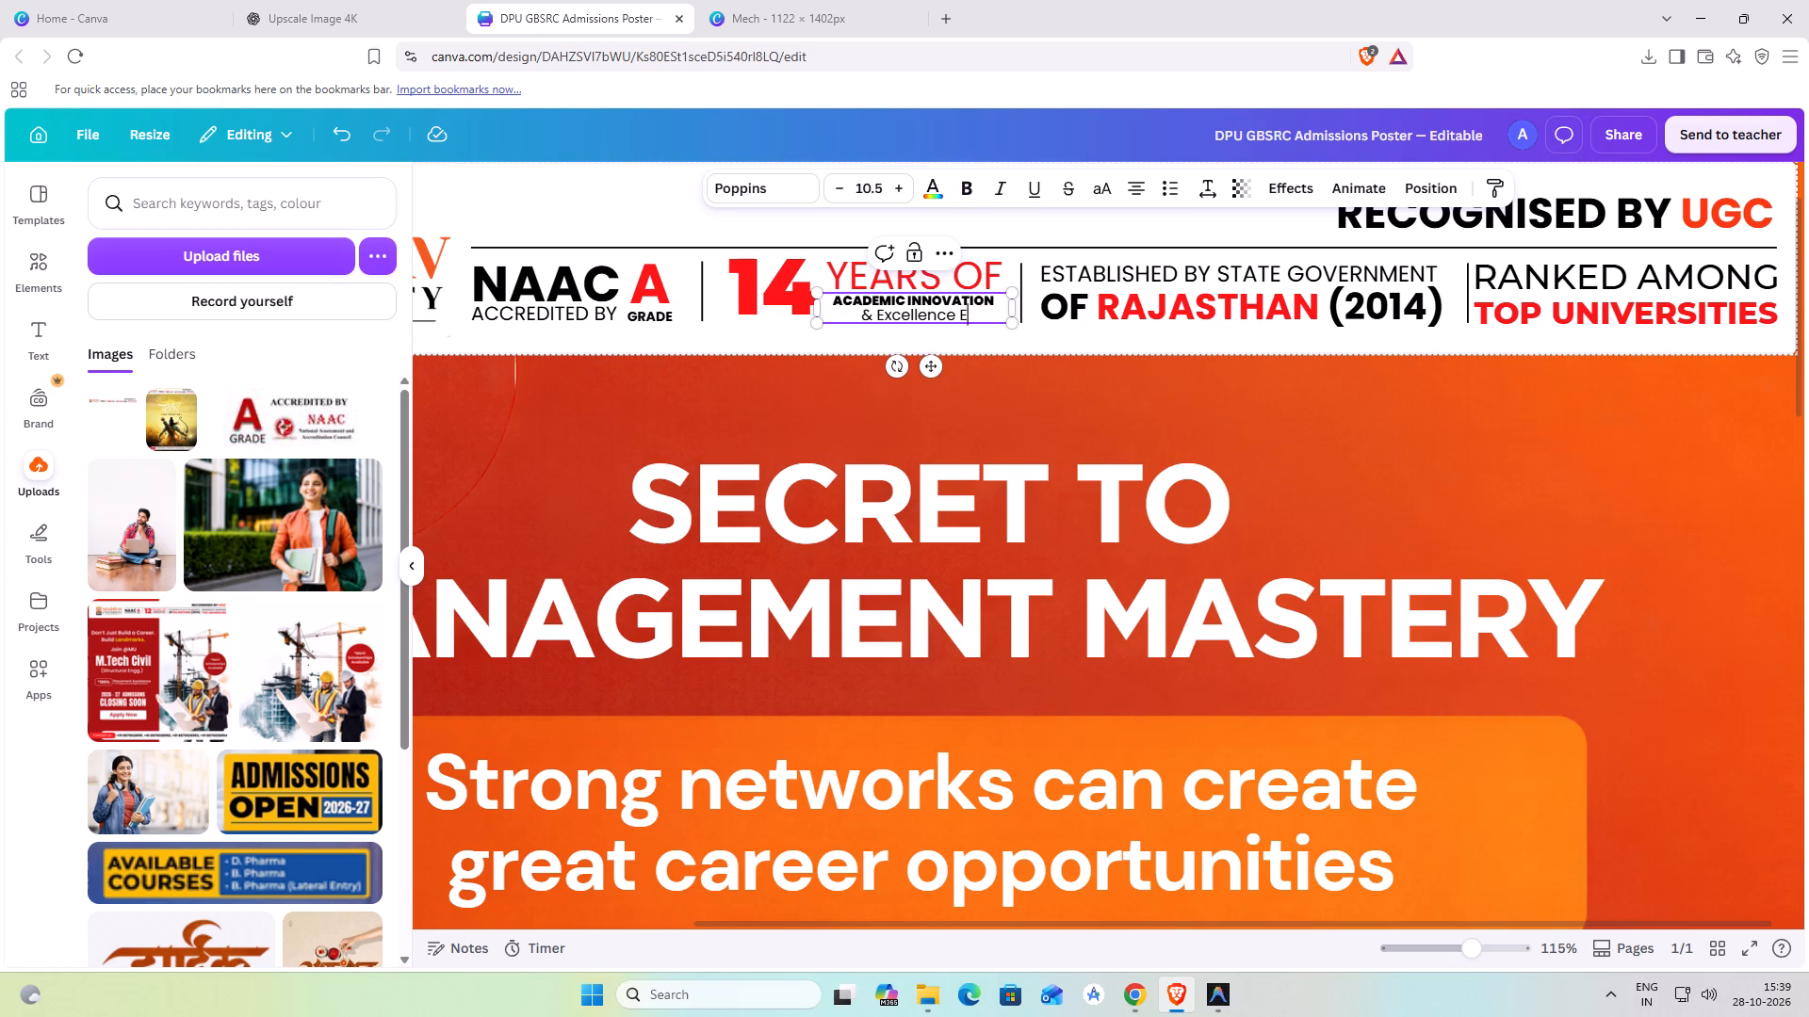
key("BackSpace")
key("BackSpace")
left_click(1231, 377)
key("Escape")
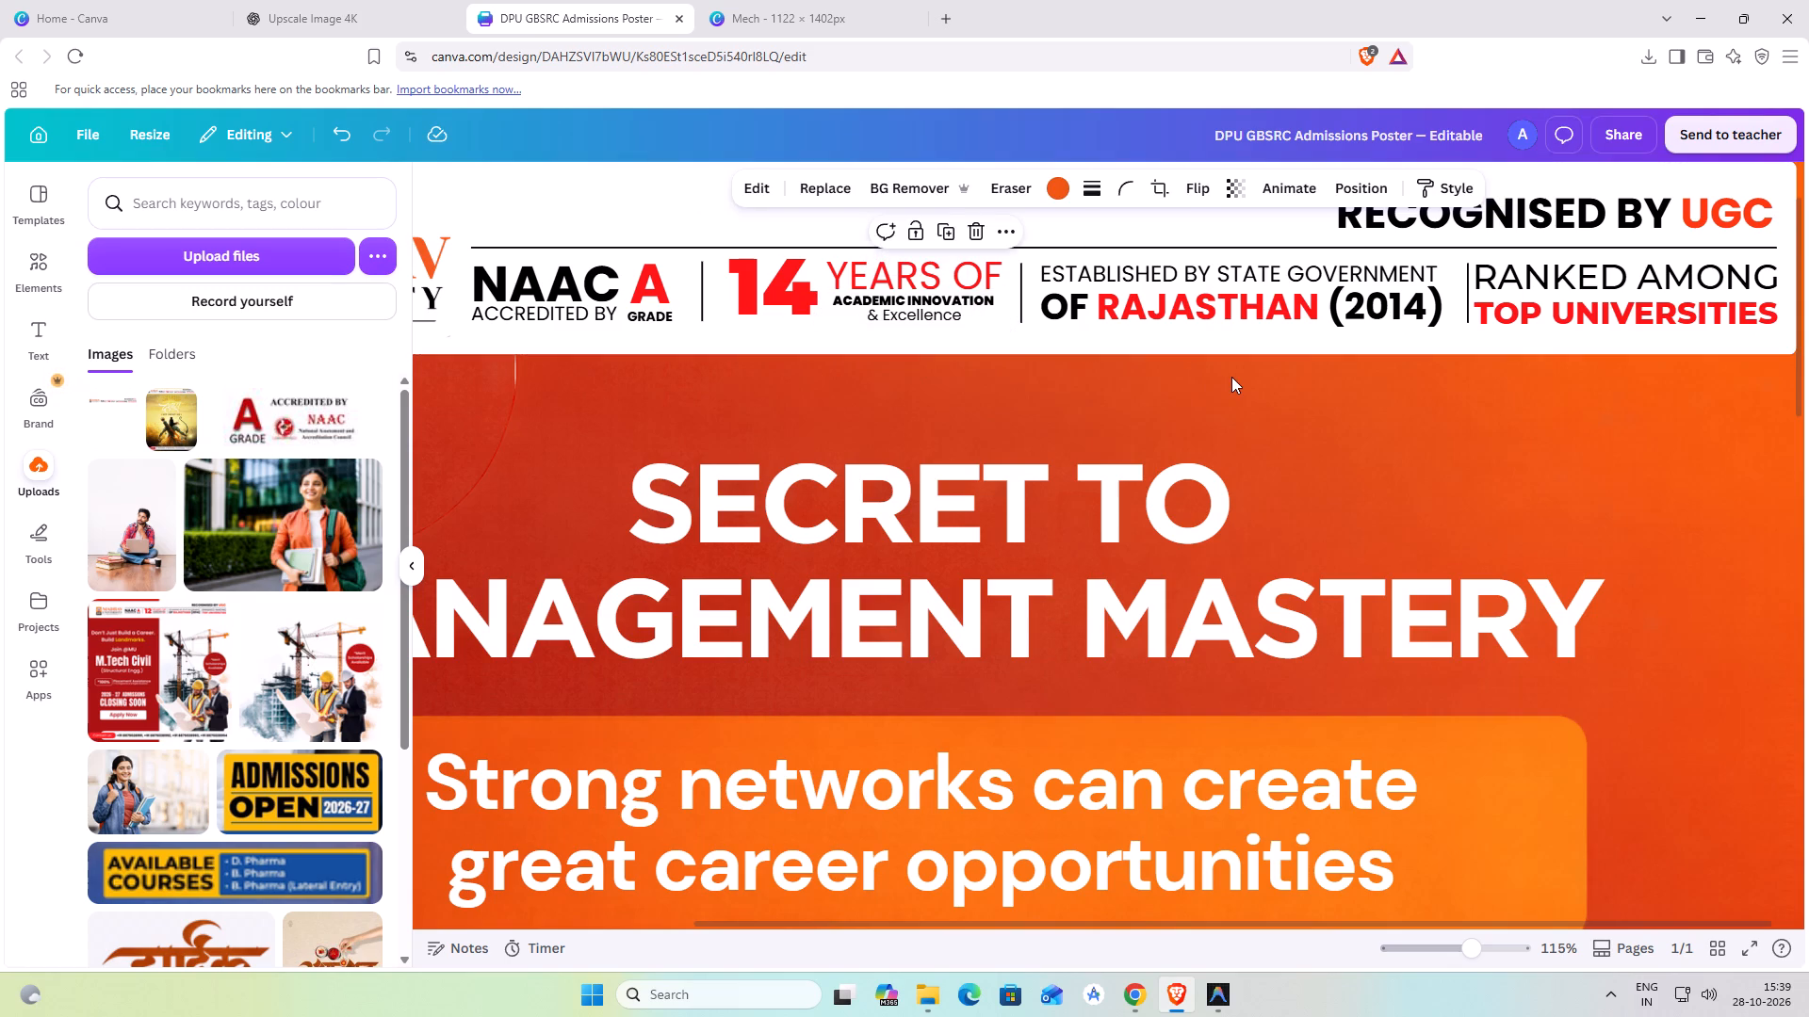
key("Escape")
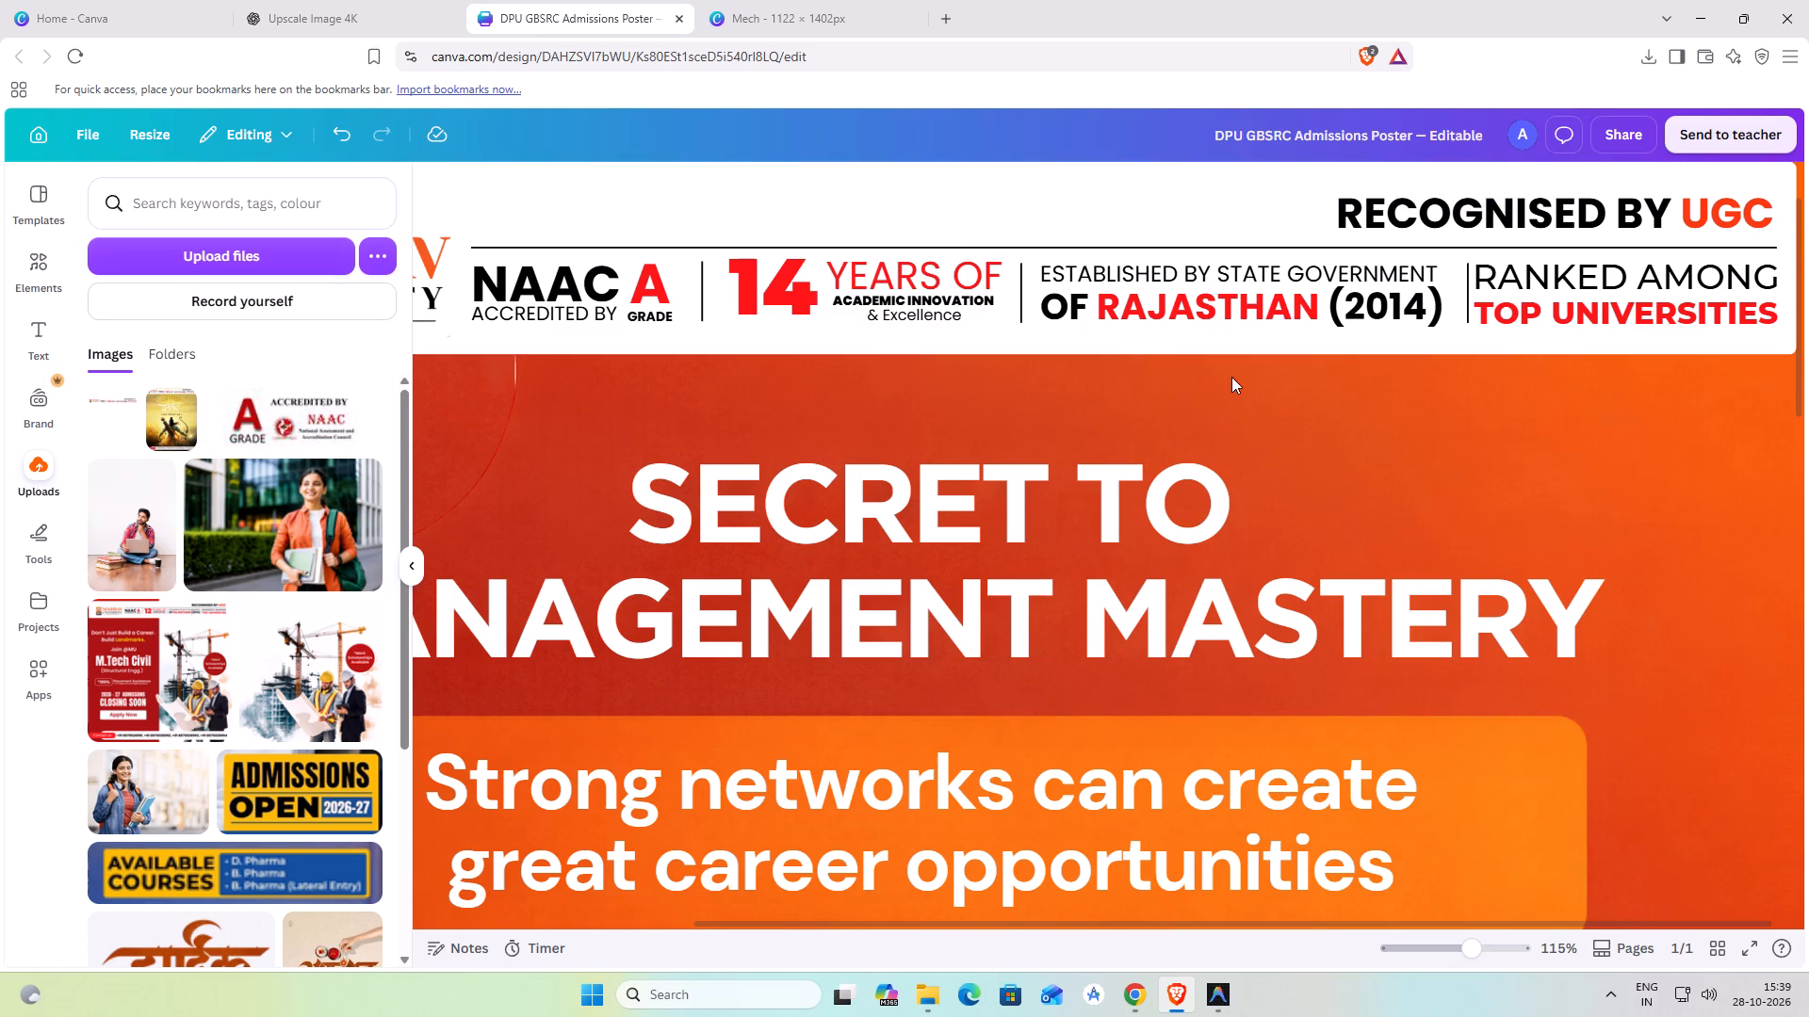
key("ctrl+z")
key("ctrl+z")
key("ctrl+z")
Delete "Est. 2014" from the header's small line so it reads "& Excellence".
left_click(949, 315)
left_click(952, 317)
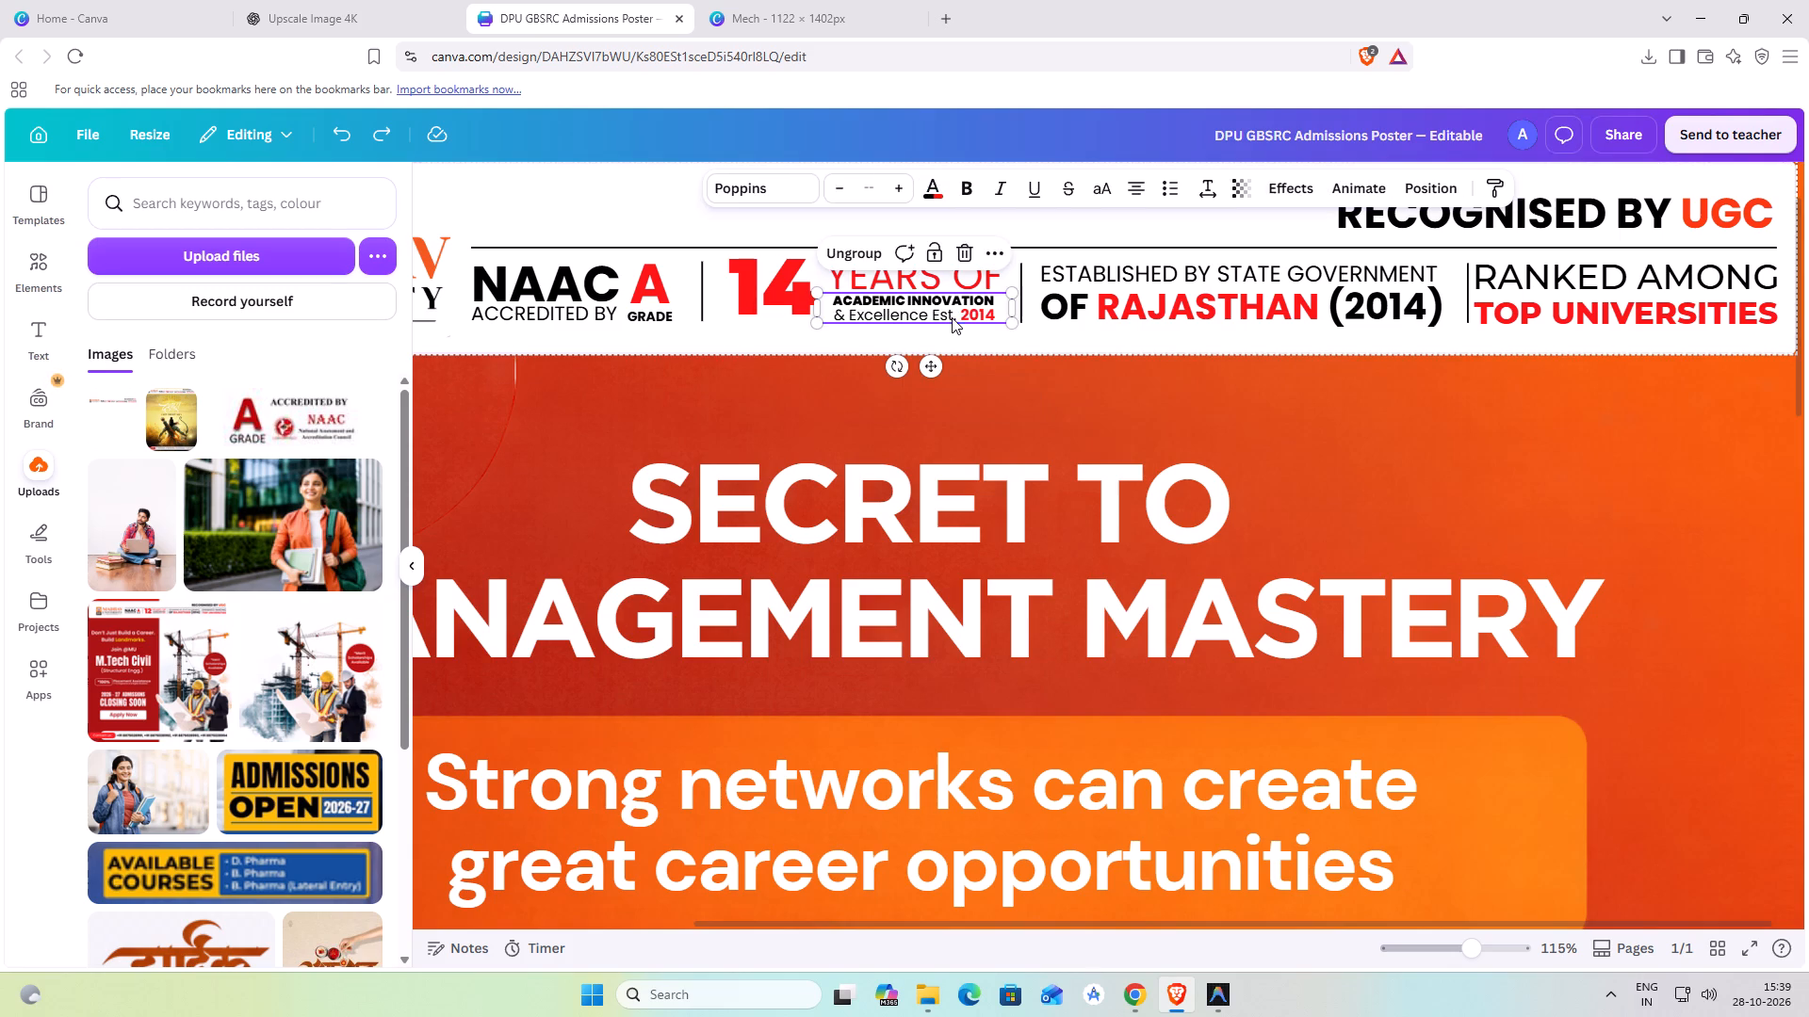
left_click(962, 317)
left_click(985, 315)
left_click_drag(1002, 314, 934, 316)
key("BackSpace")
key("BackSpace")
left_click(1264, 405)
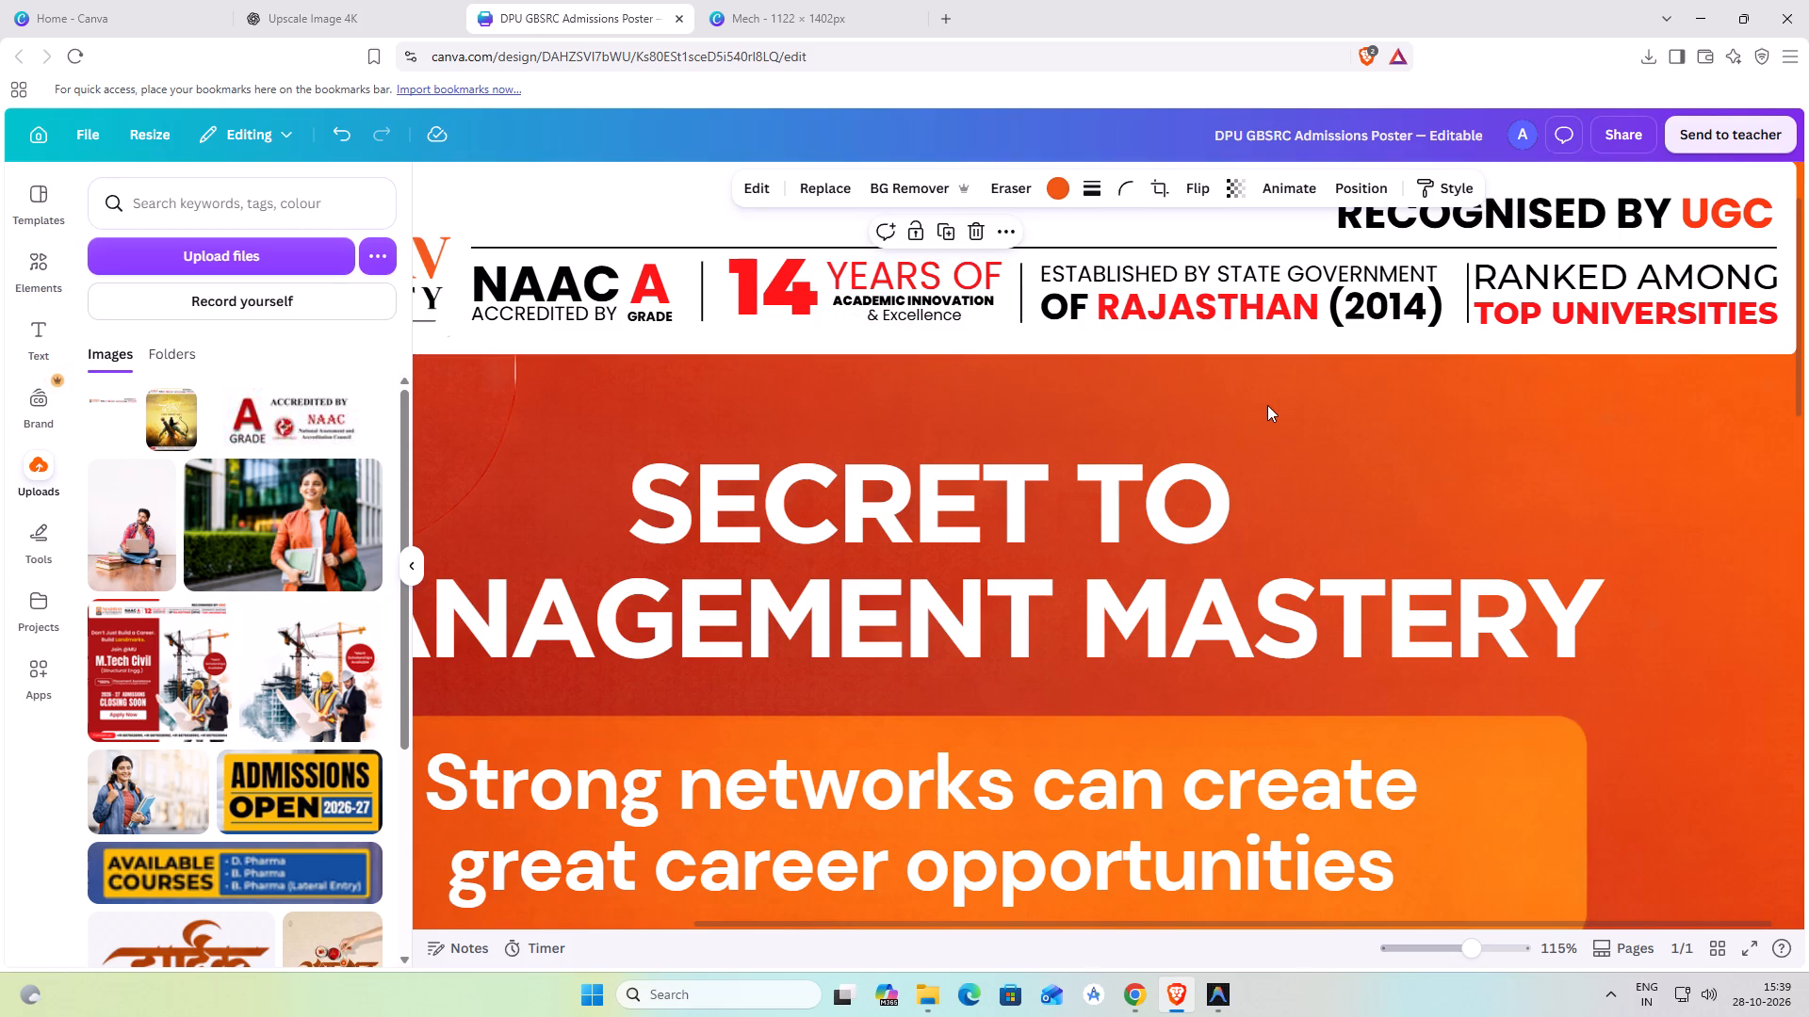
scroll(1269, 405, "down", 5, "ctrl")
left_click(1679, 354)
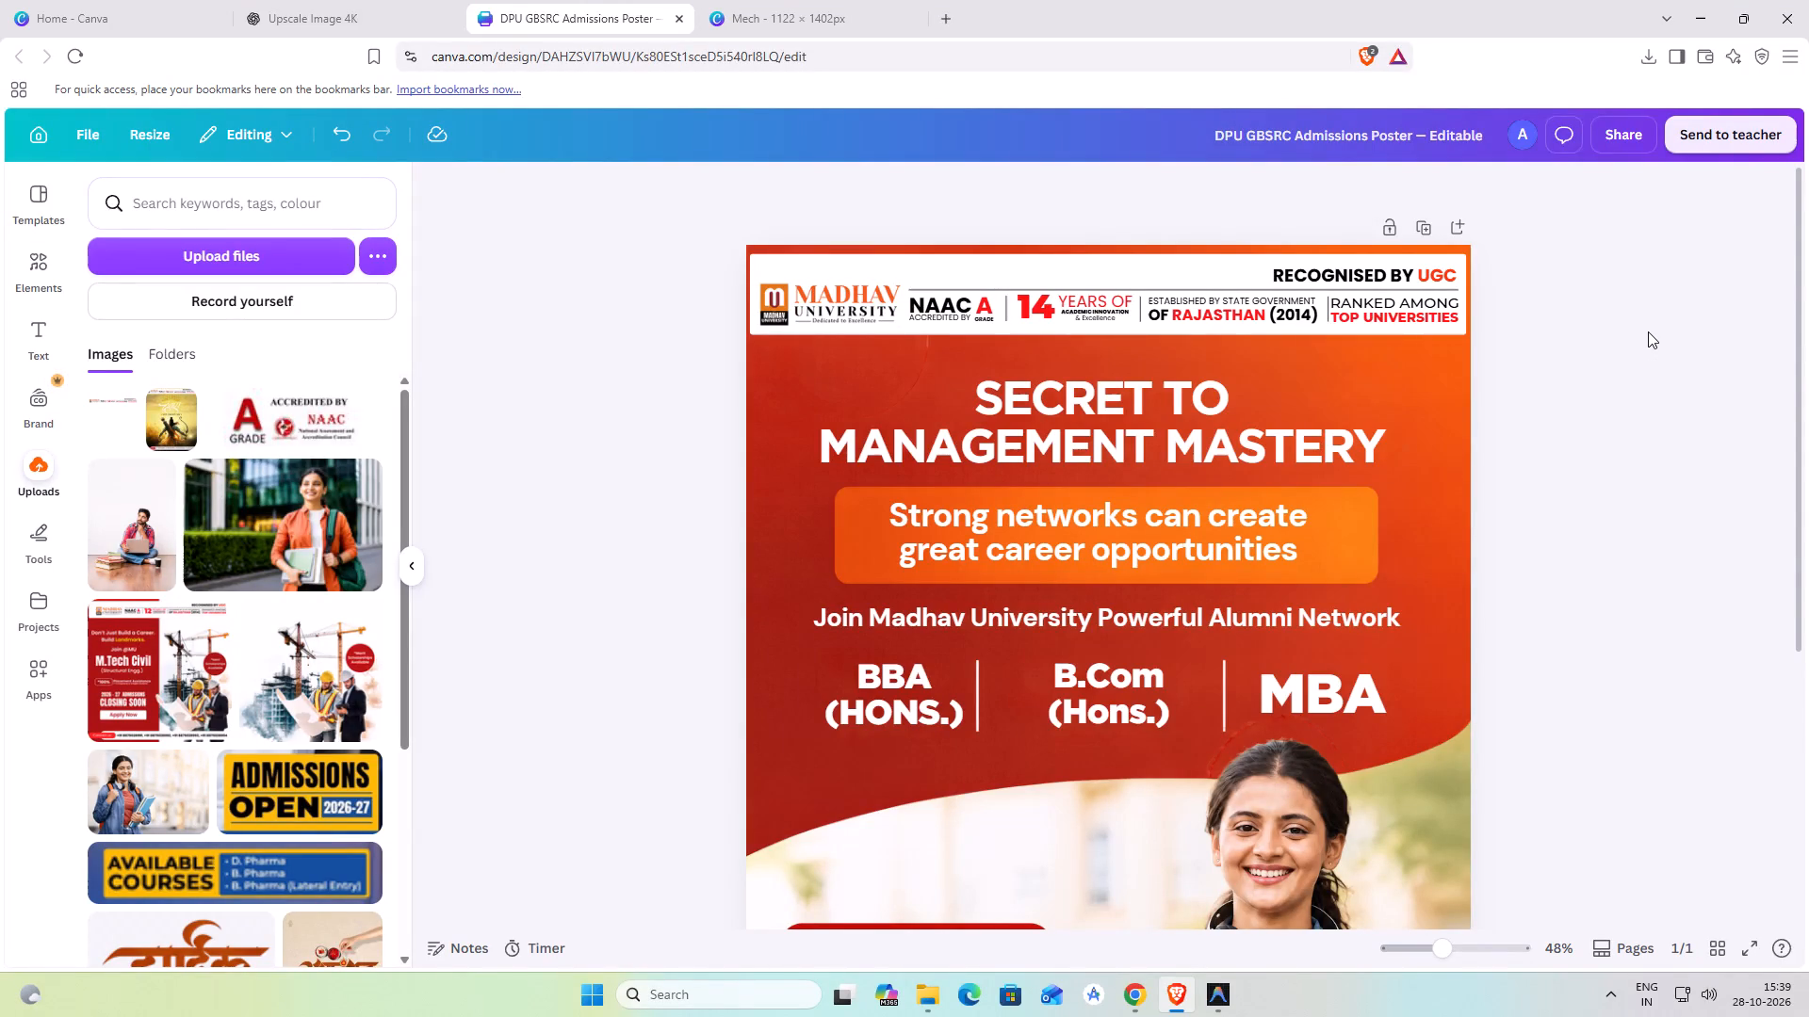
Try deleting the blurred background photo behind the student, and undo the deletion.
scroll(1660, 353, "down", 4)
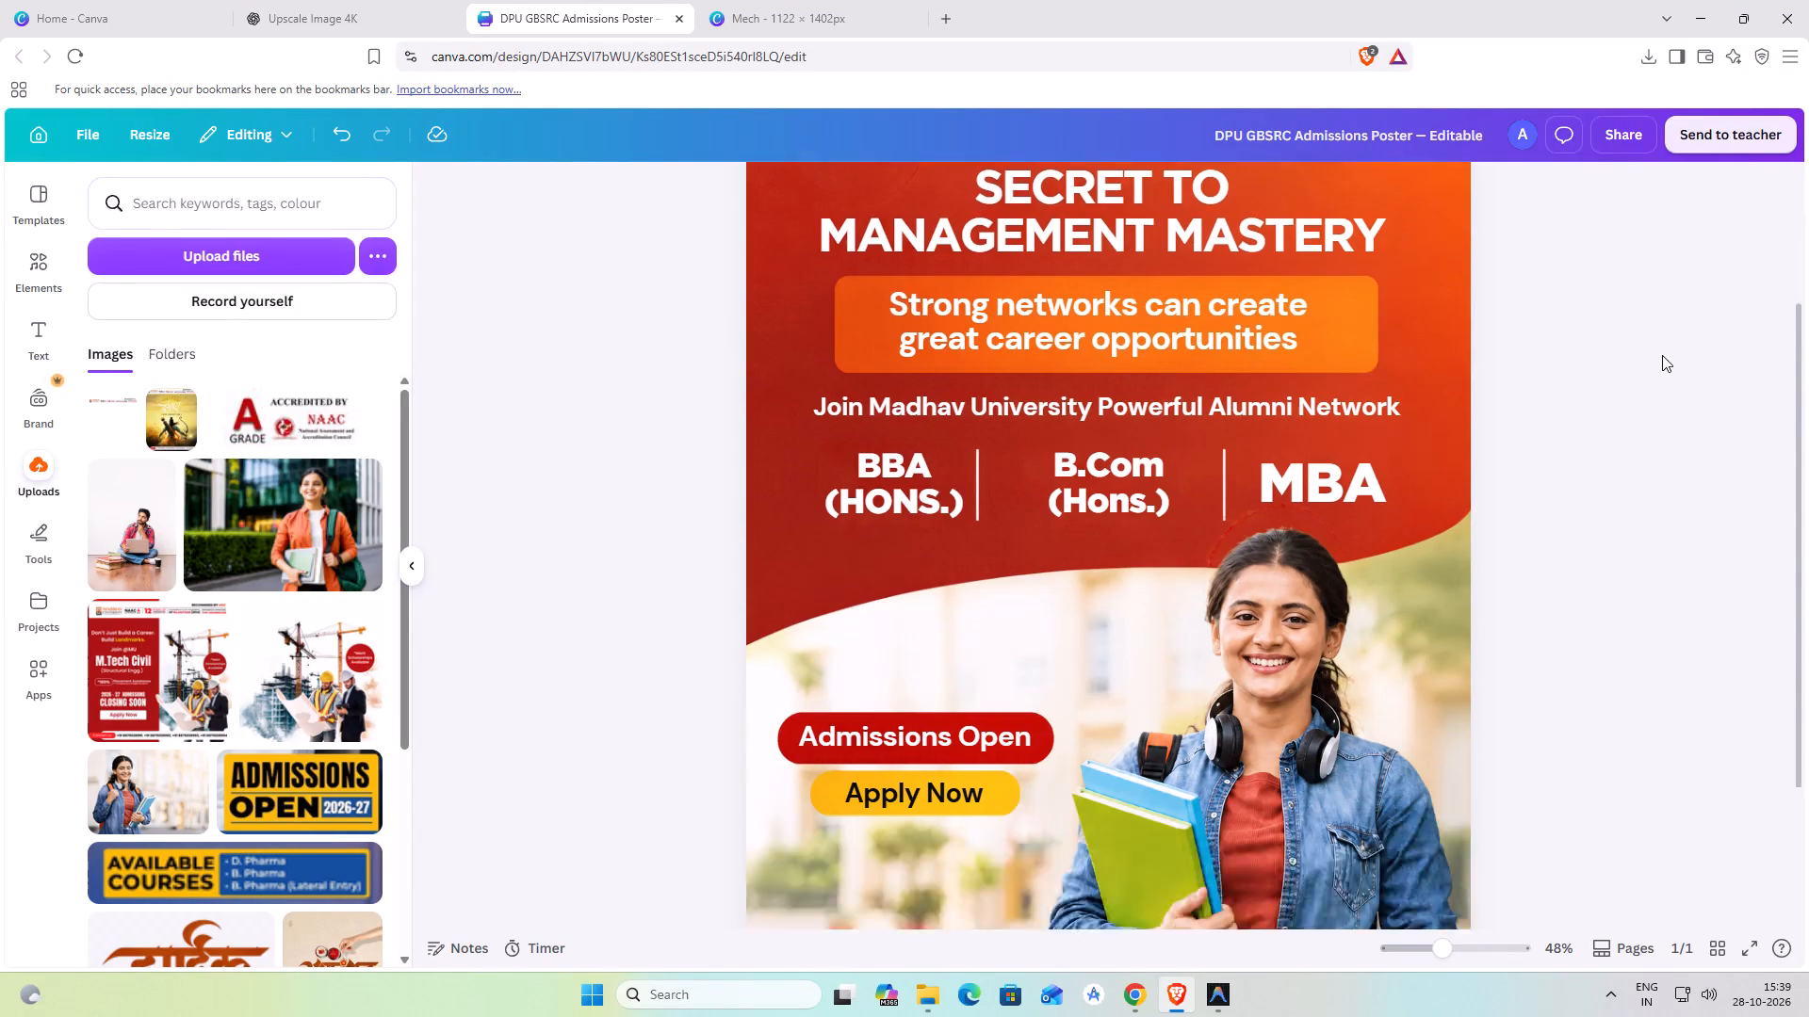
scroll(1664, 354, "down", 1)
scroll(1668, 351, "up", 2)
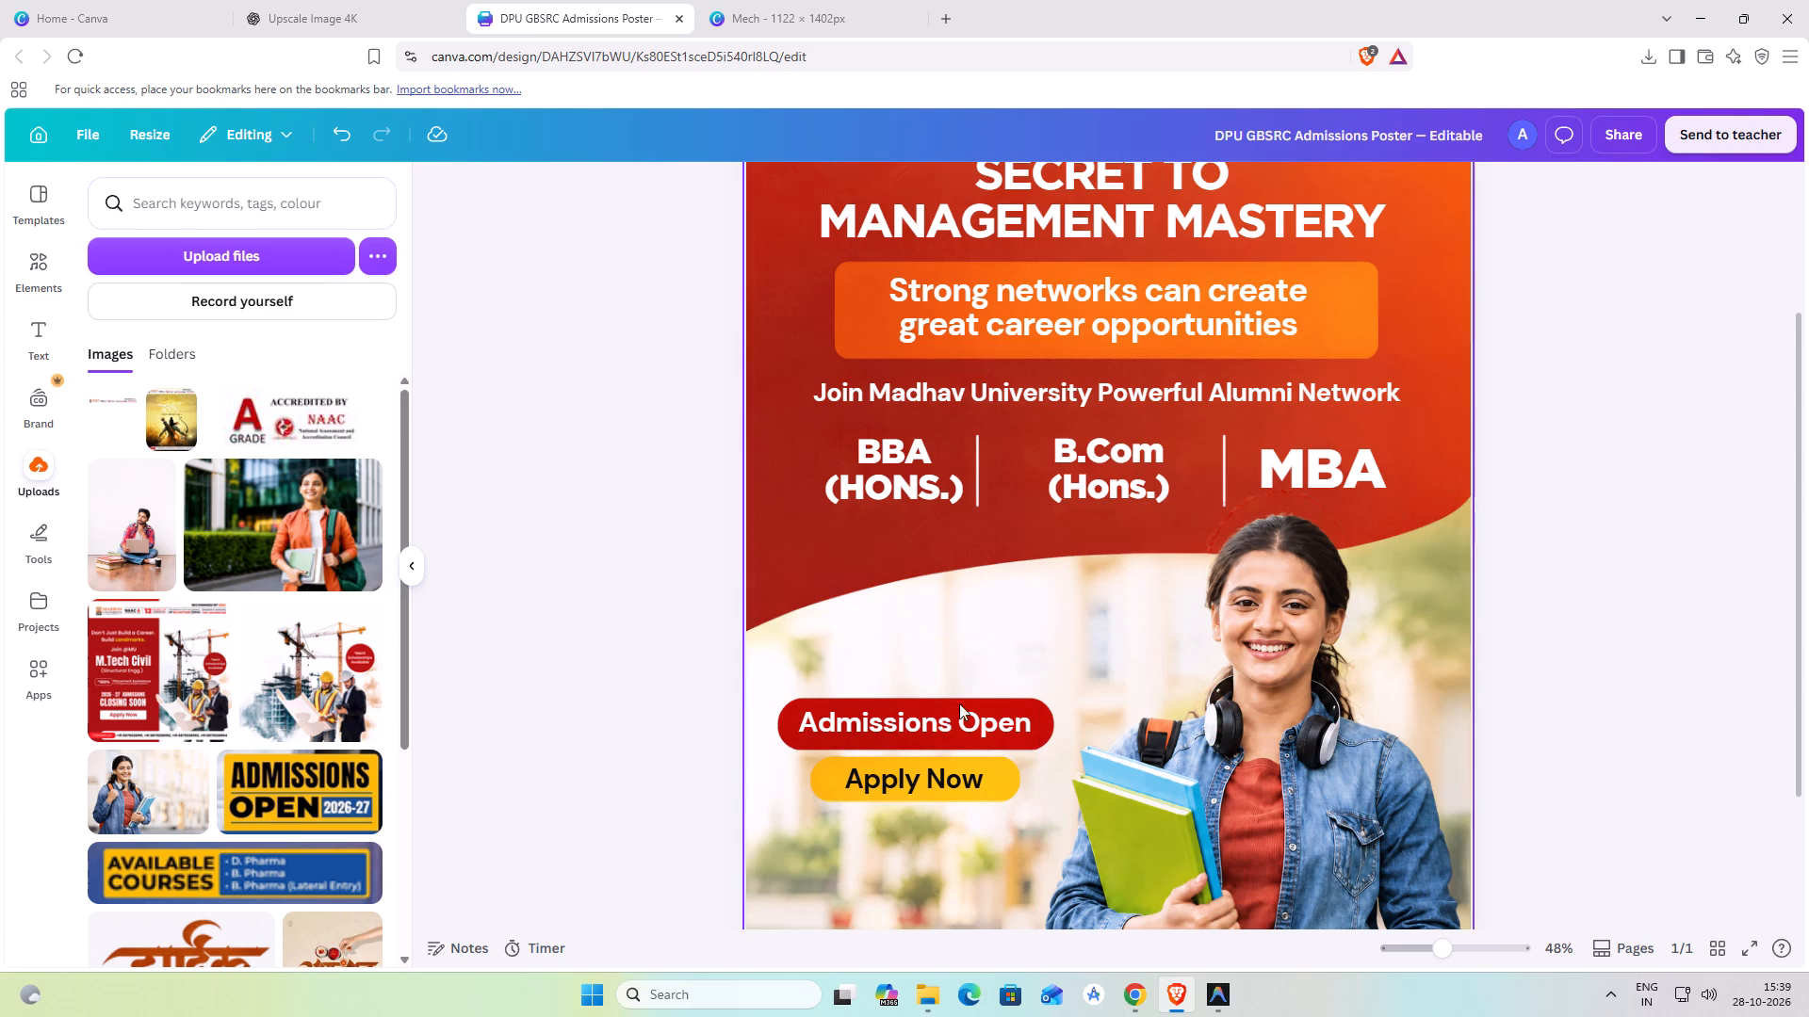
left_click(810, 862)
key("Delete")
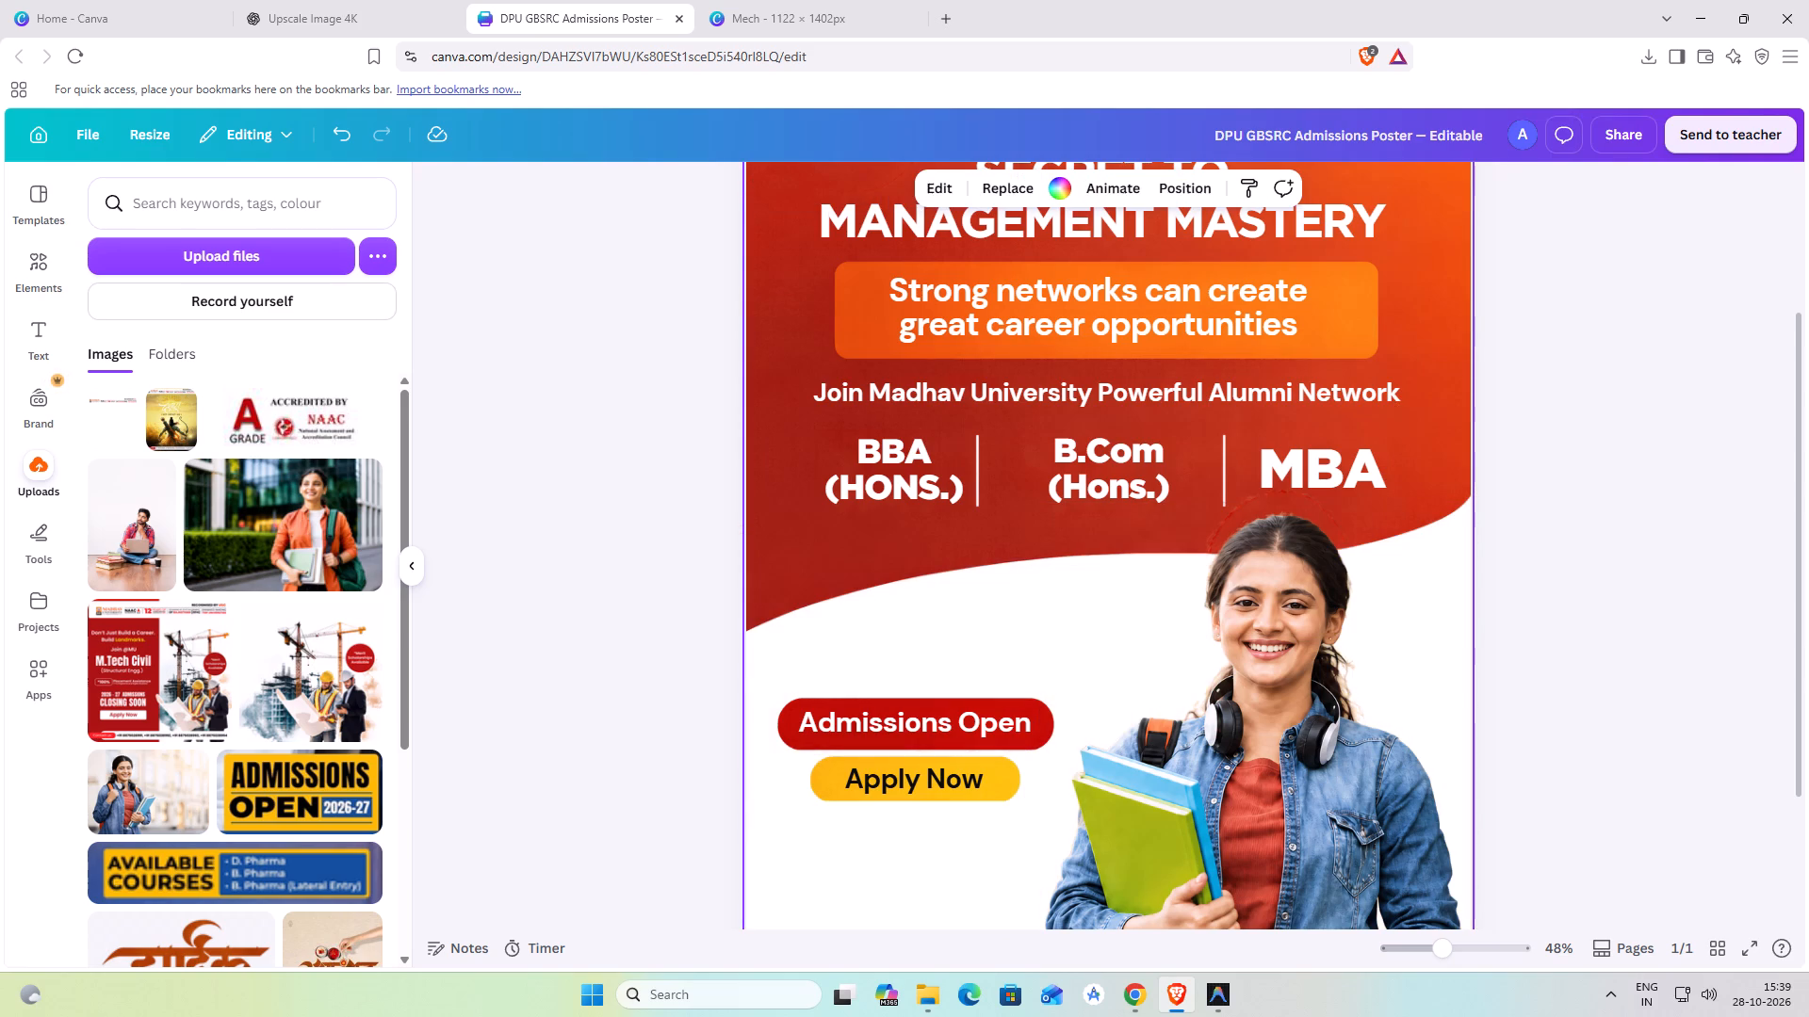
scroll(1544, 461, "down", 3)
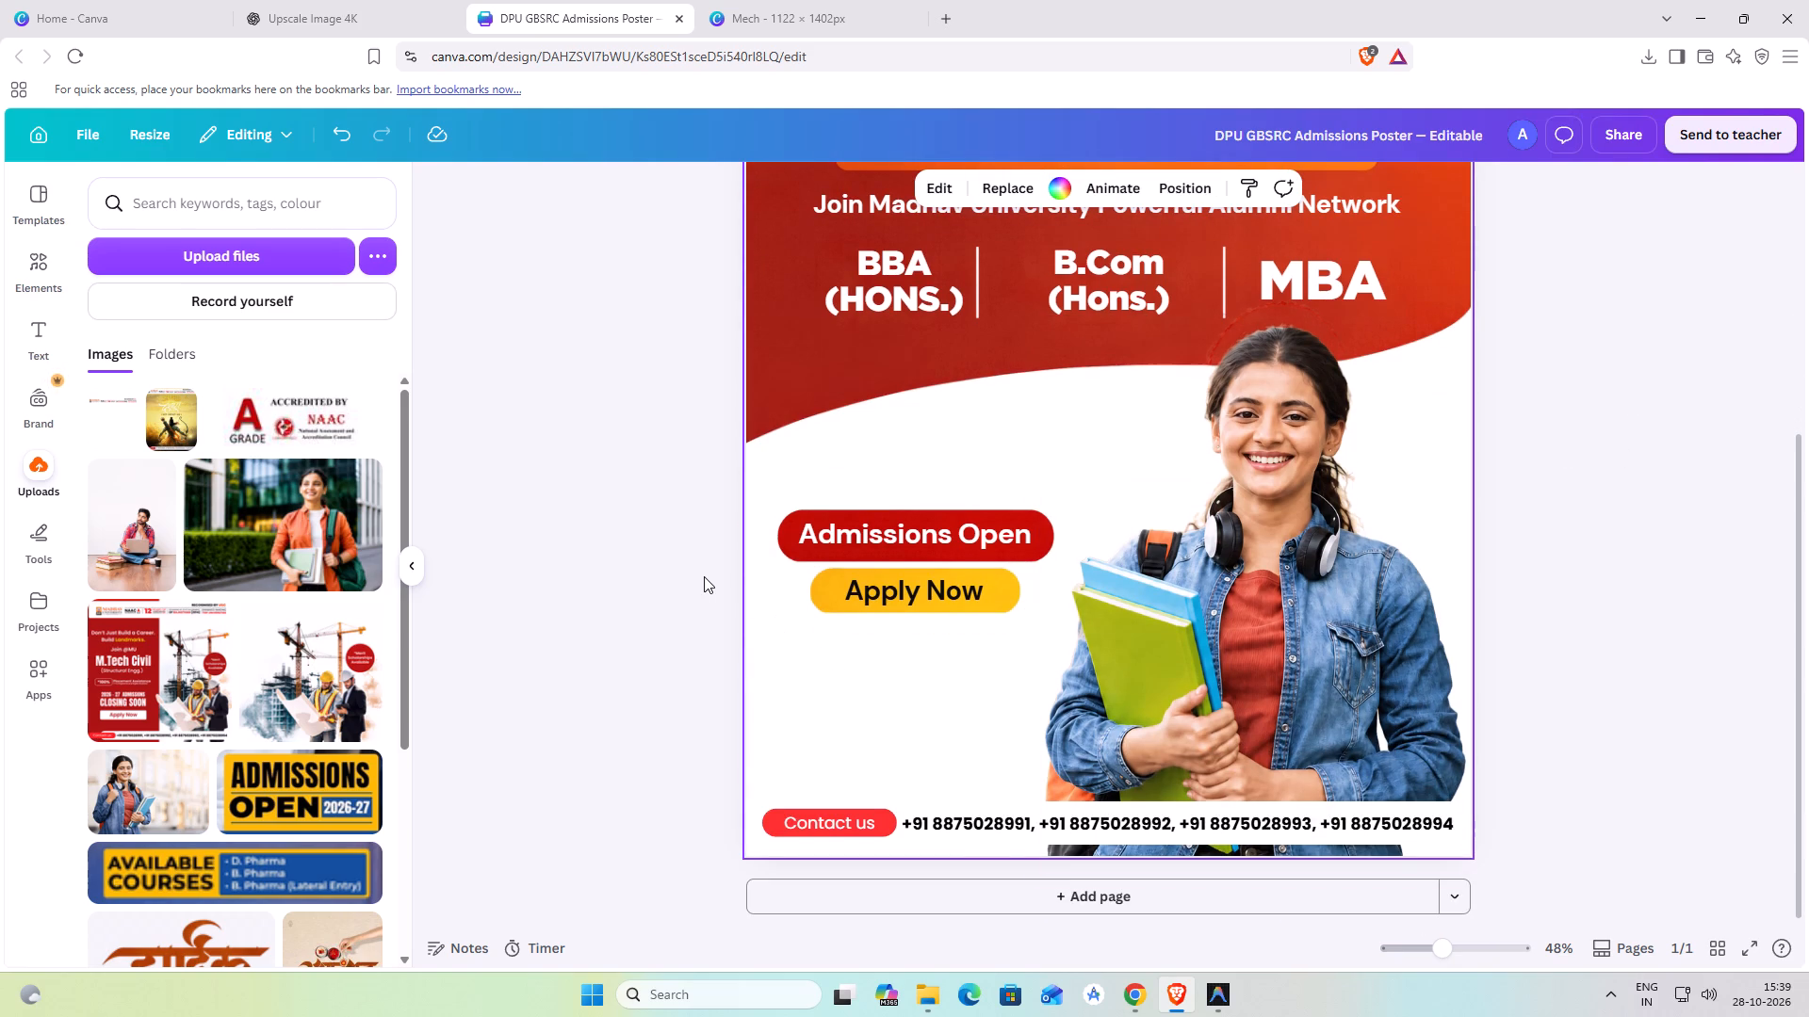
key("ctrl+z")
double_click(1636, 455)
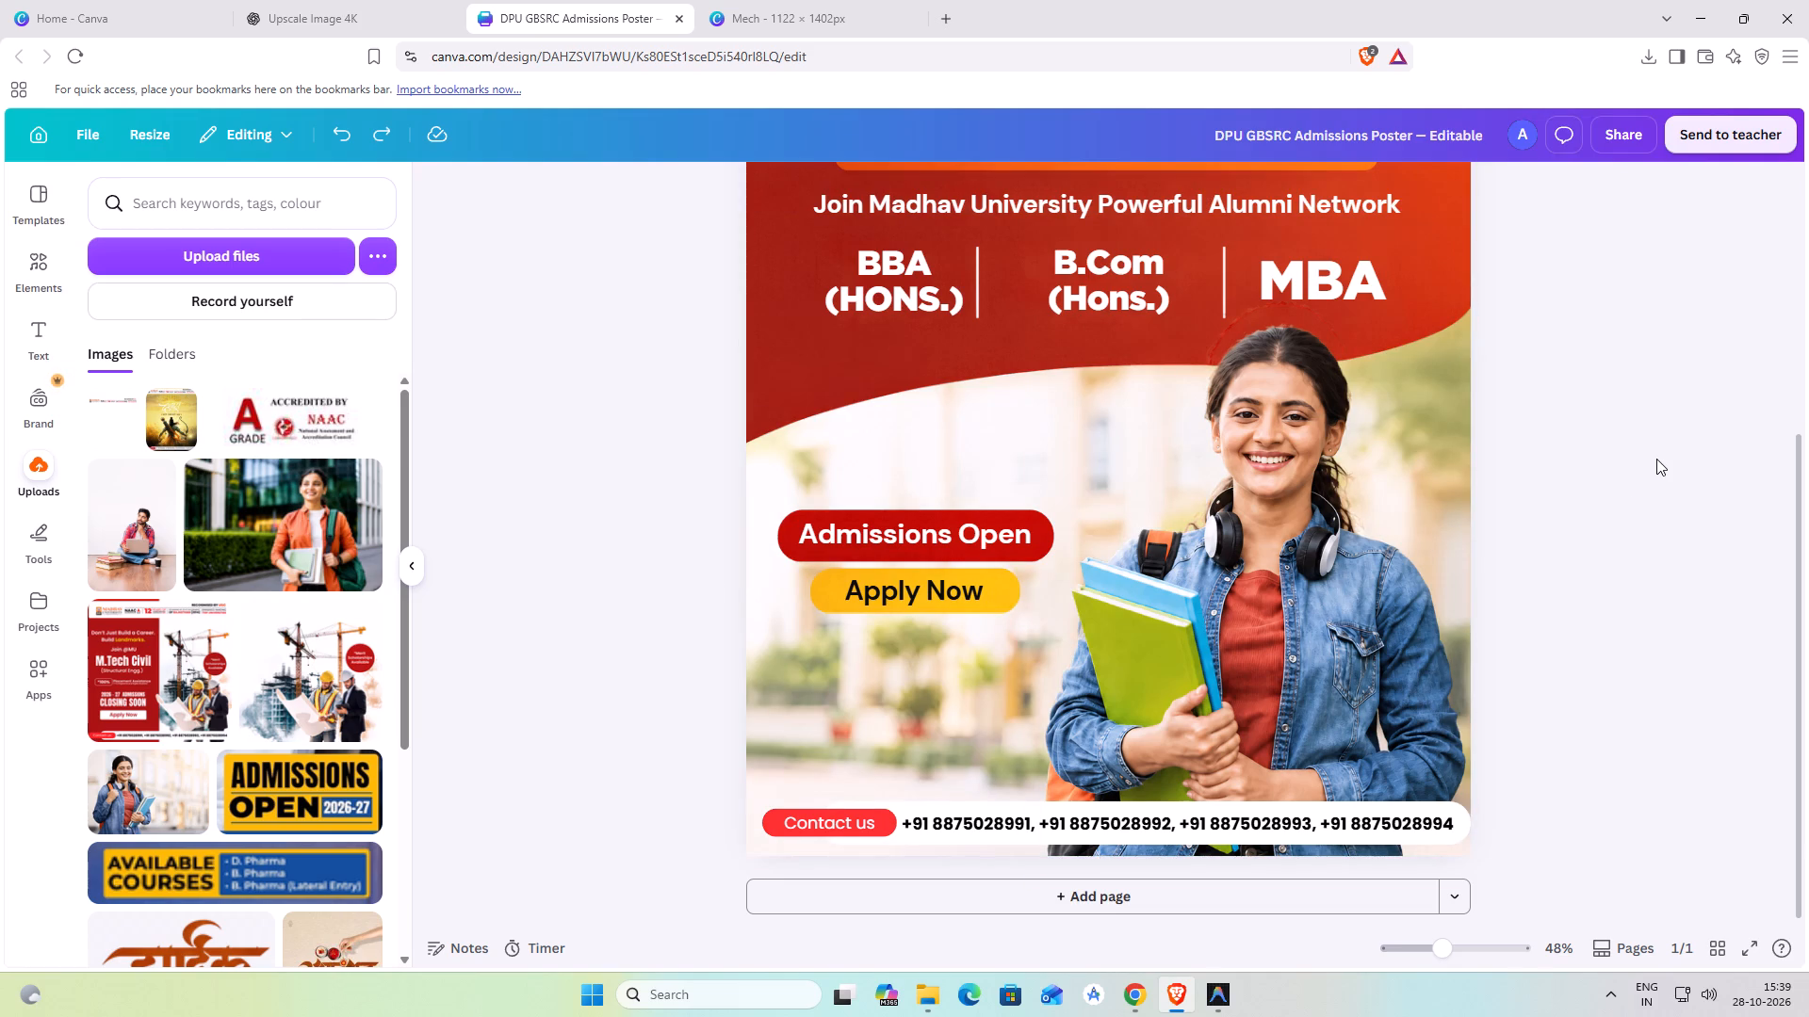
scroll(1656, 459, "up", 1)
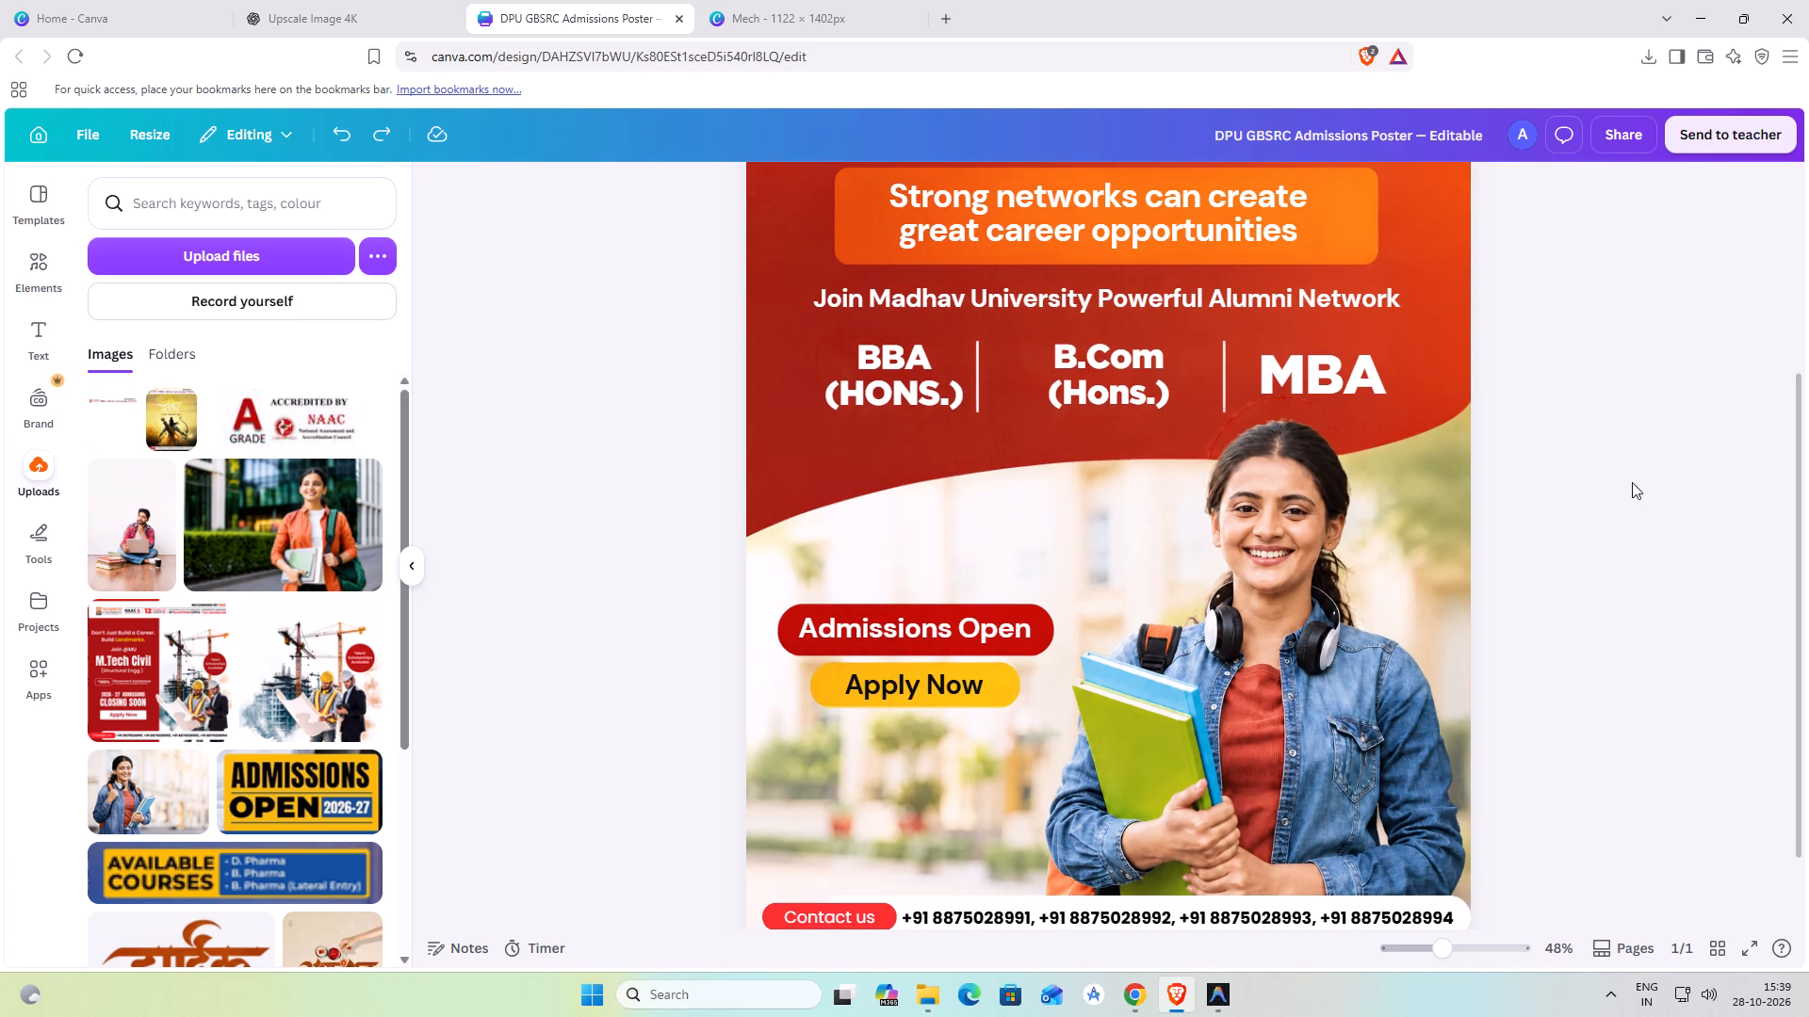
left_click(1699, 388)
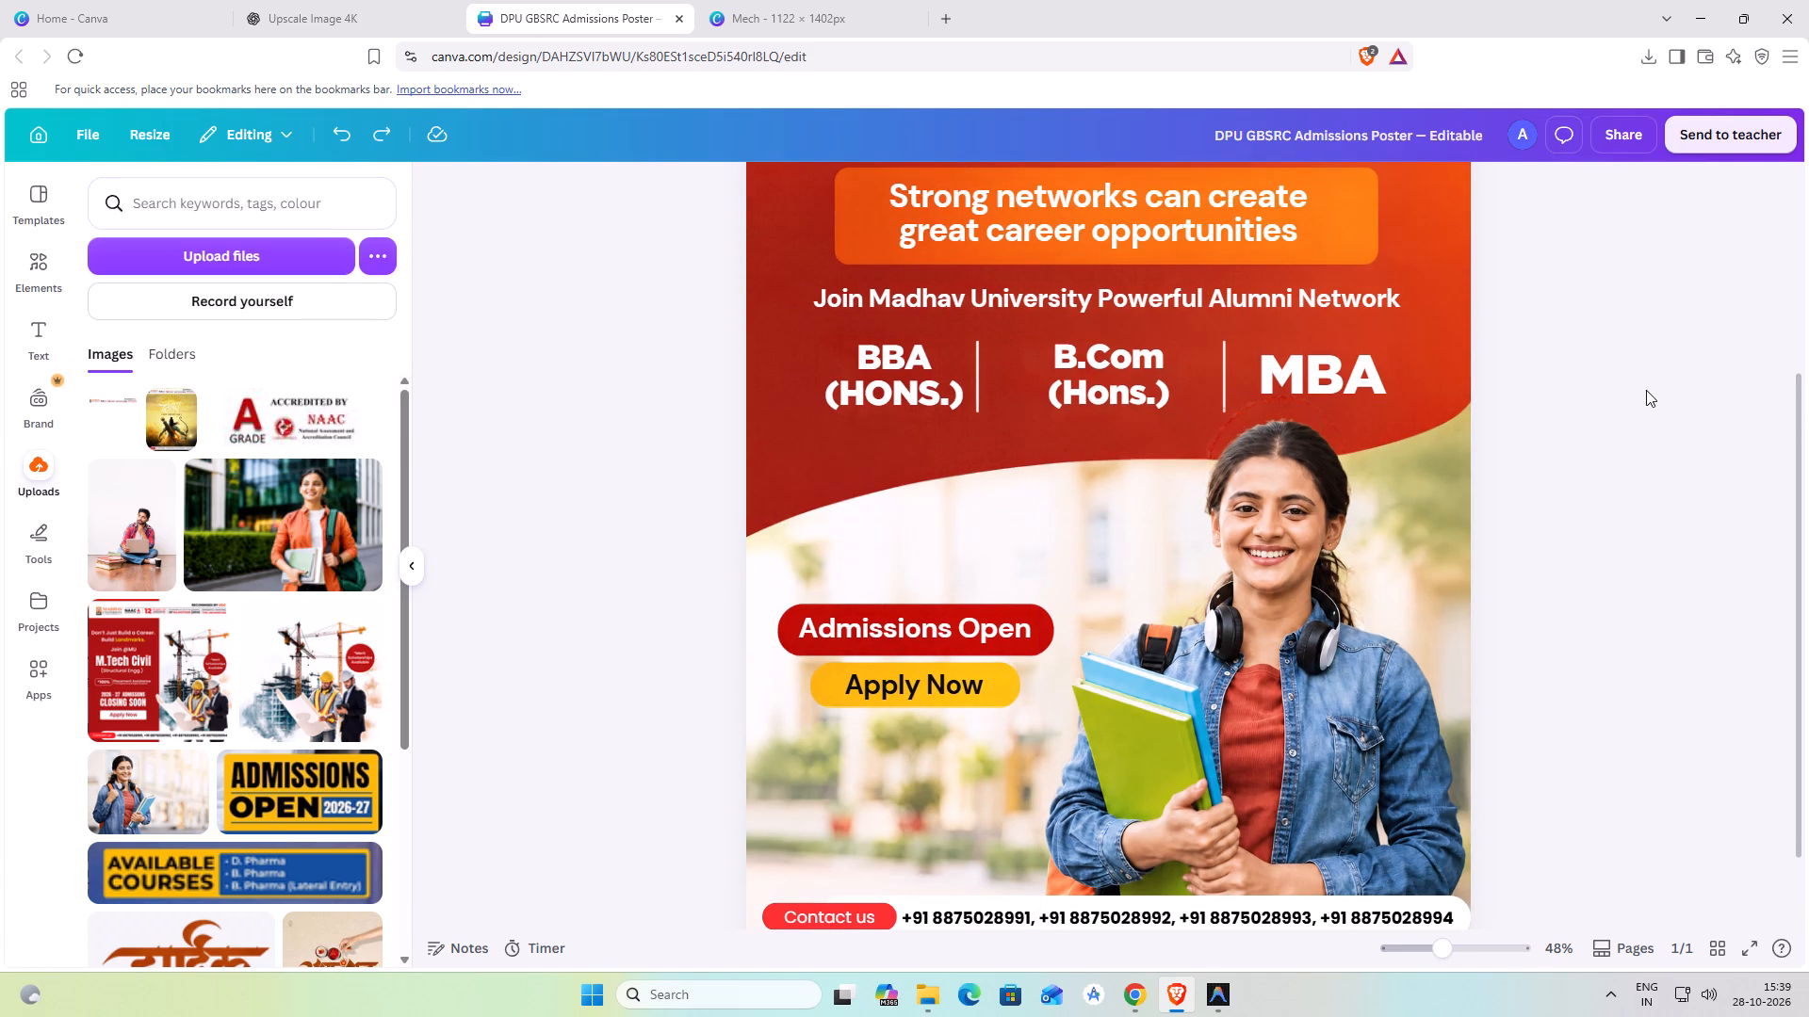
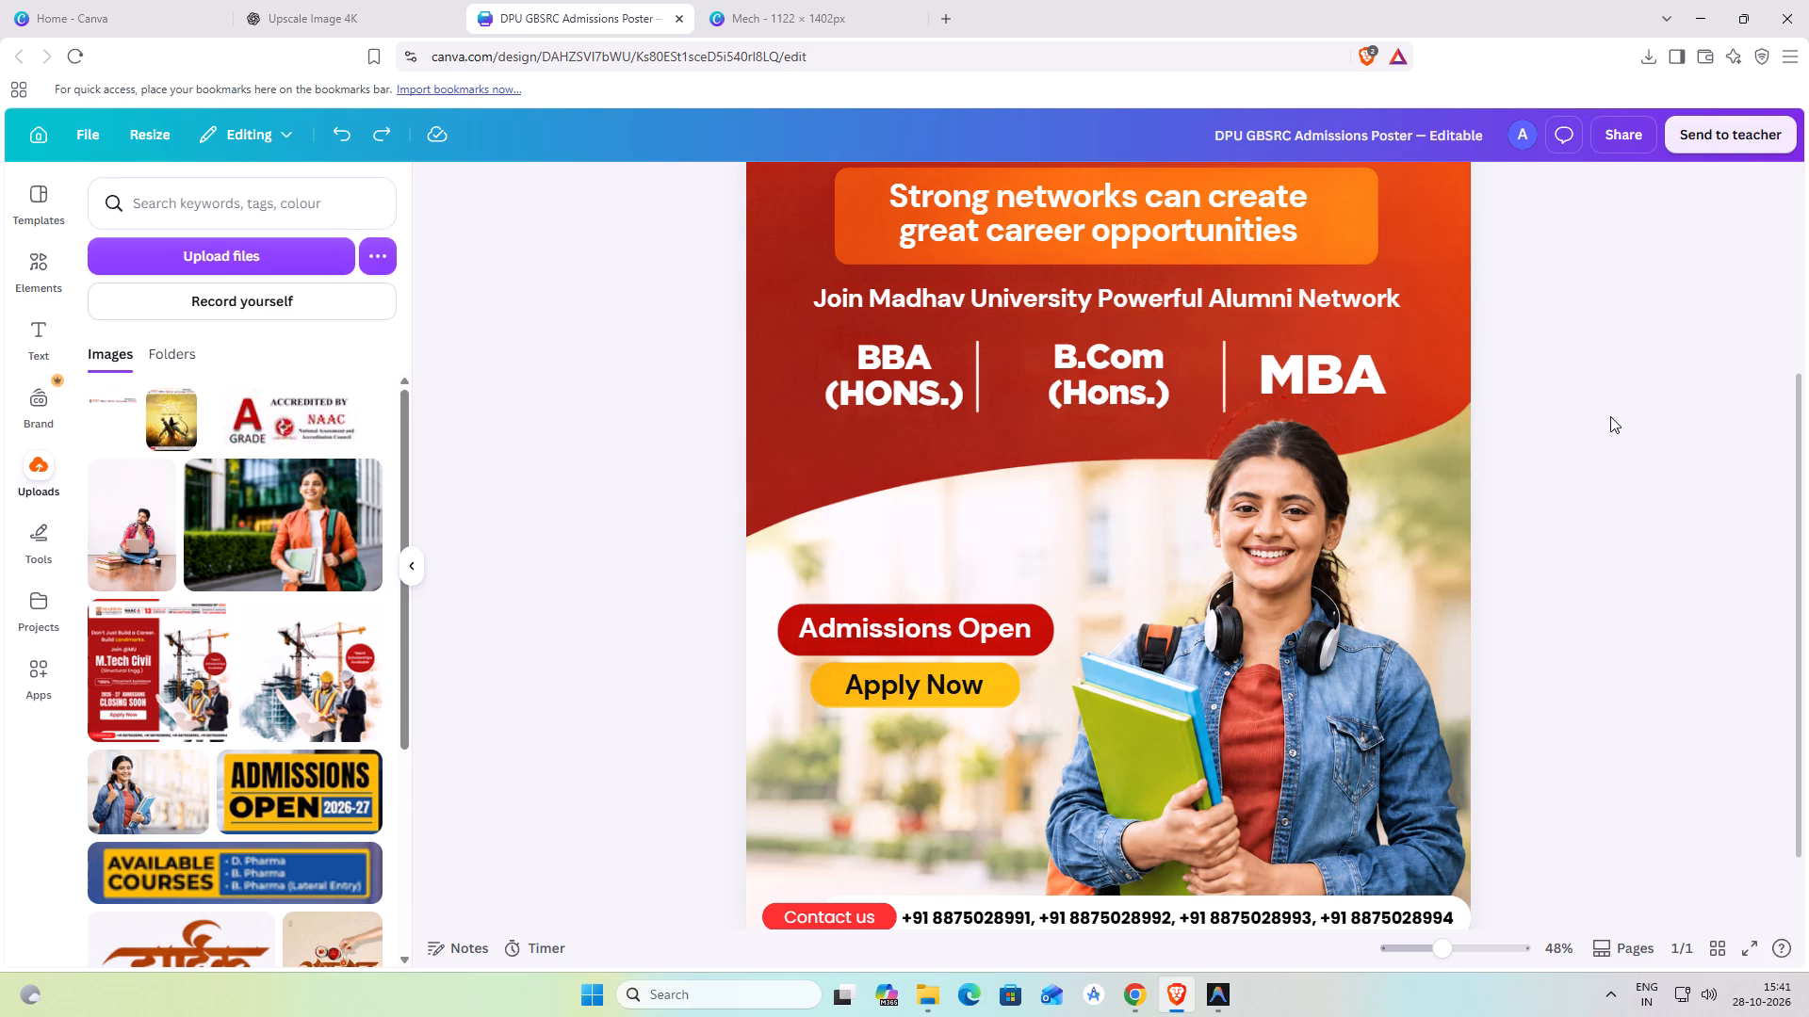
Download the poster as a high-quality PNG at the maximum size scale of 3.125 (4,961 × 7,016 px).
scroll(1522, 299, "up", 3)
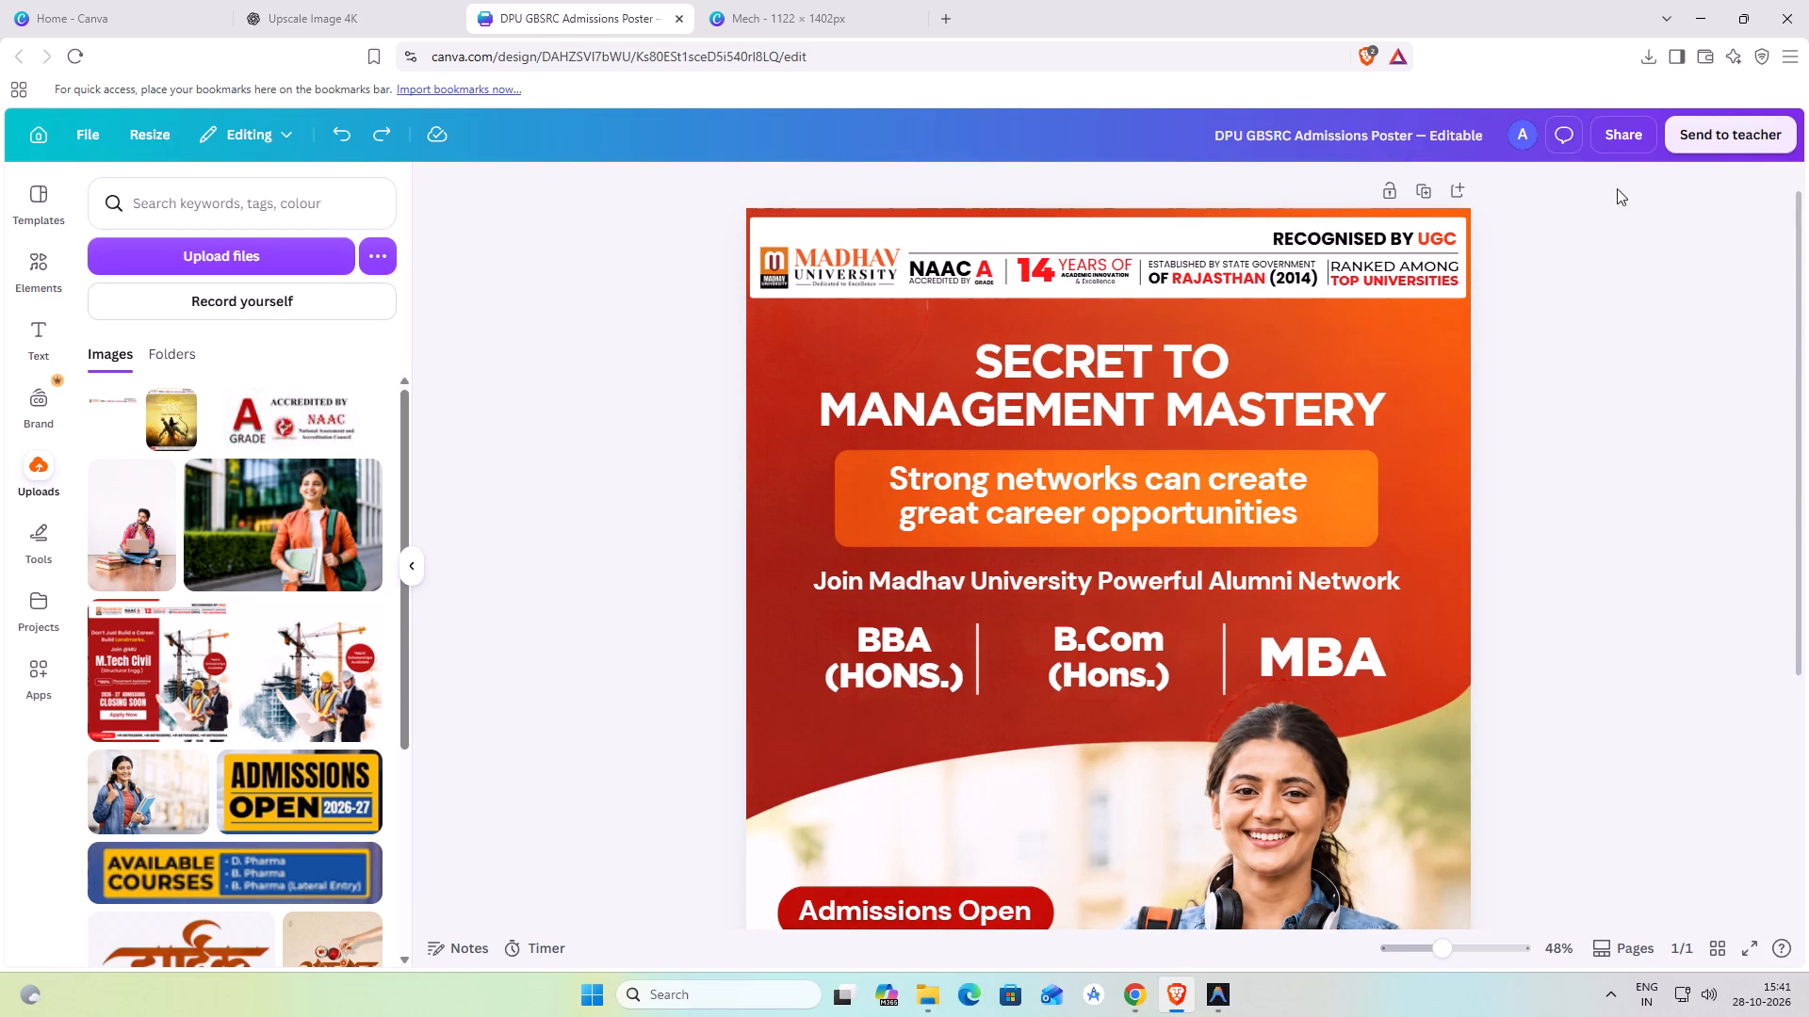
left_click(1638, 133)
left_click(1459, 581)
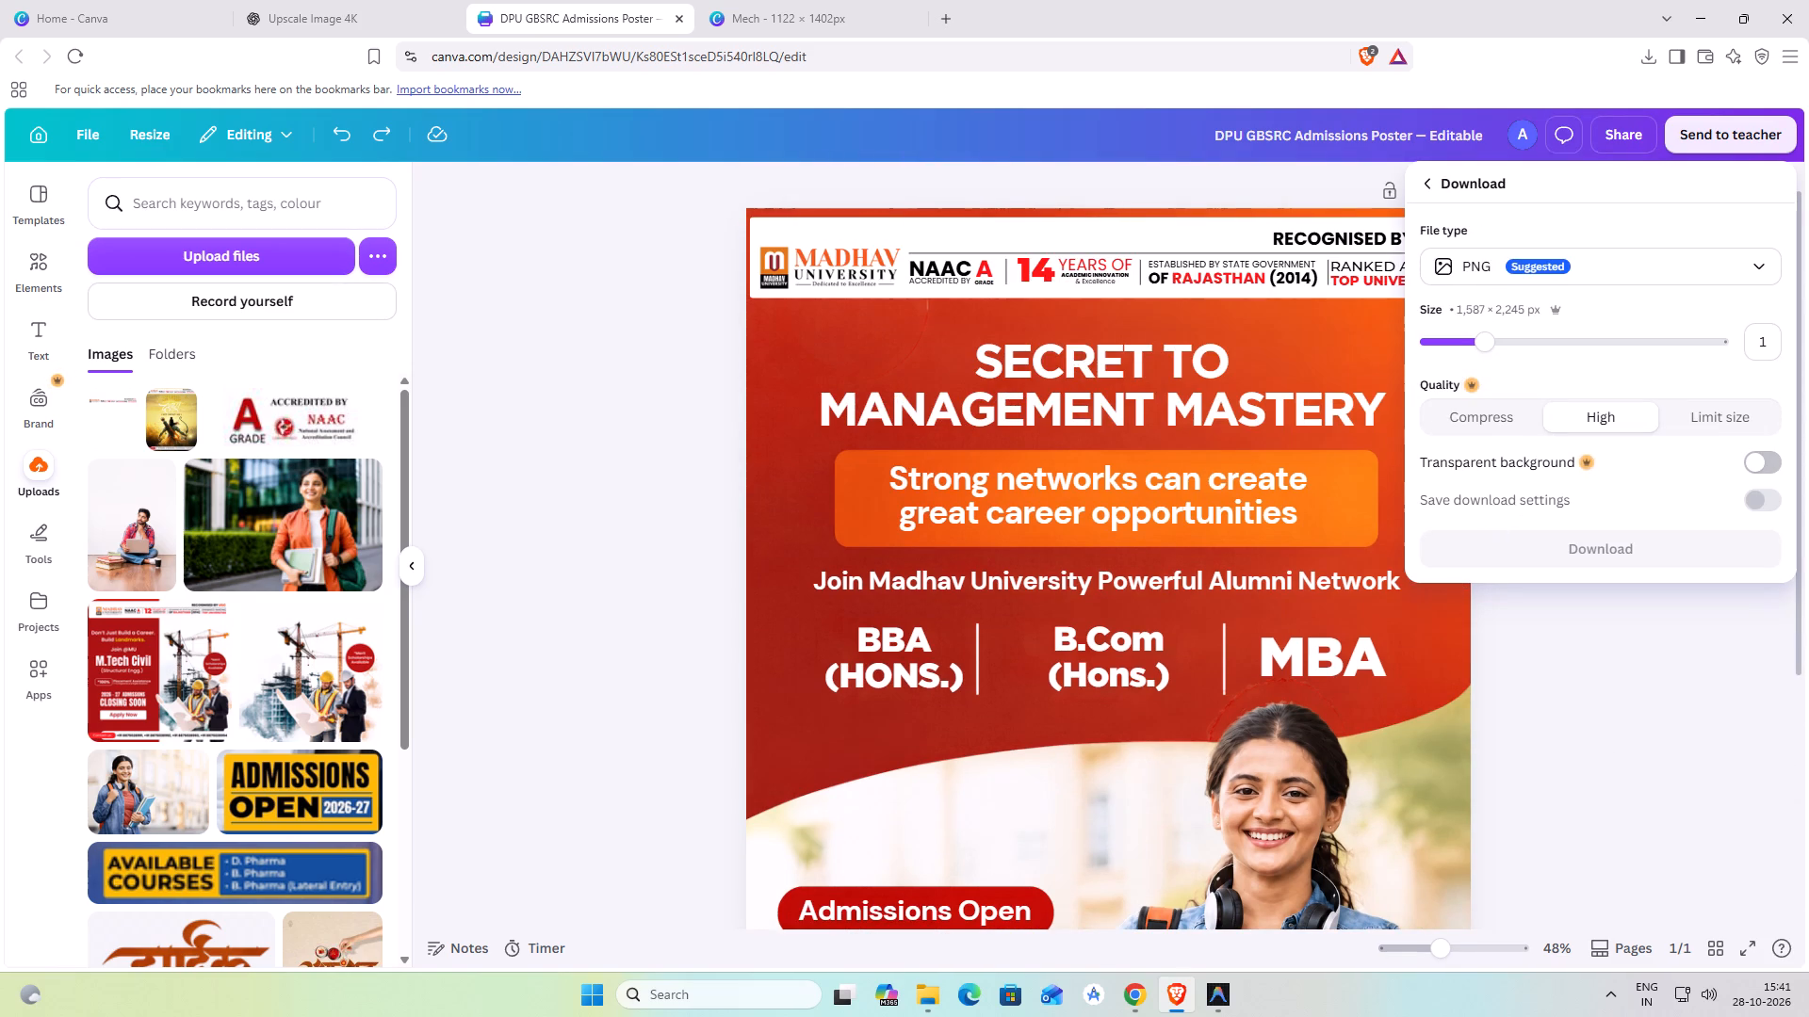
left_click_drag(1491, 344, 1780, 338)
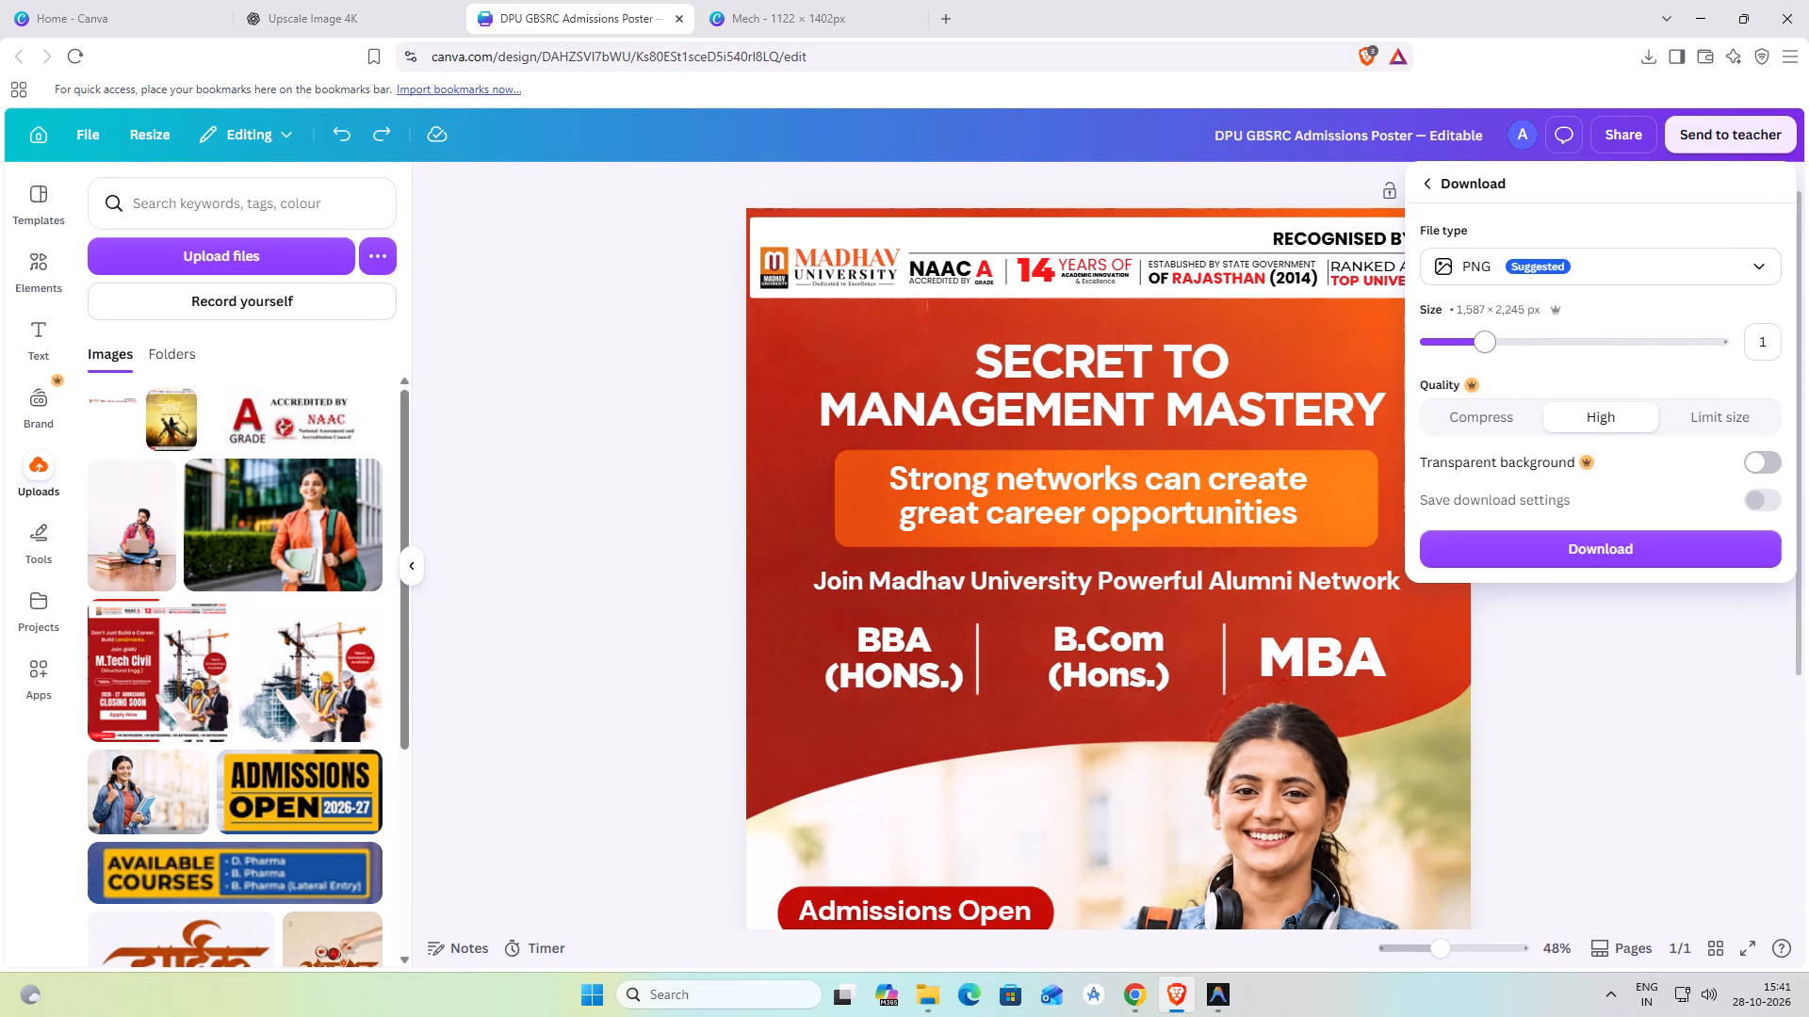
left_click_drag(1494, 343, 1808, 345)
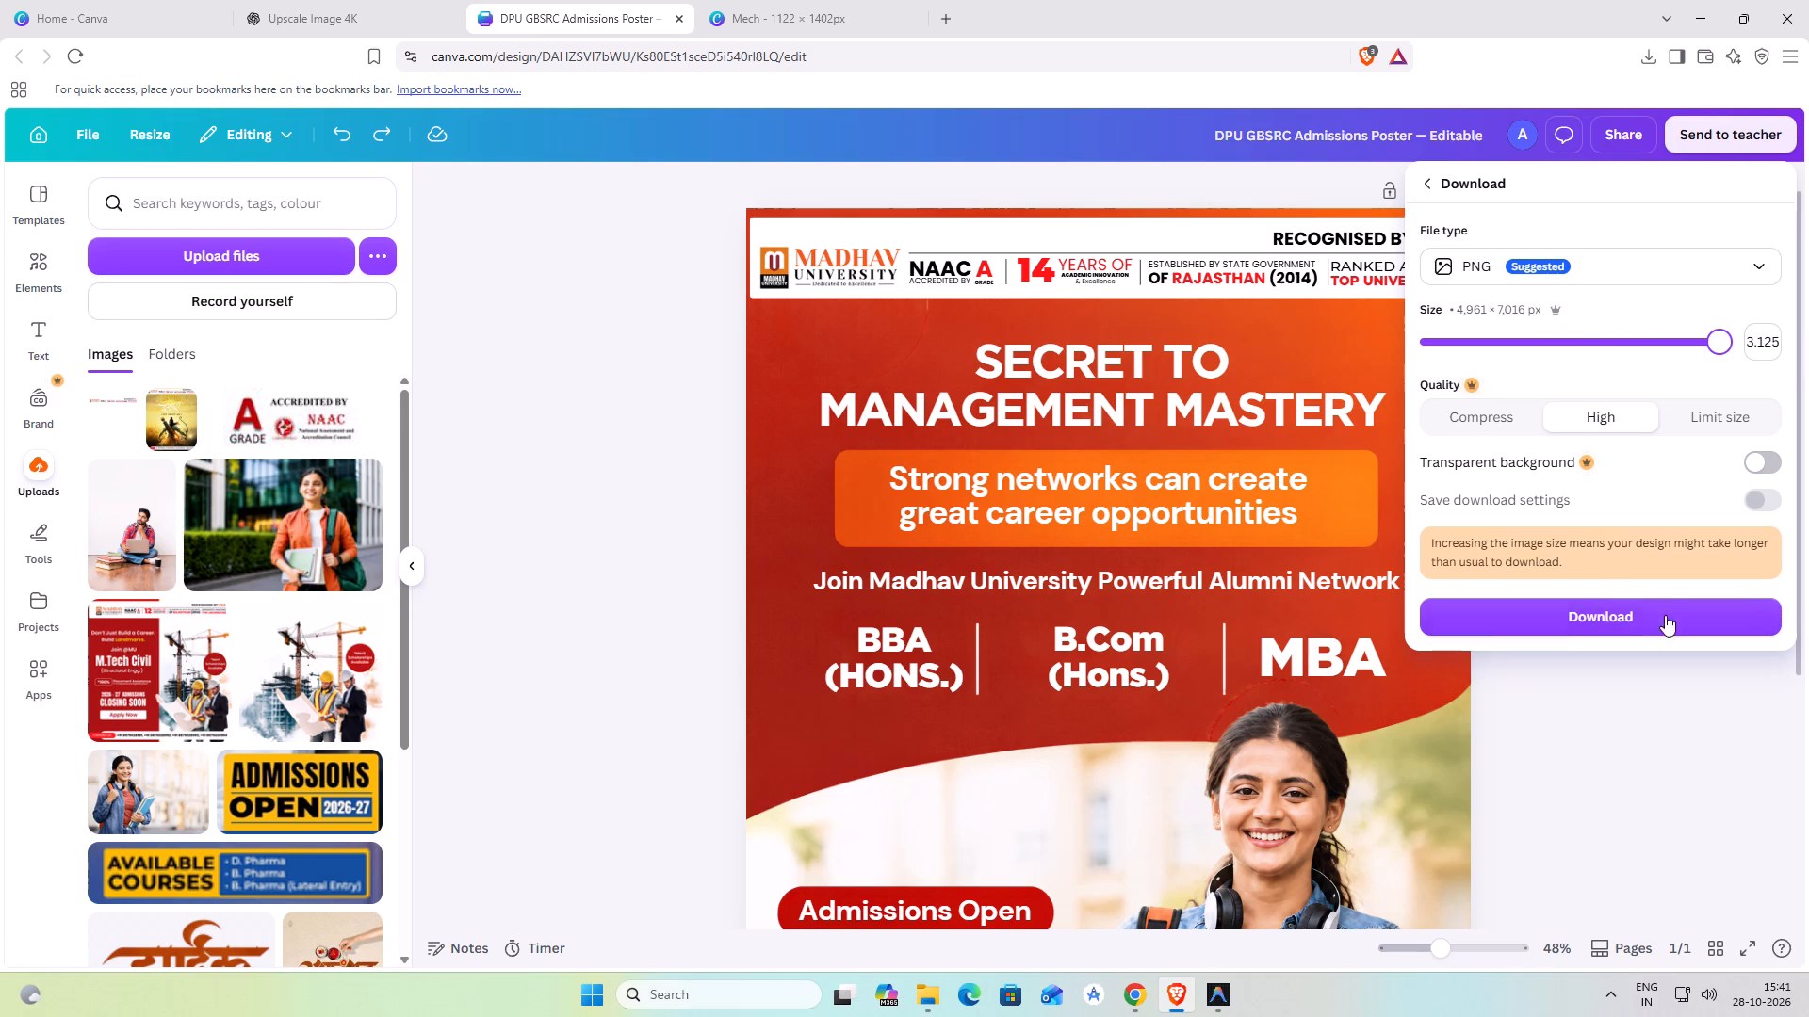
left_click(1624, 619)
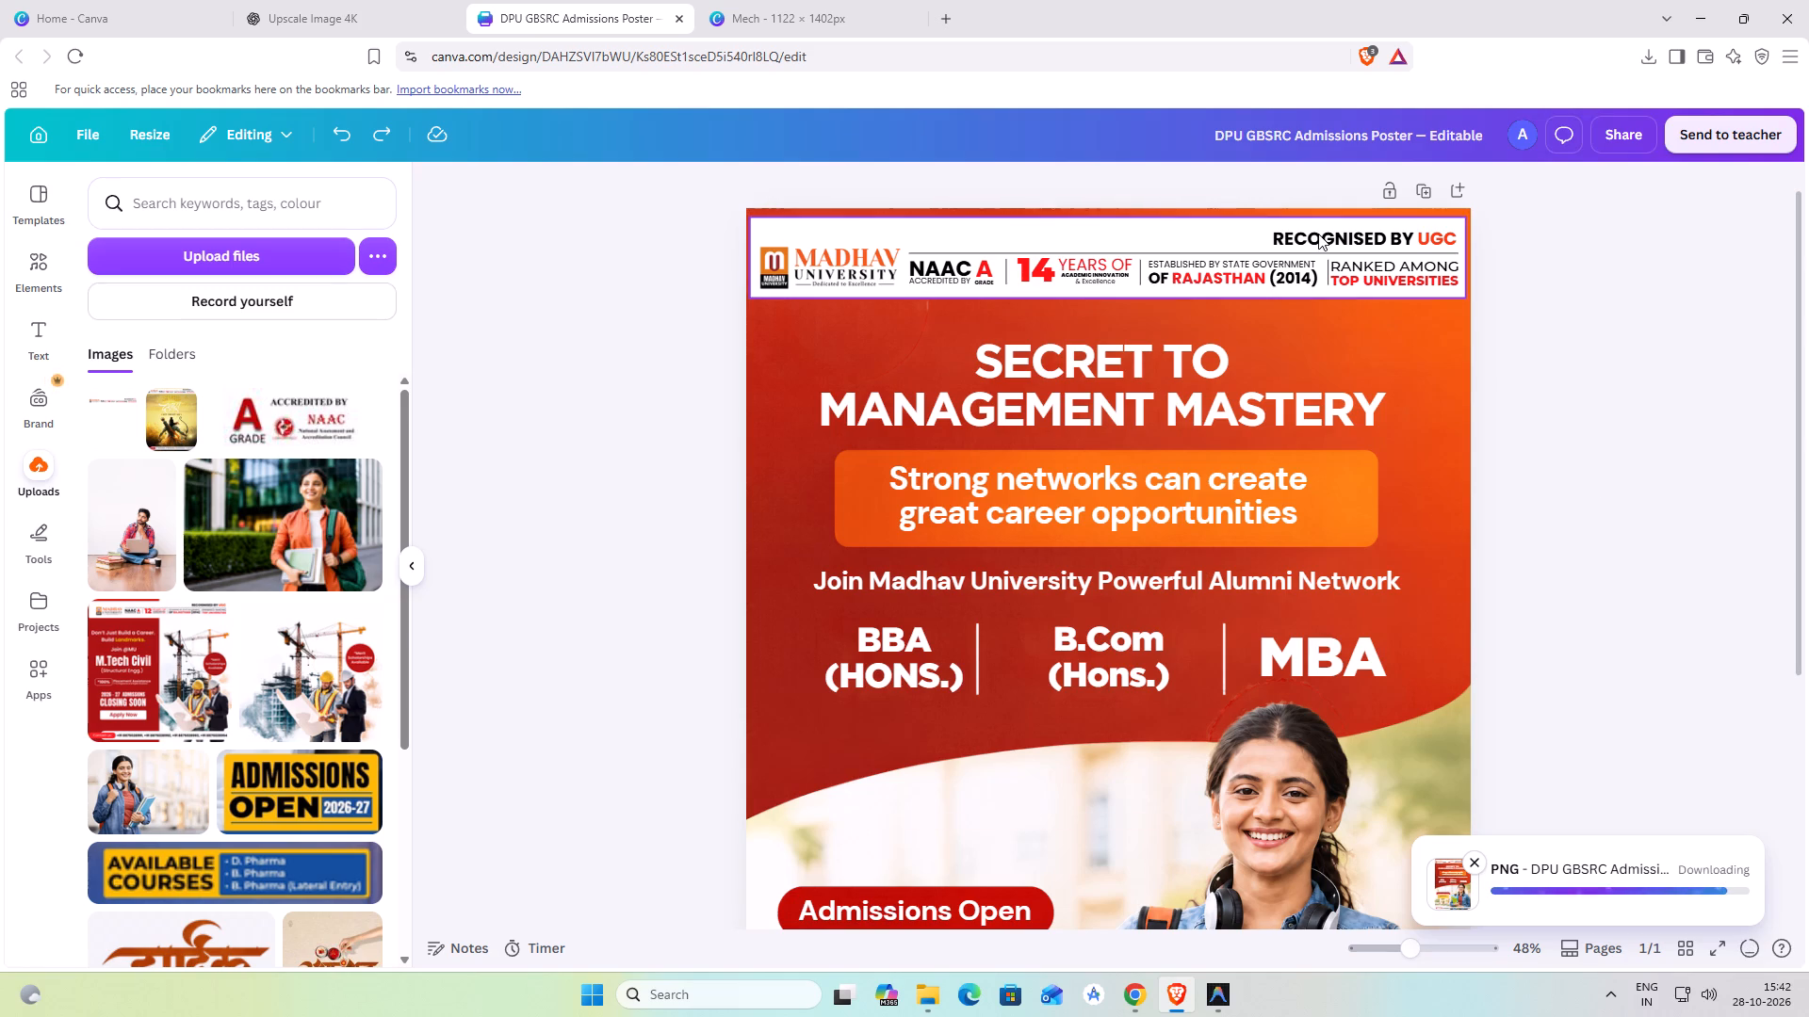
Switch to Google Chrome and open a new blank browser tab.
left_click(1143, 992)
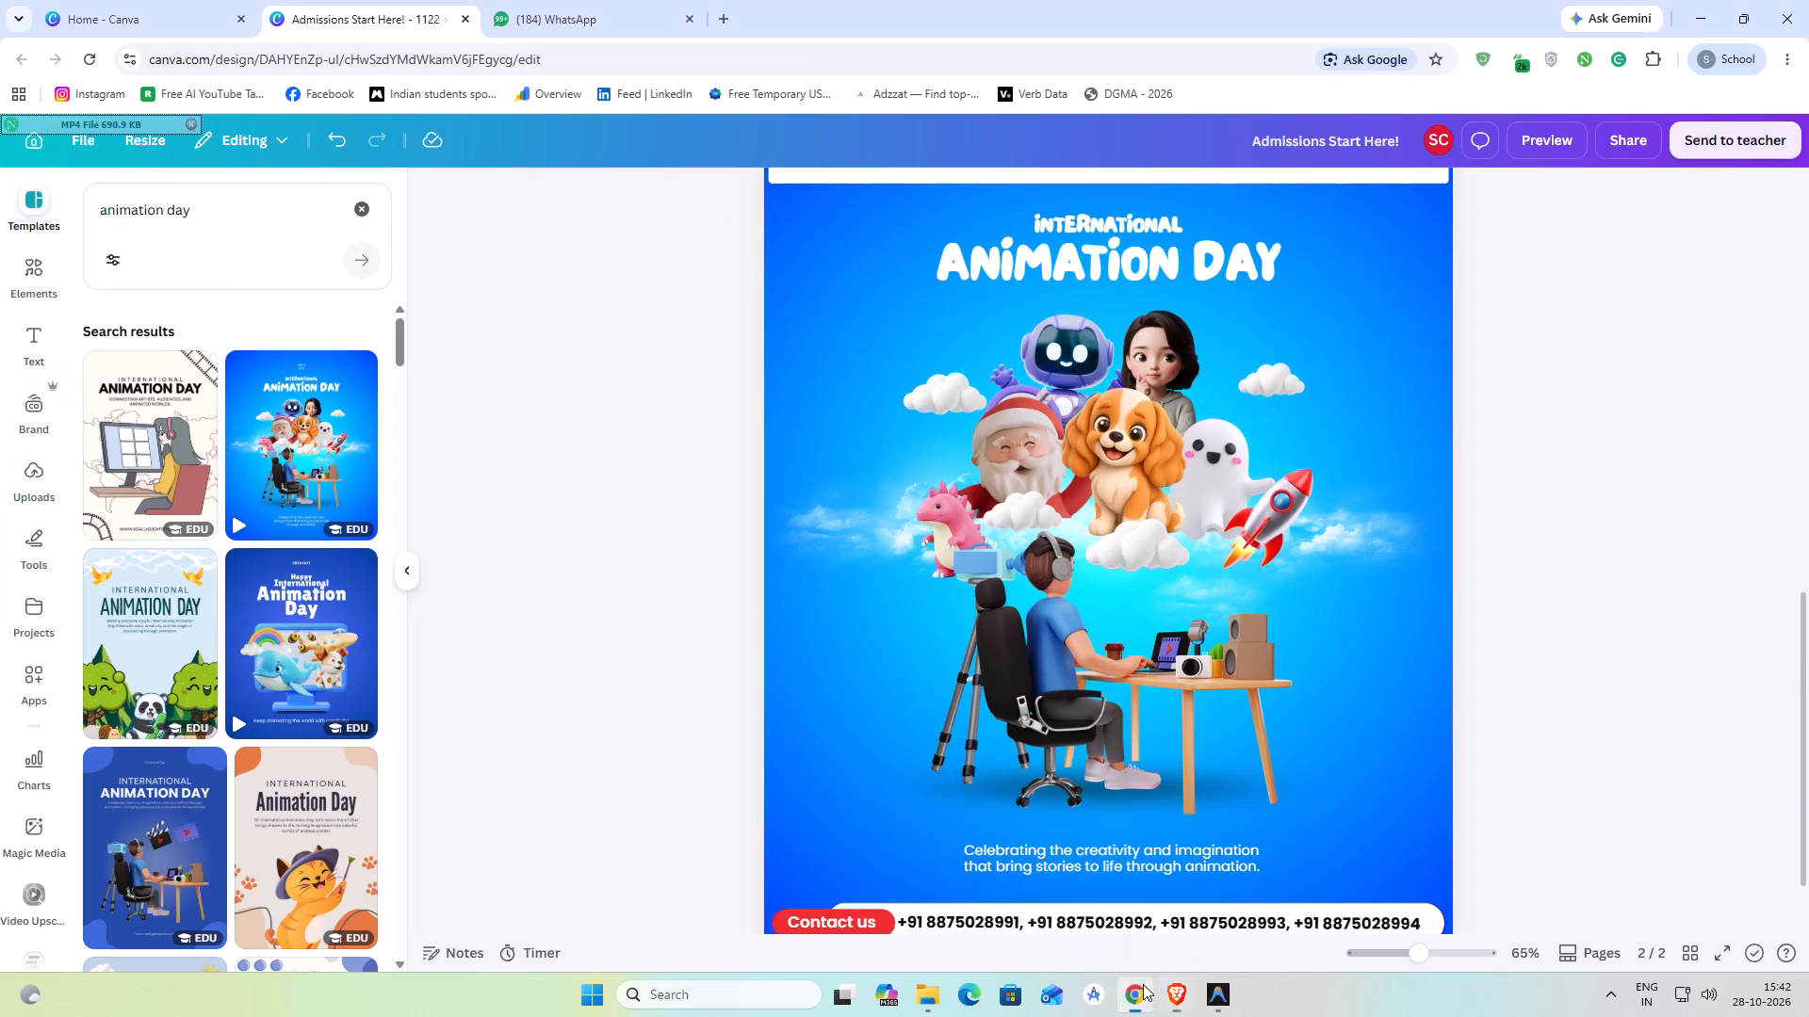
left_click(719, 17)
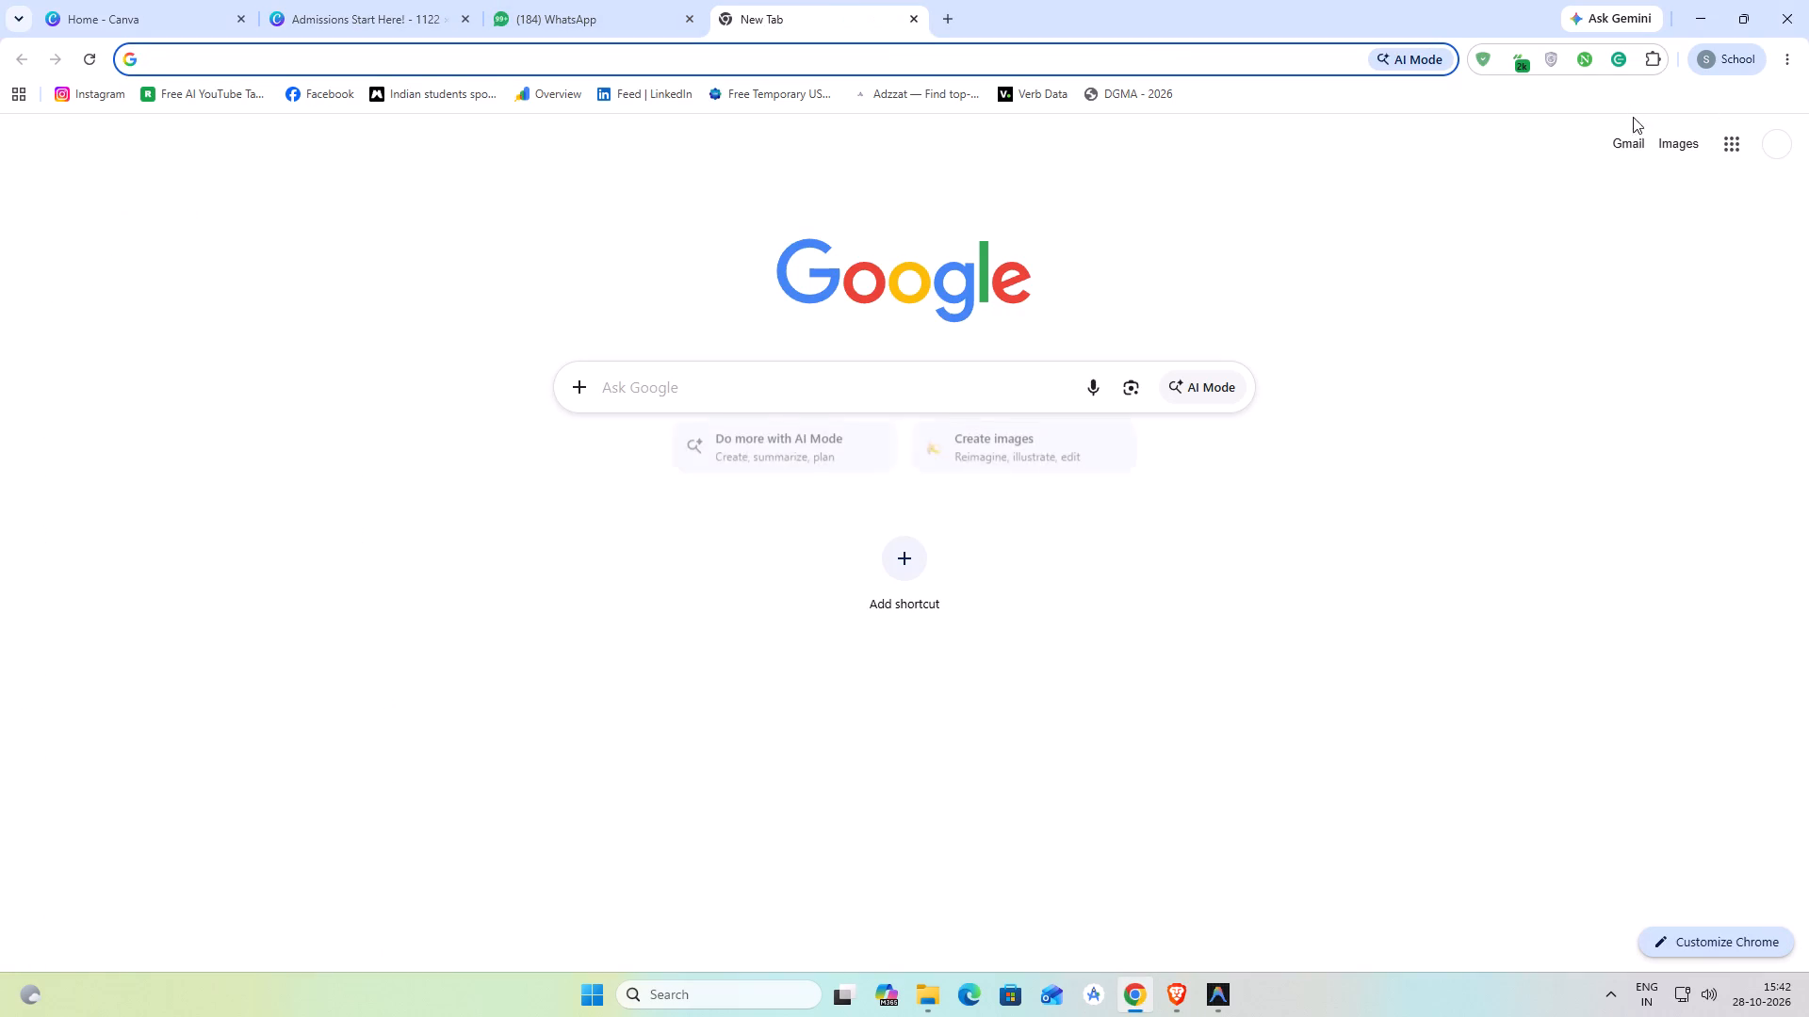
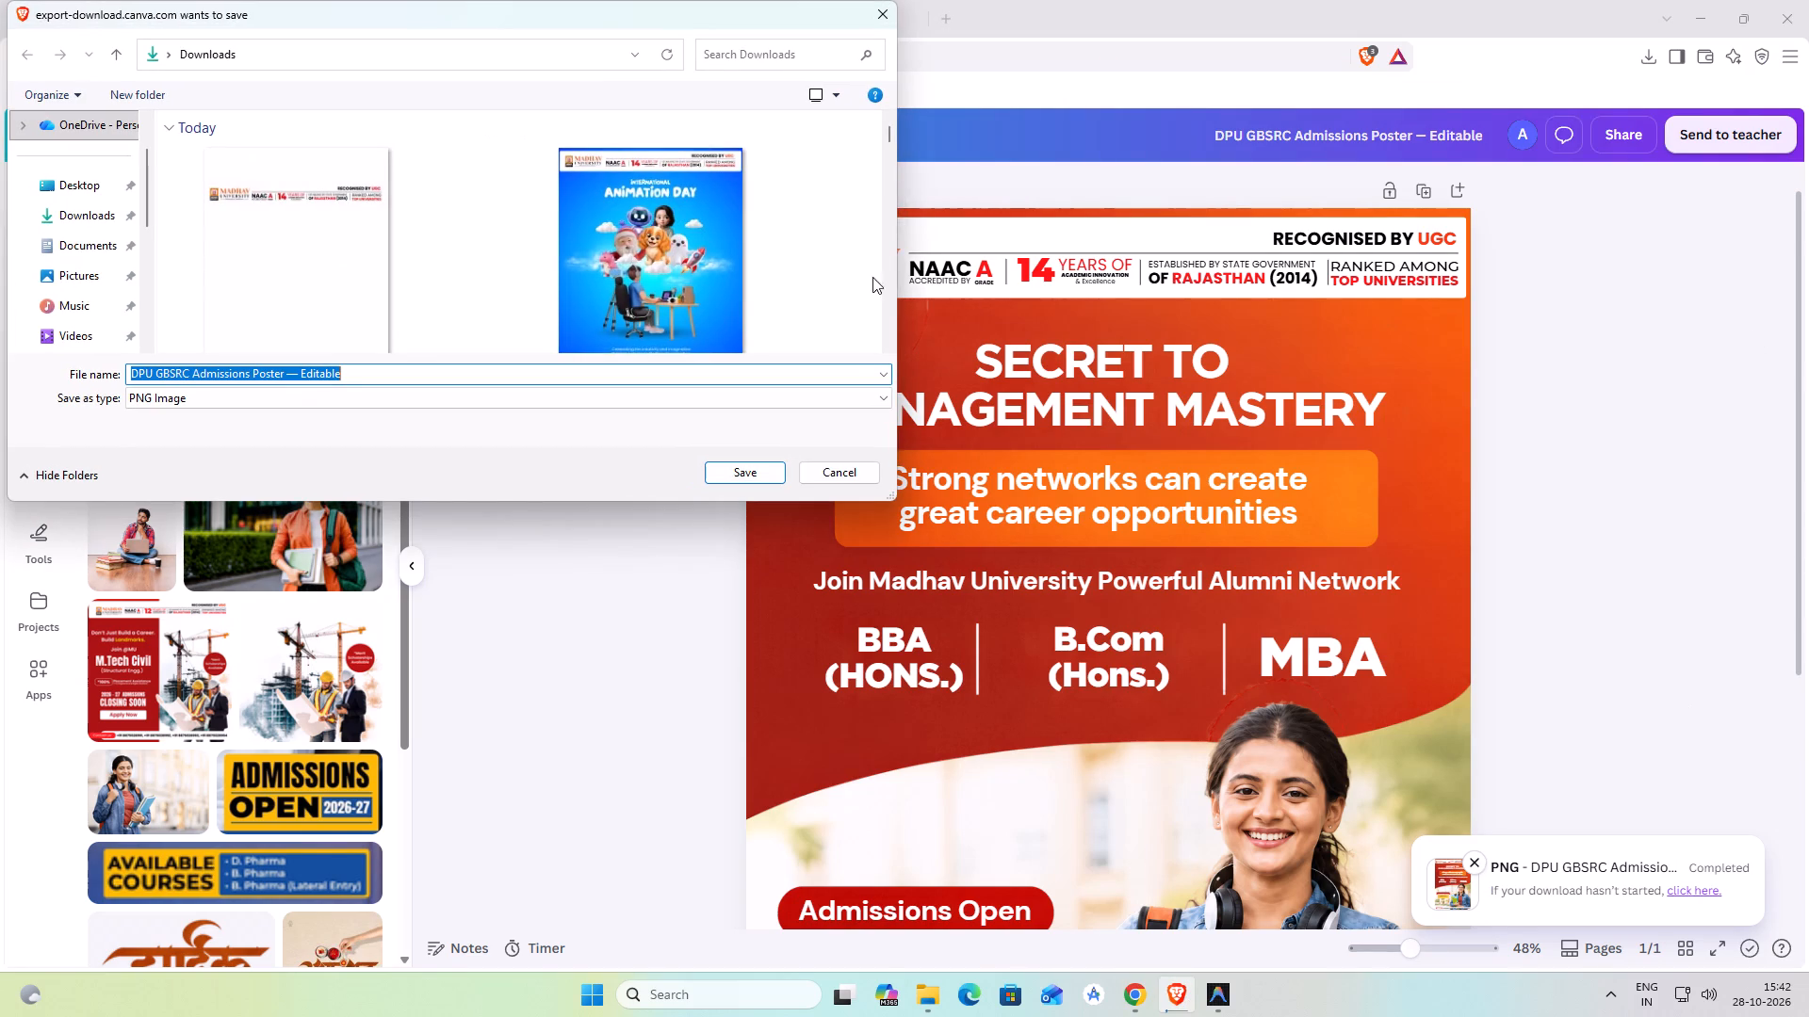
left_click(860, 480)
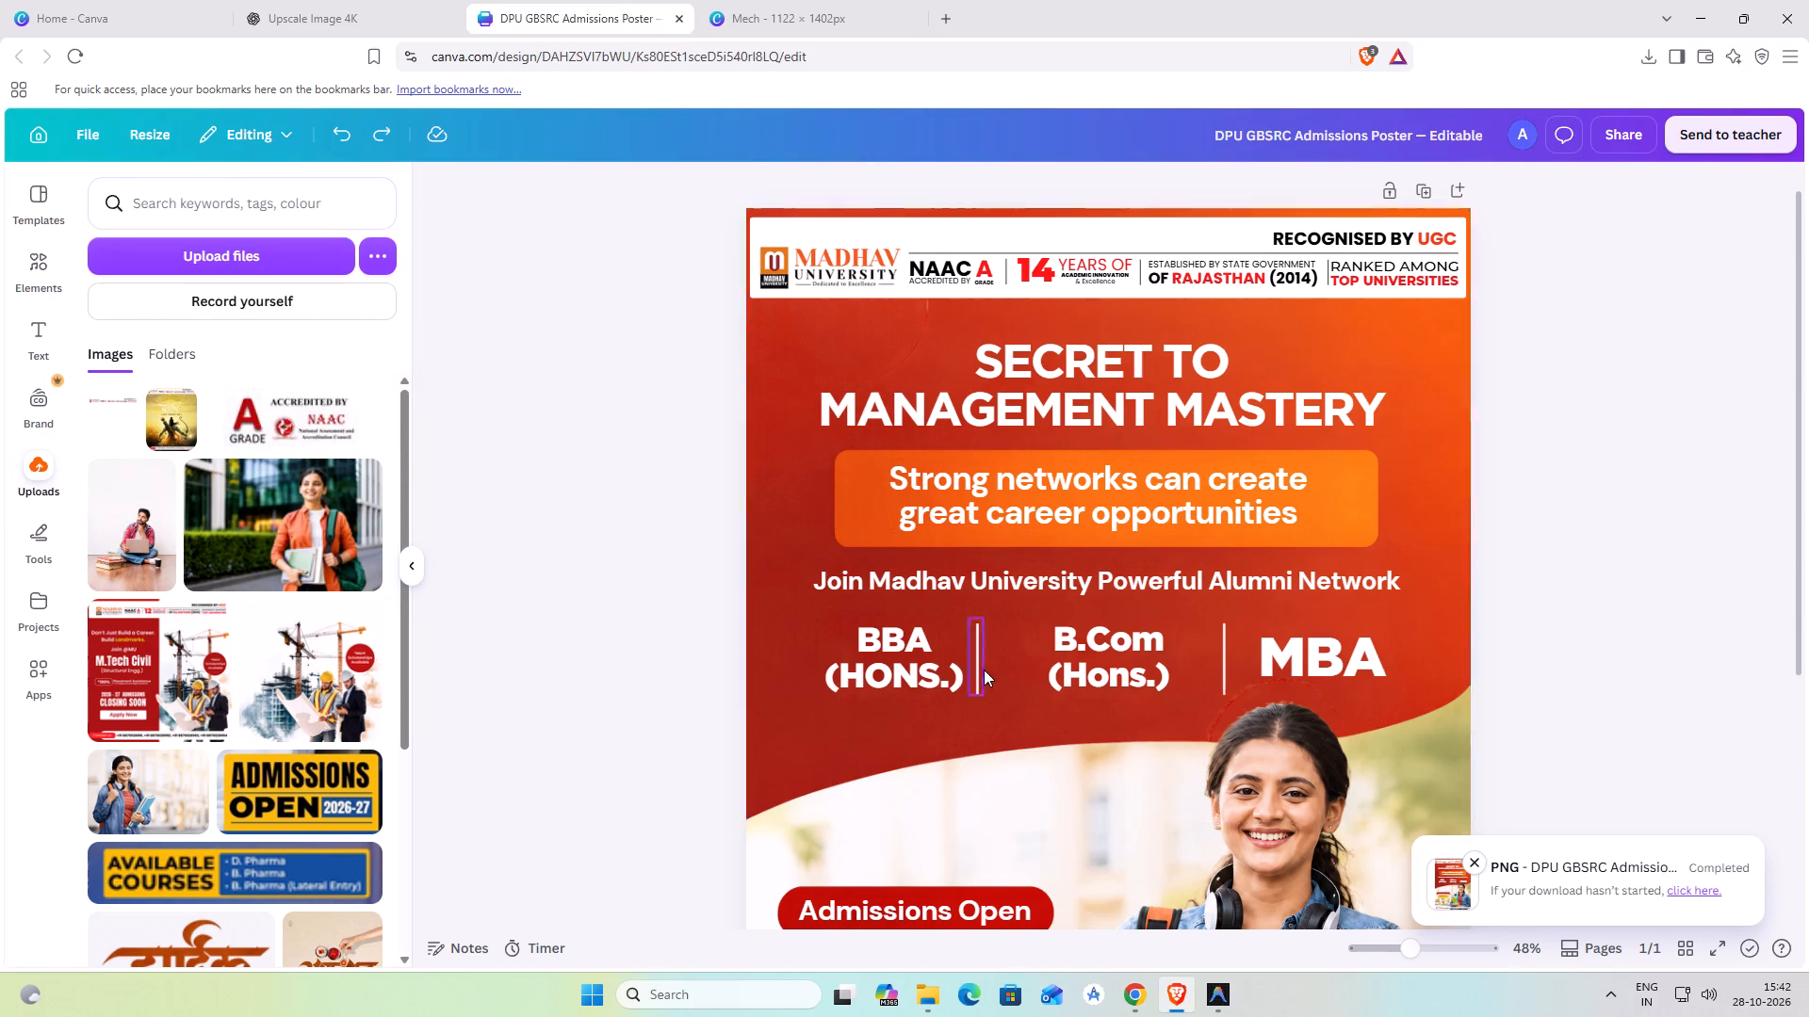
left_click(1135, 1000)
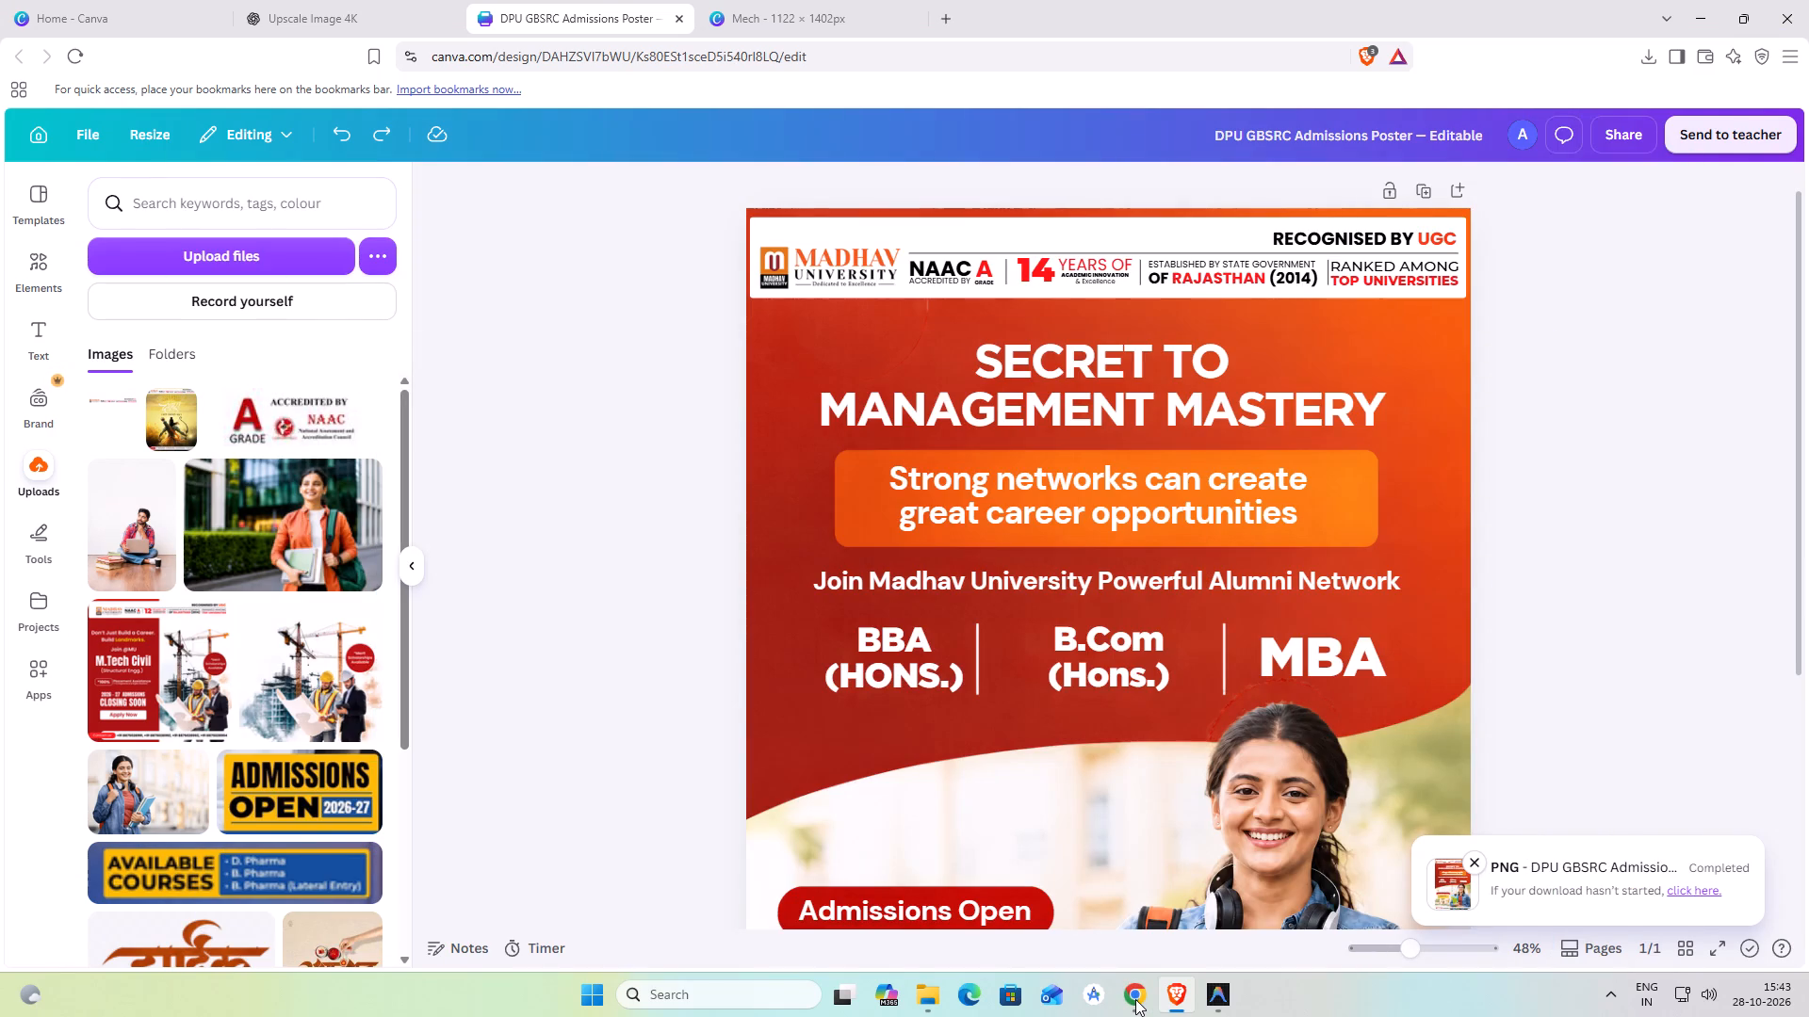
left_click(1135, 999)
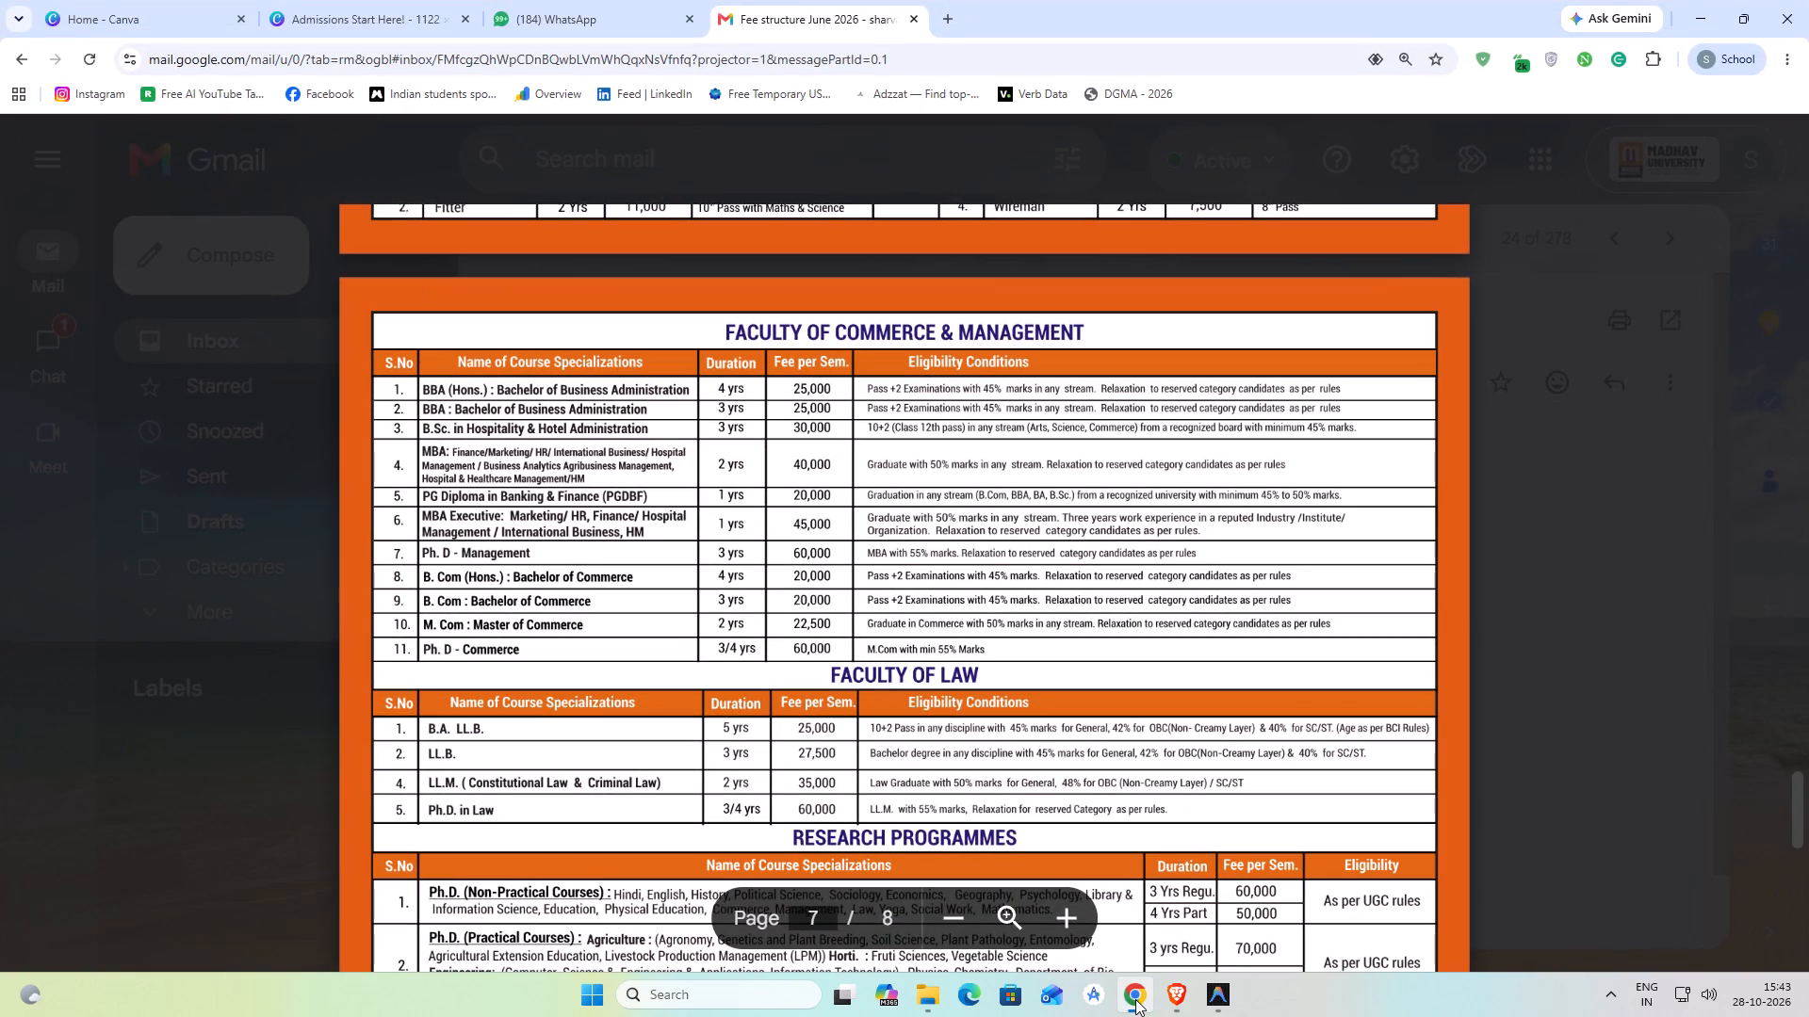
left_click(1135, 999)
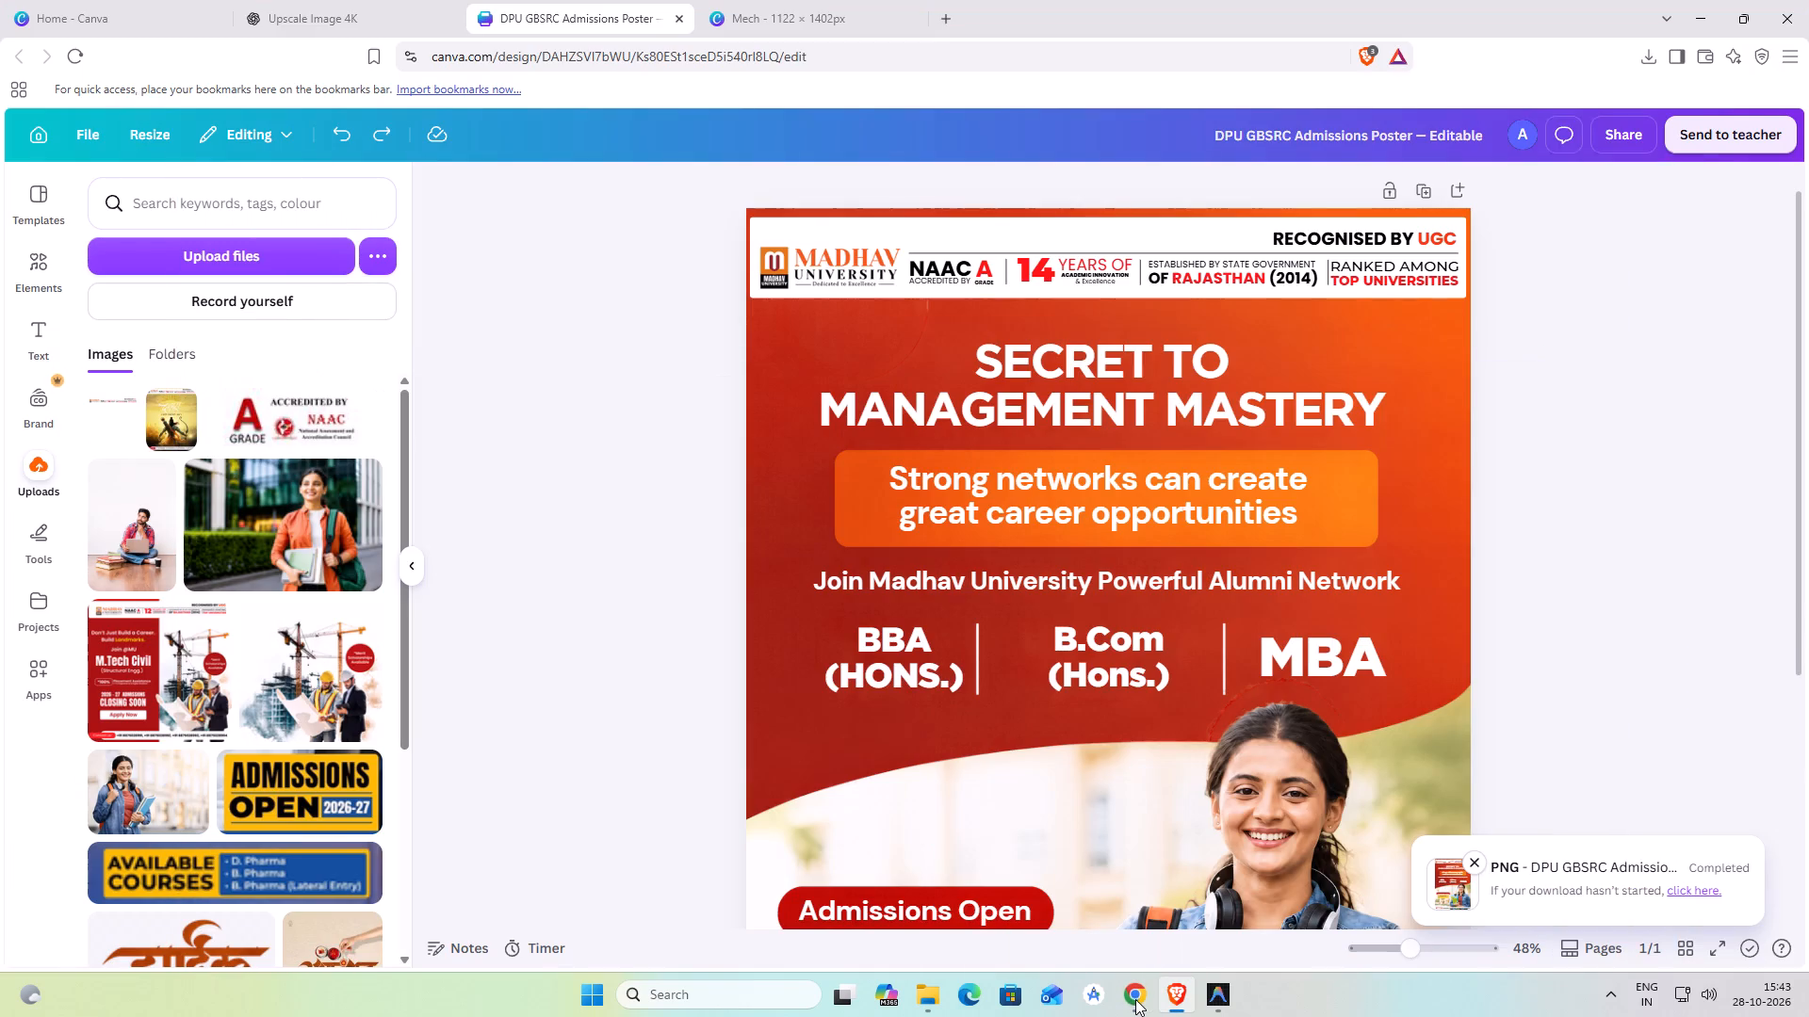
Rename the poster design as "Admissions Poster", removing "DPU GBSRC" and "— Editable" from its title.
left_click(1720, 465)
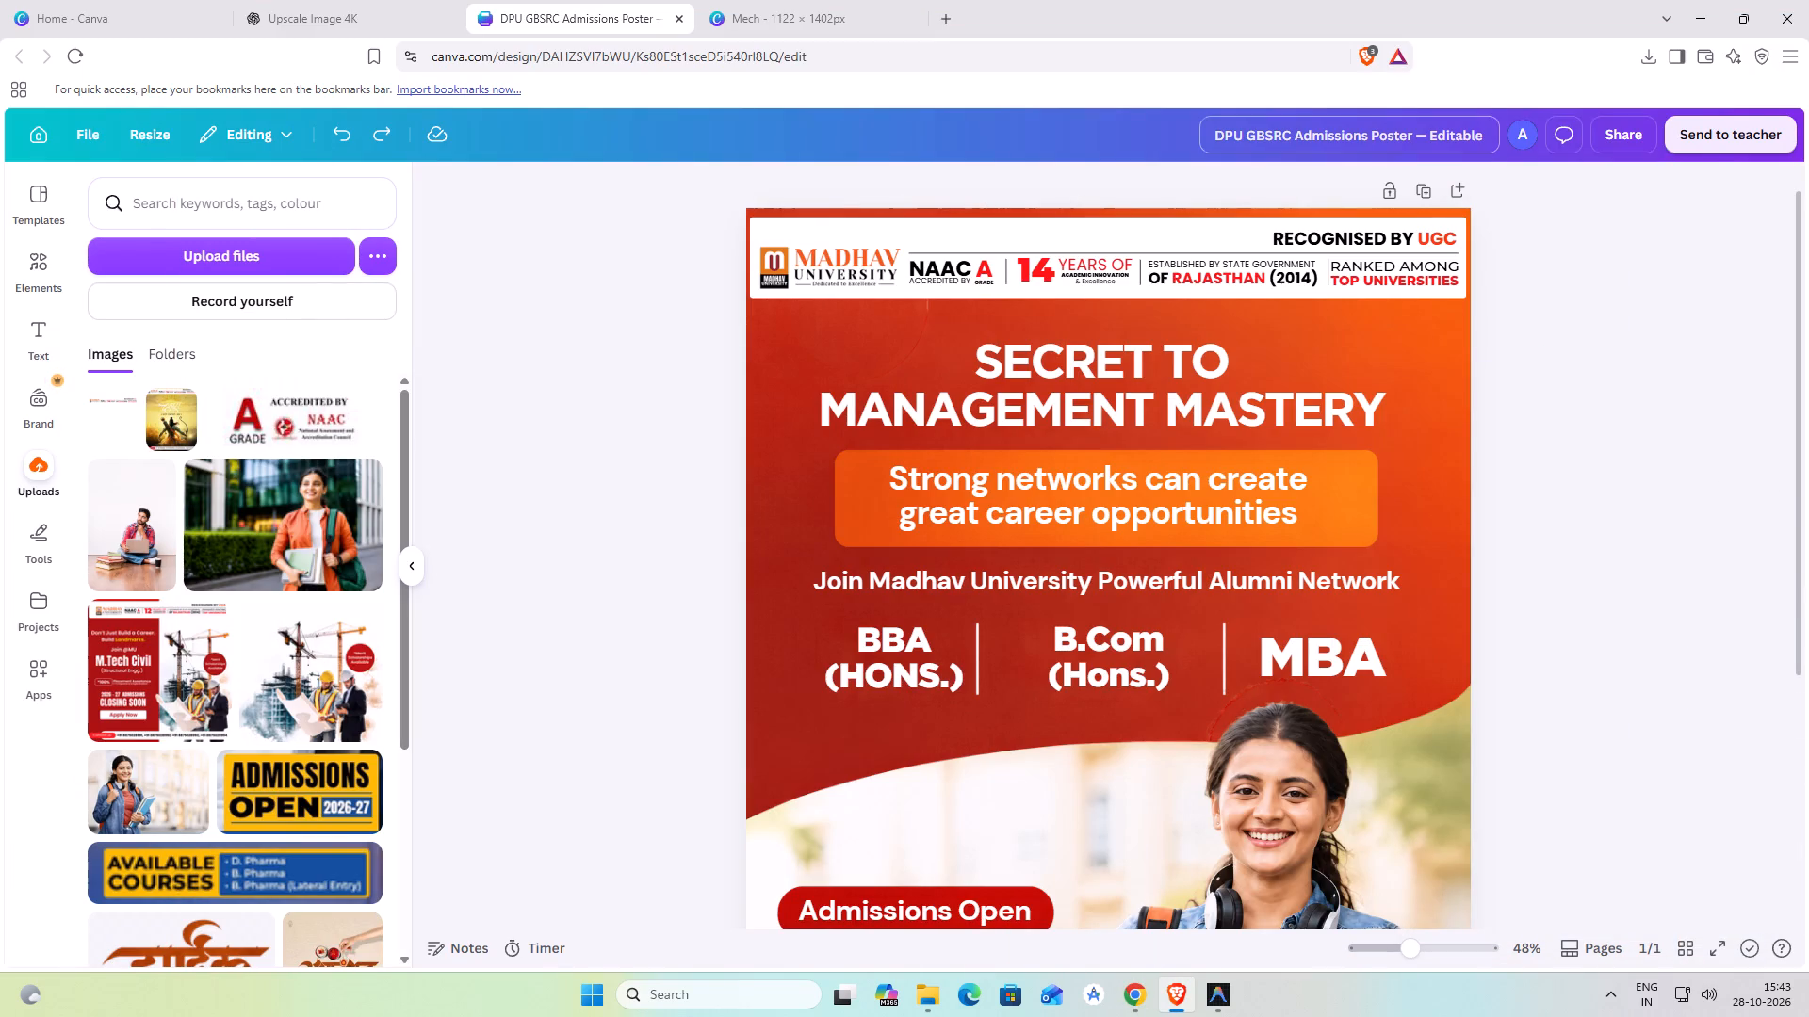
left_click(1441, 134)
left_click_drag(1296, 133, 1177, 136)
key("BackSpace")
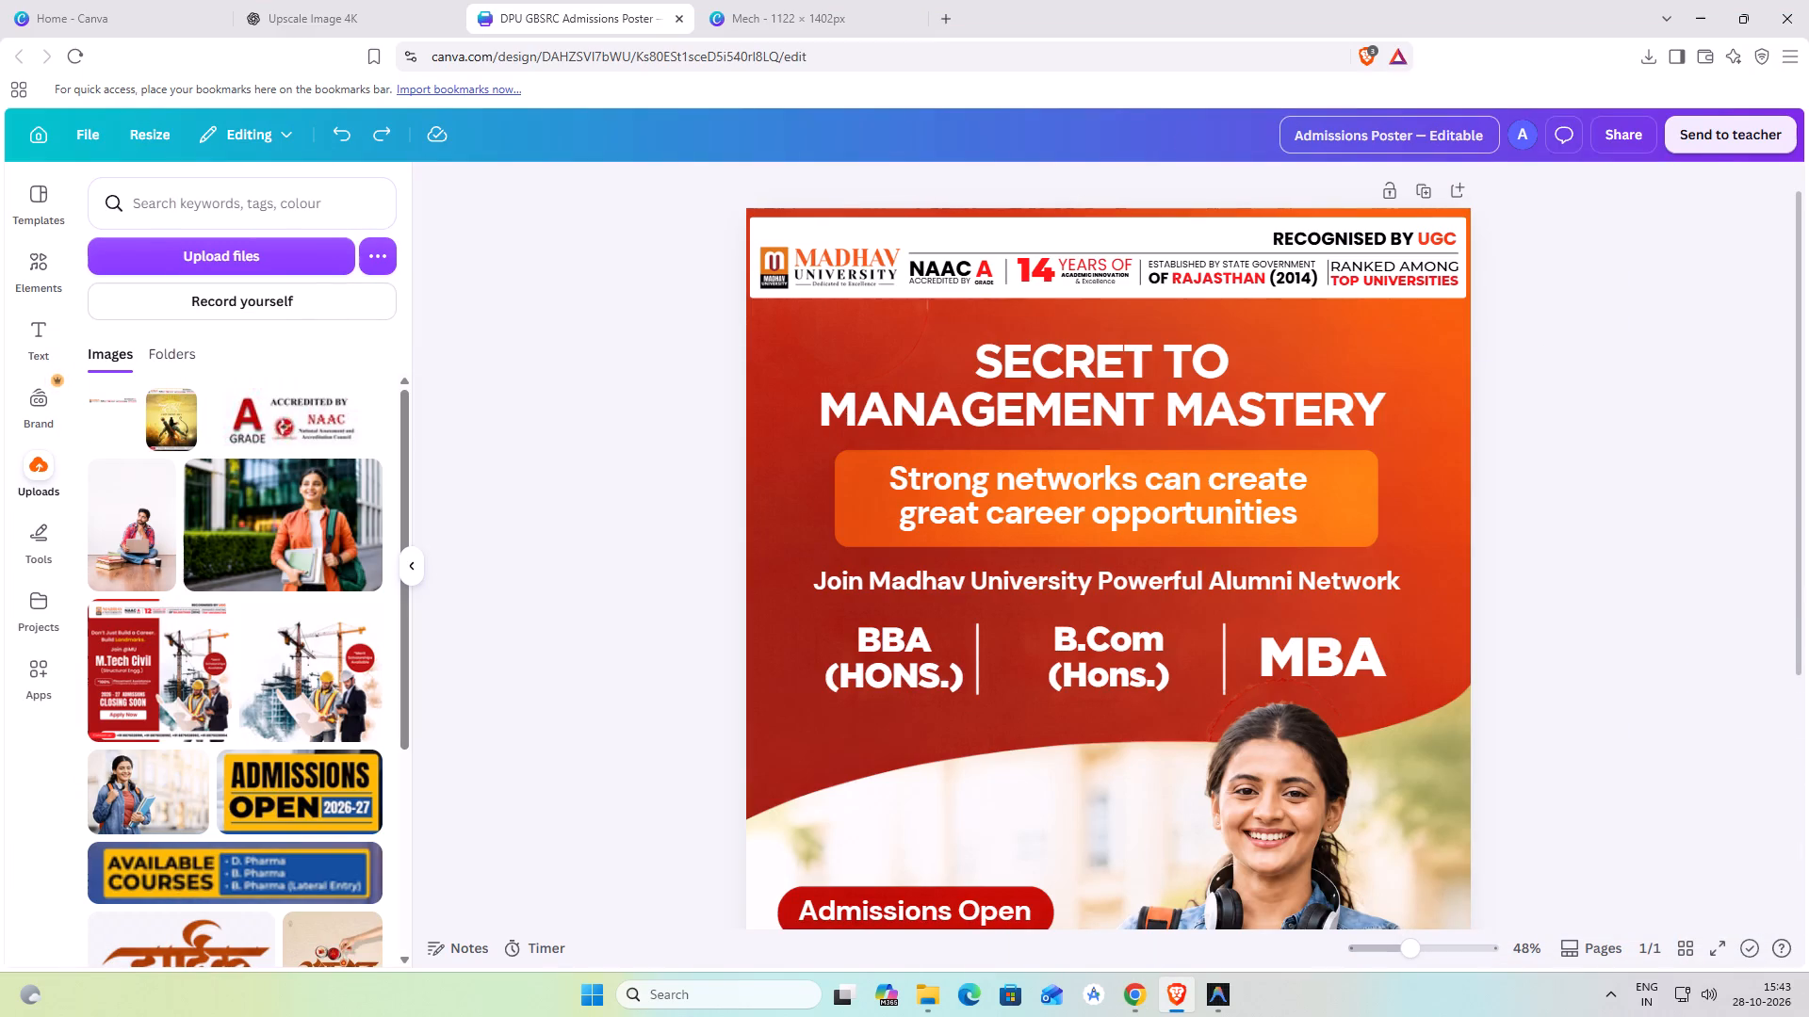
left_click_drag(1483, 139, 1416, 133)
key("BackSpace")
key("BackSpace")
left_click(1589, 240)
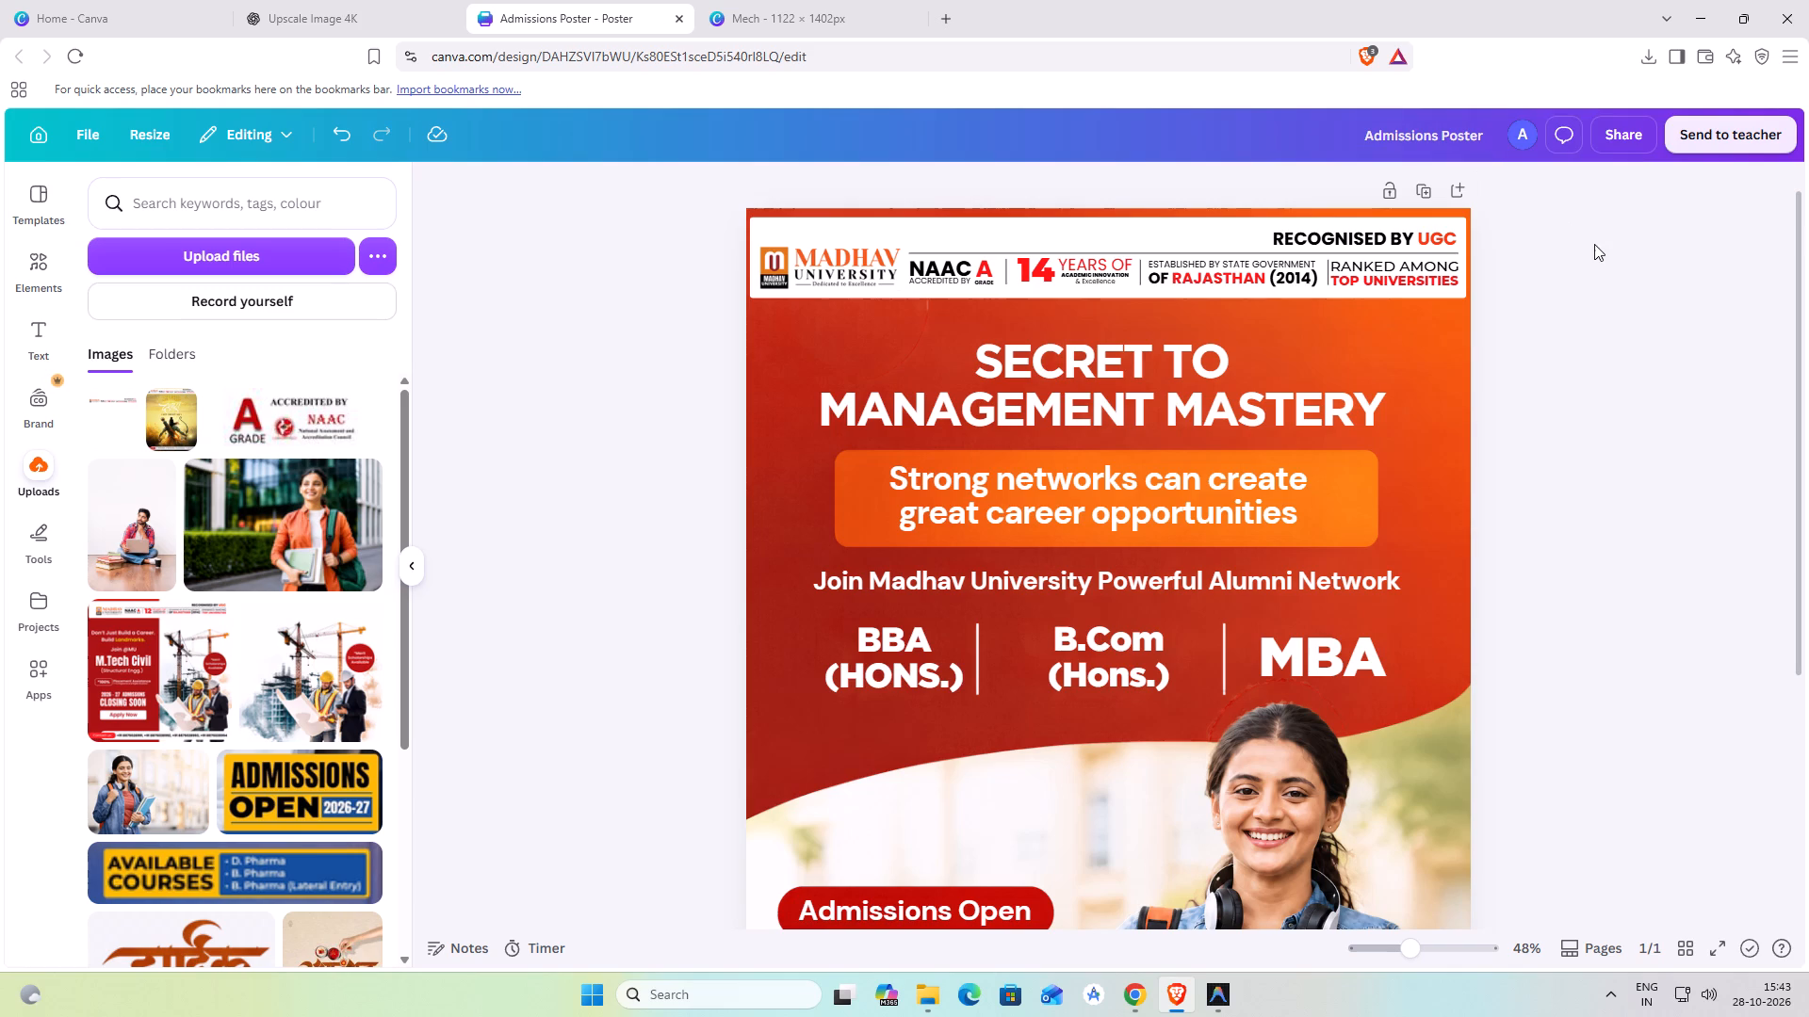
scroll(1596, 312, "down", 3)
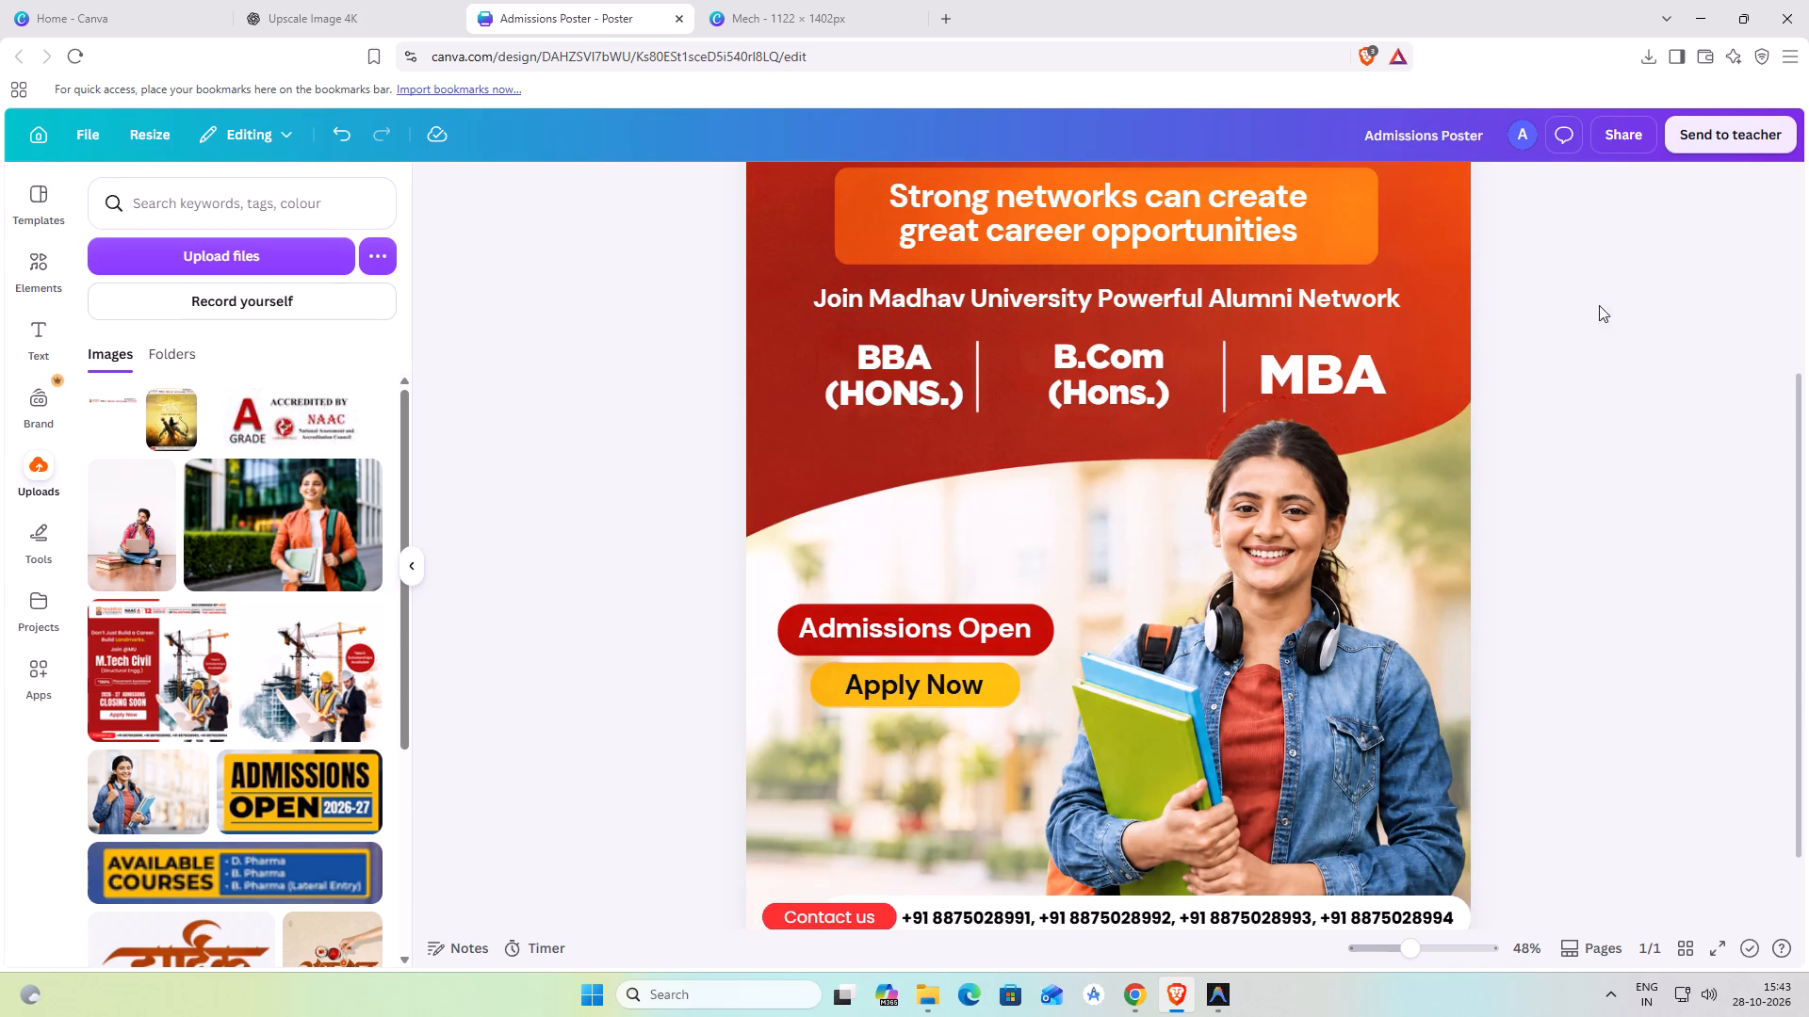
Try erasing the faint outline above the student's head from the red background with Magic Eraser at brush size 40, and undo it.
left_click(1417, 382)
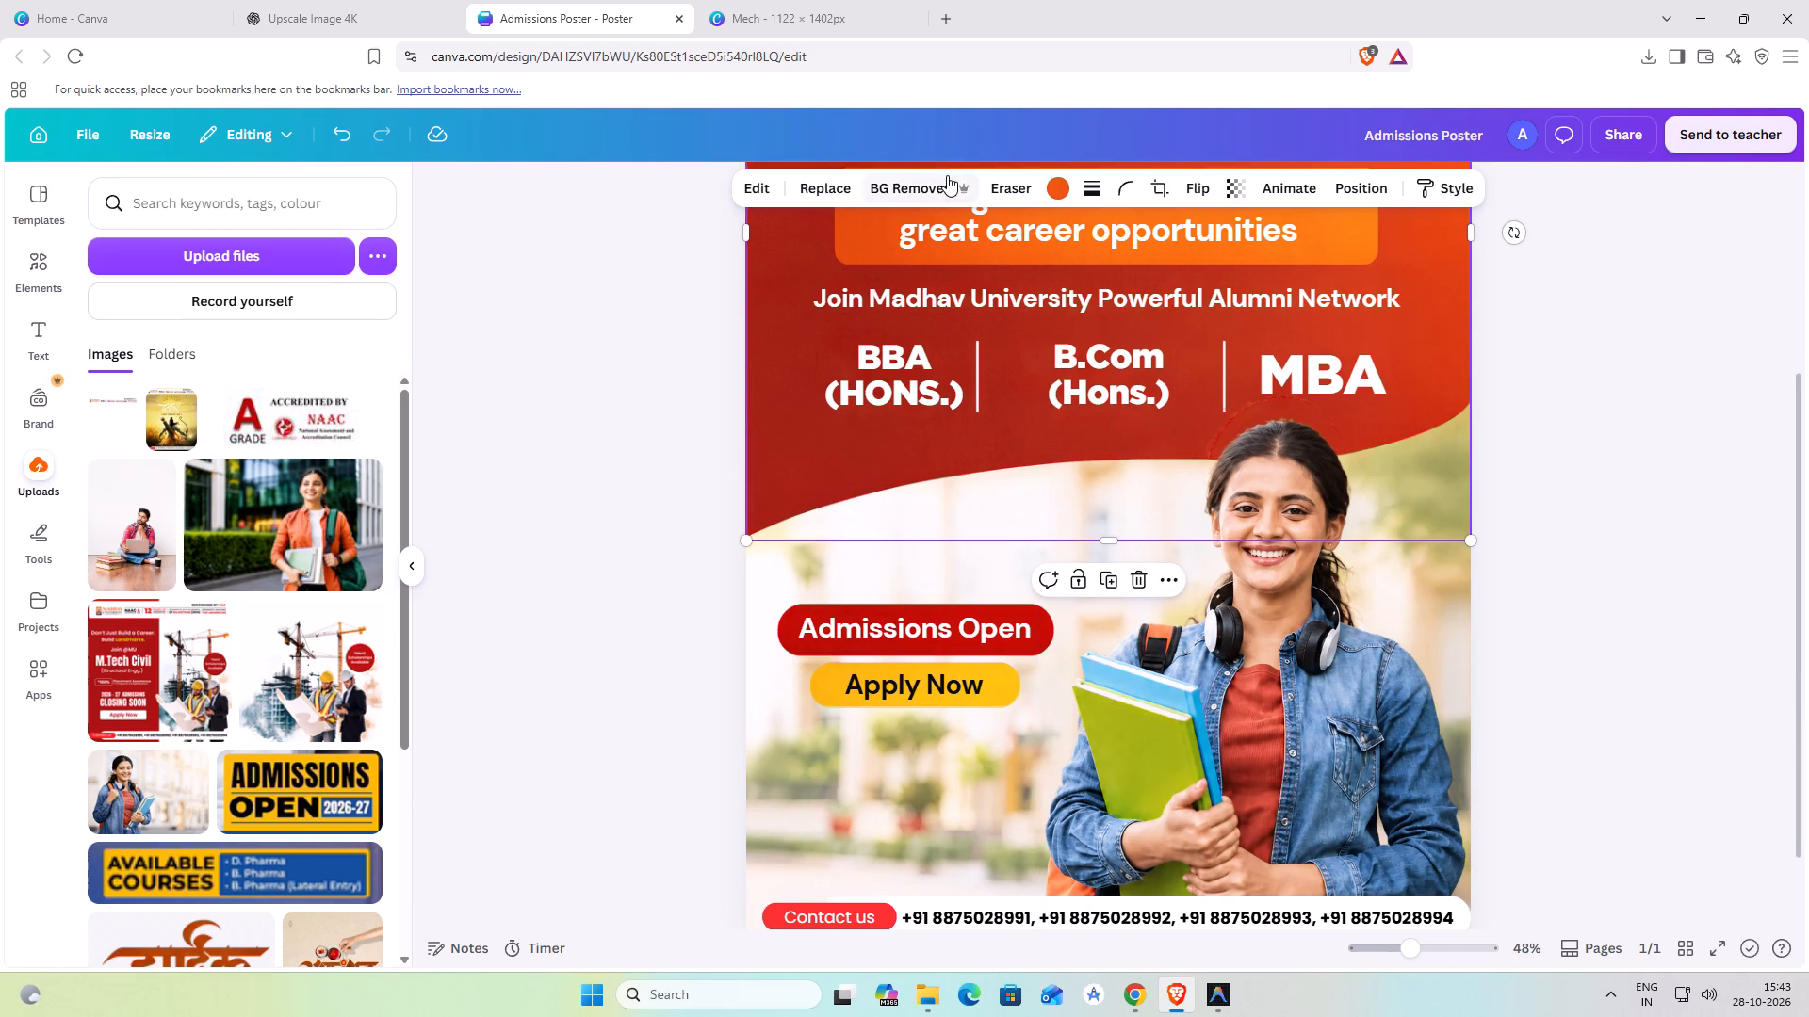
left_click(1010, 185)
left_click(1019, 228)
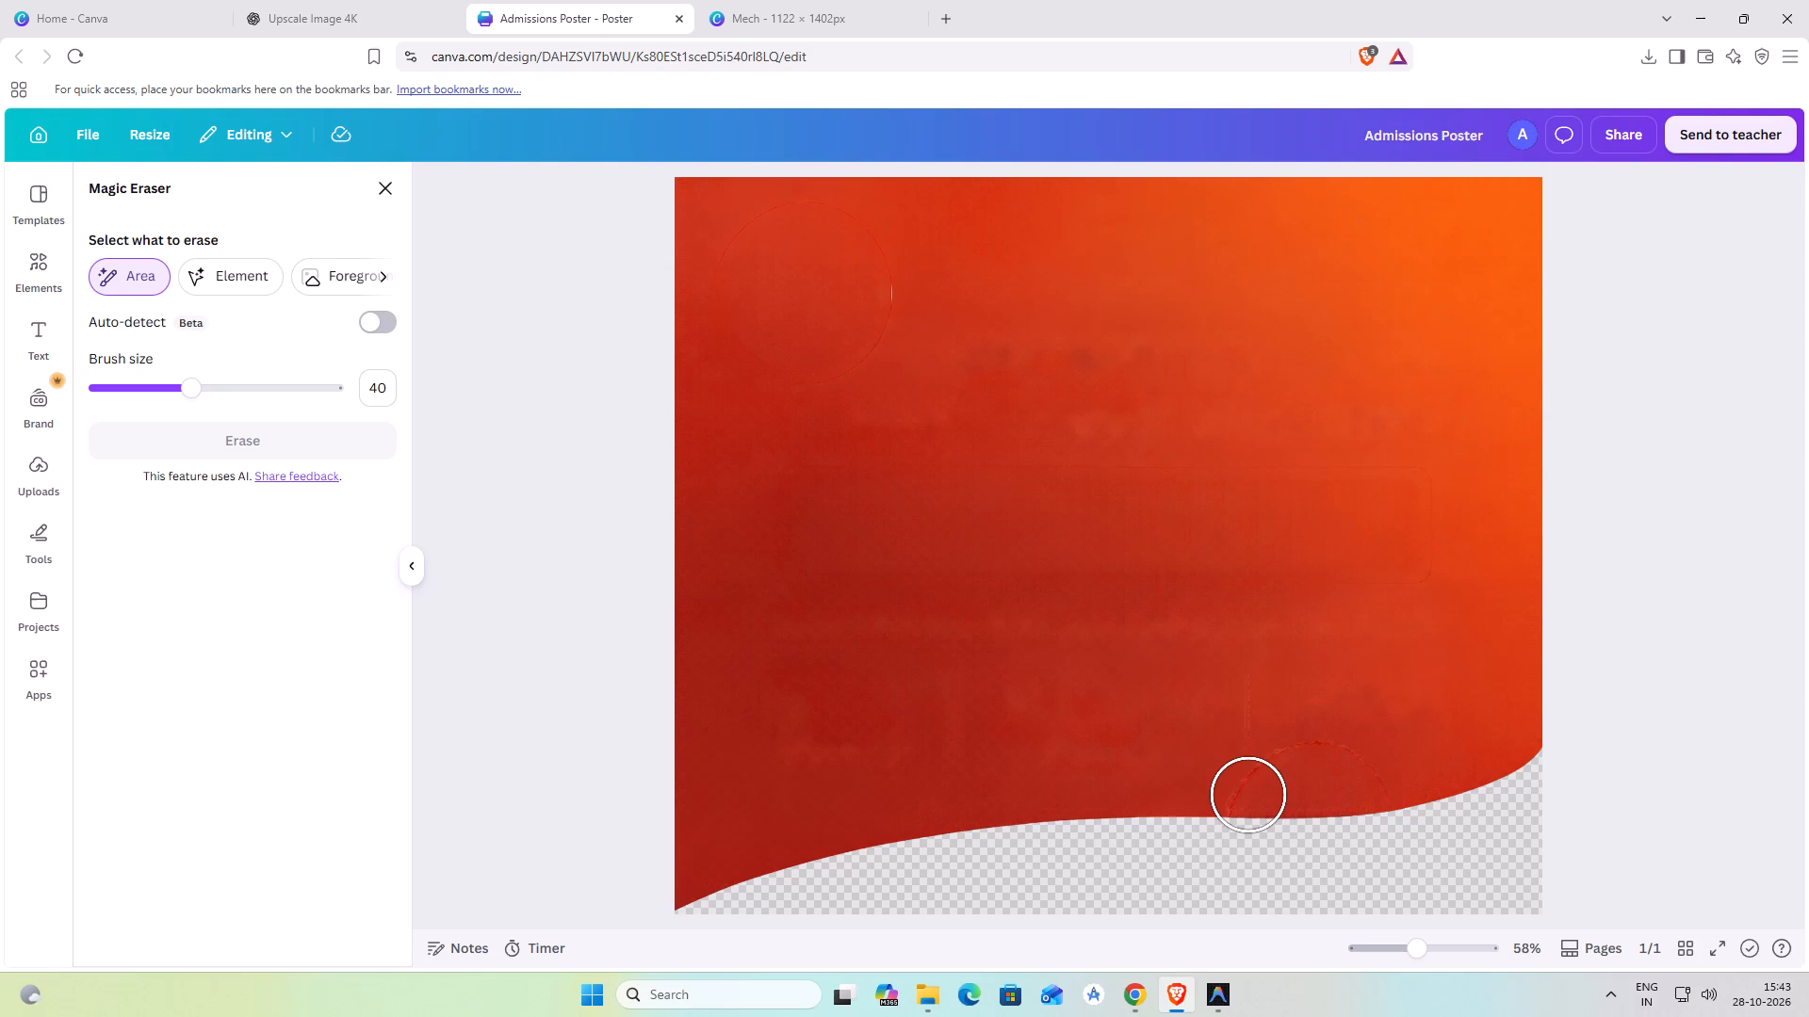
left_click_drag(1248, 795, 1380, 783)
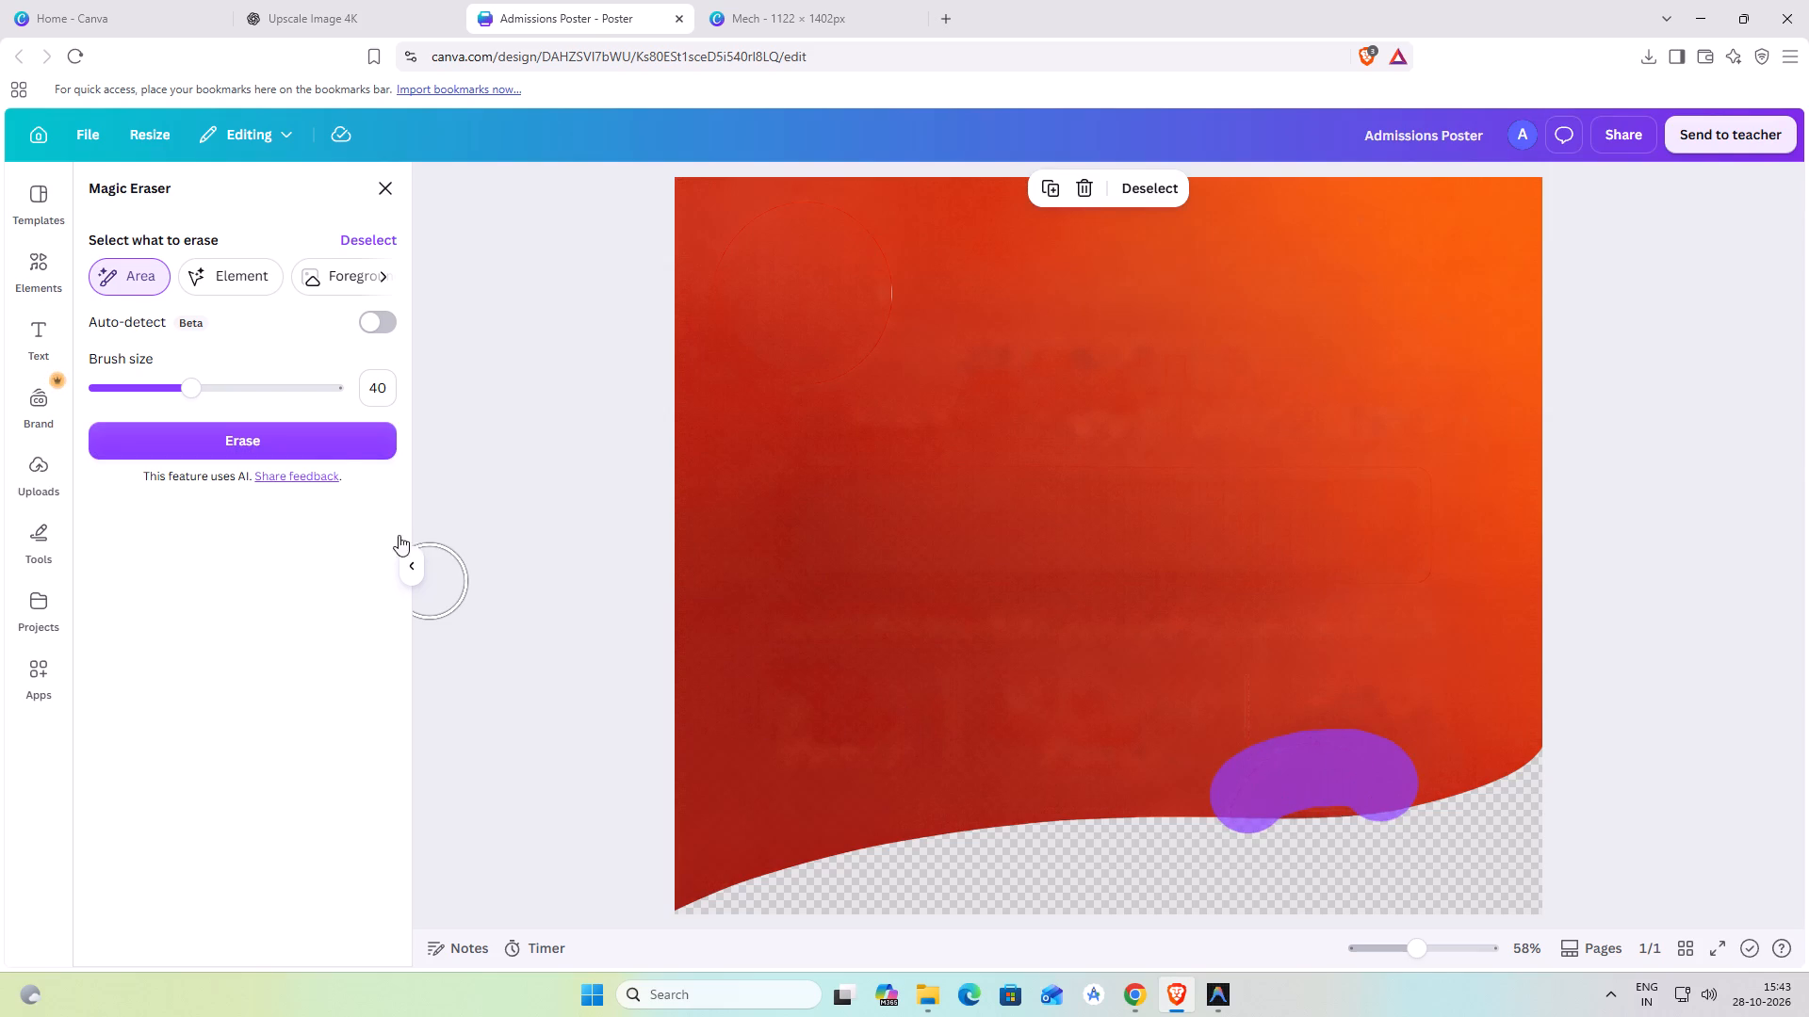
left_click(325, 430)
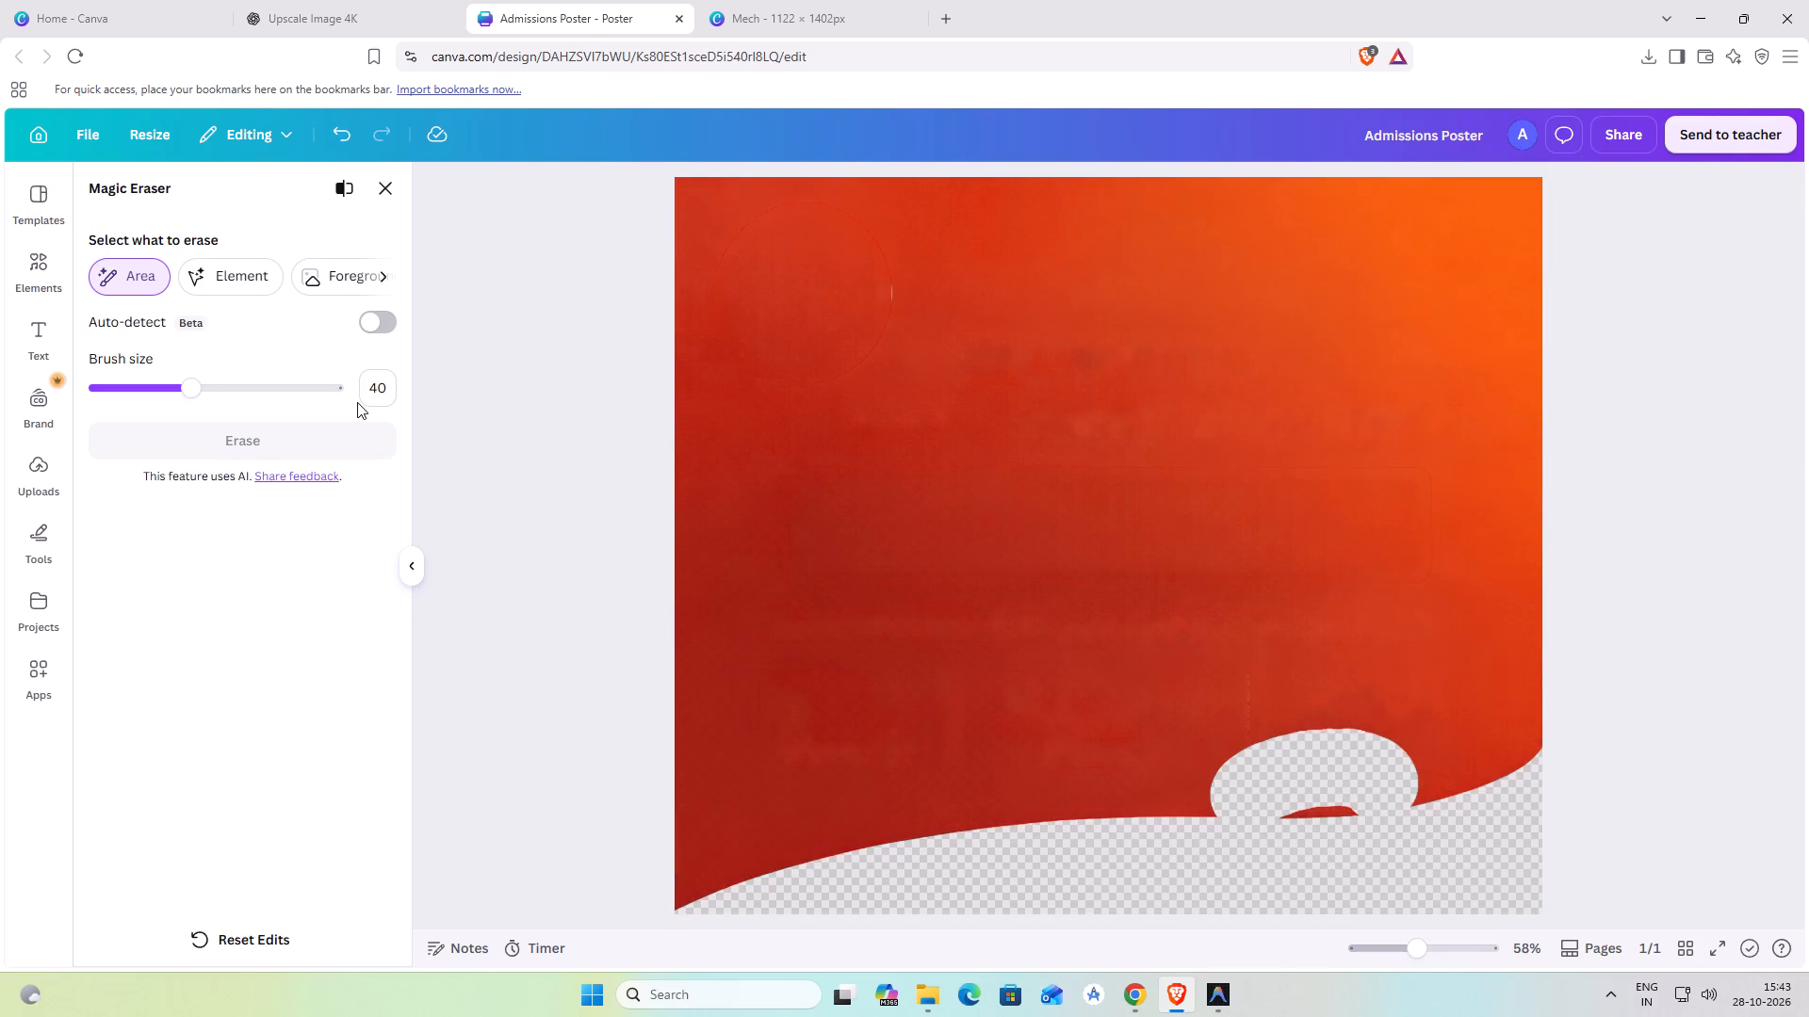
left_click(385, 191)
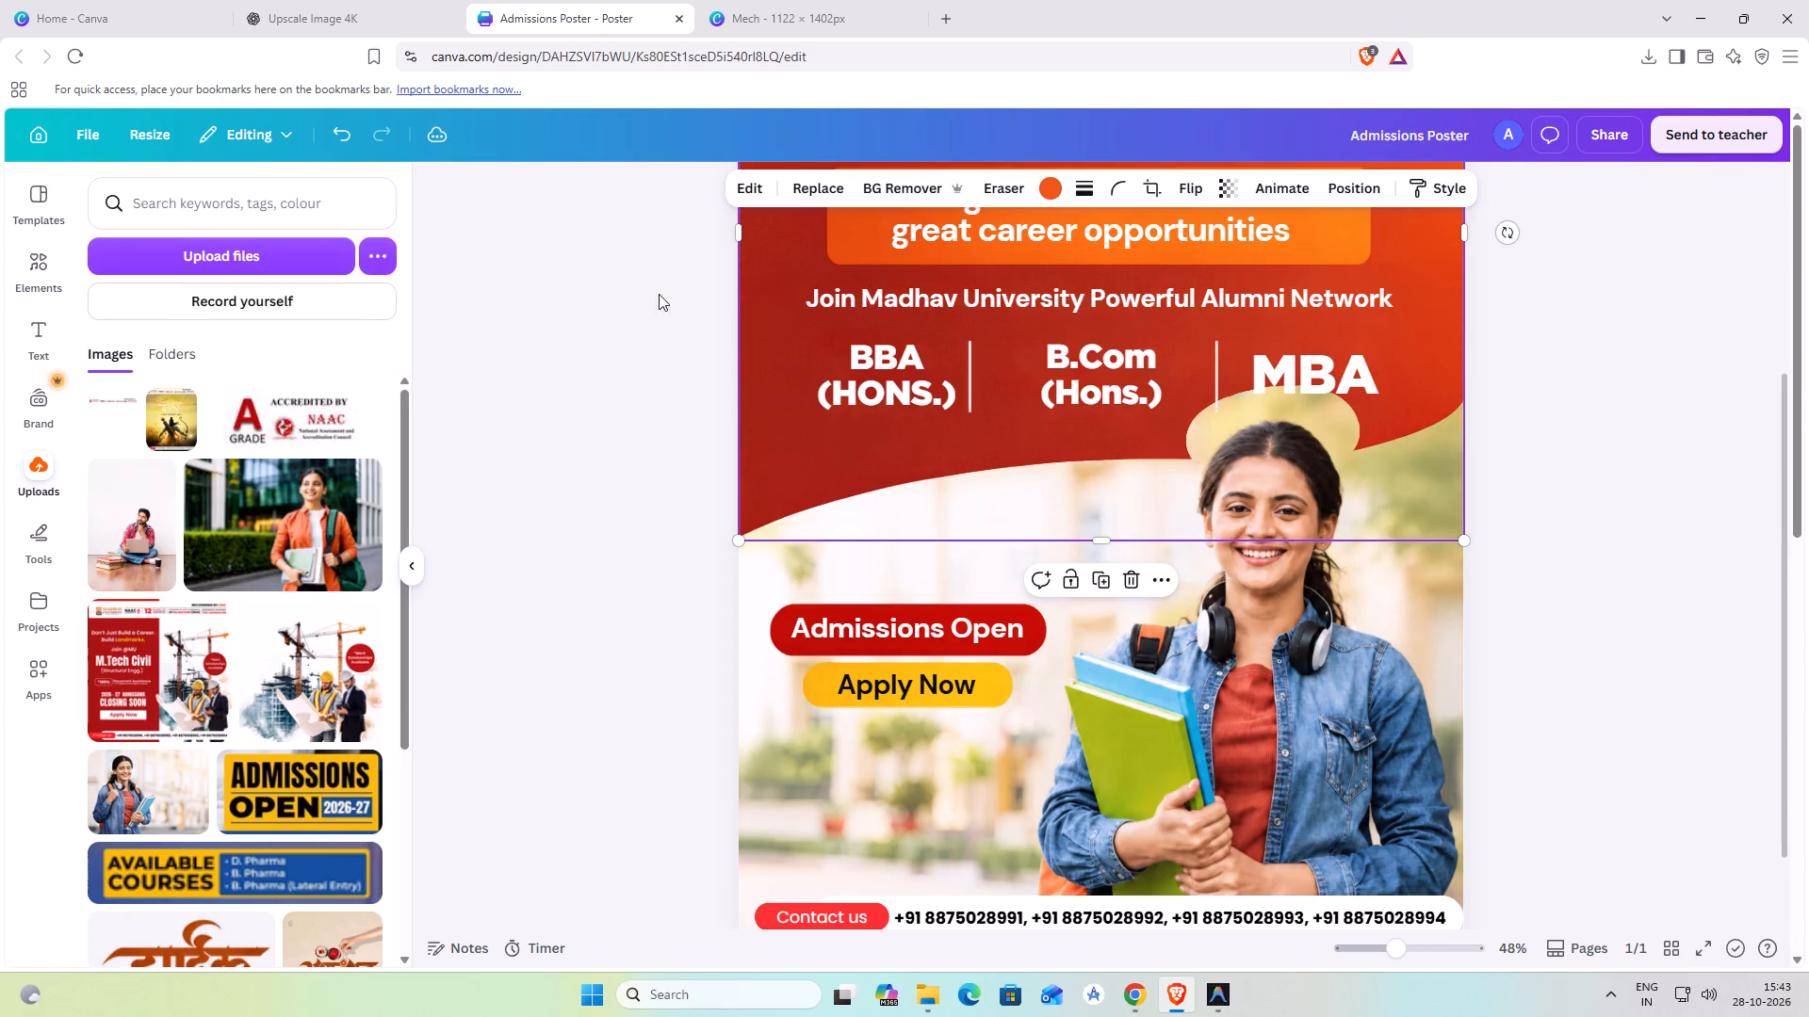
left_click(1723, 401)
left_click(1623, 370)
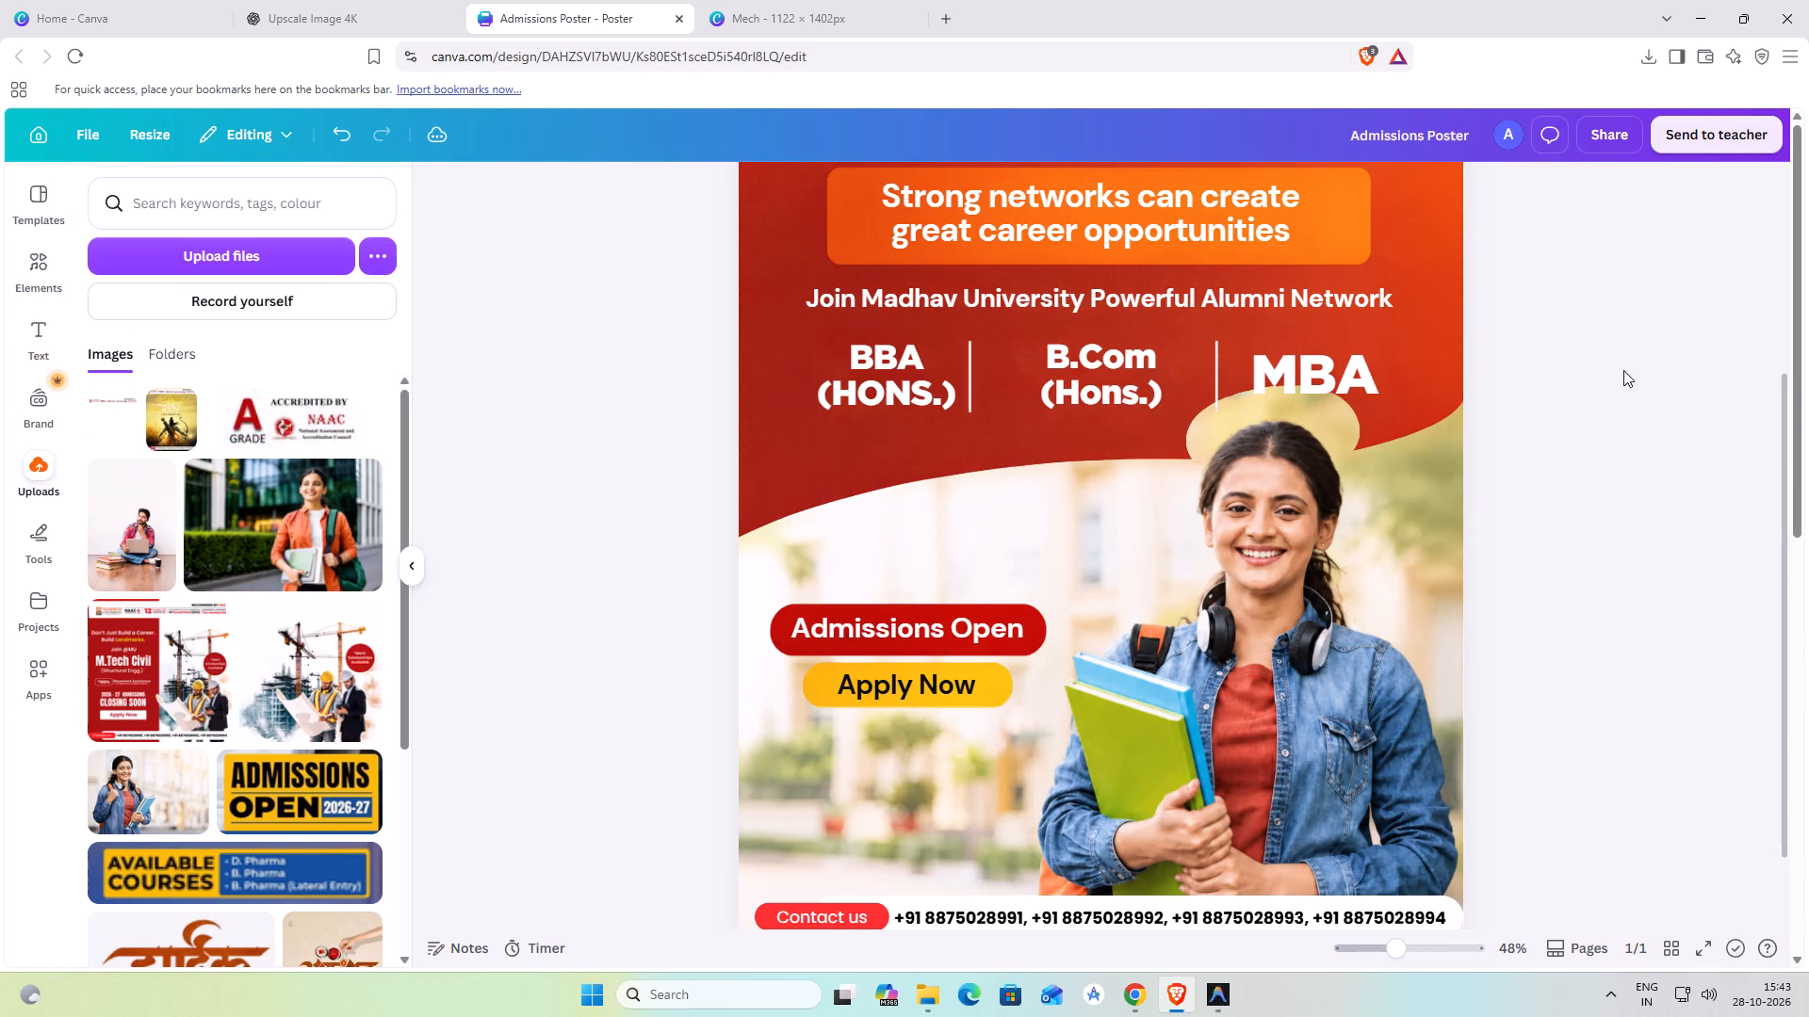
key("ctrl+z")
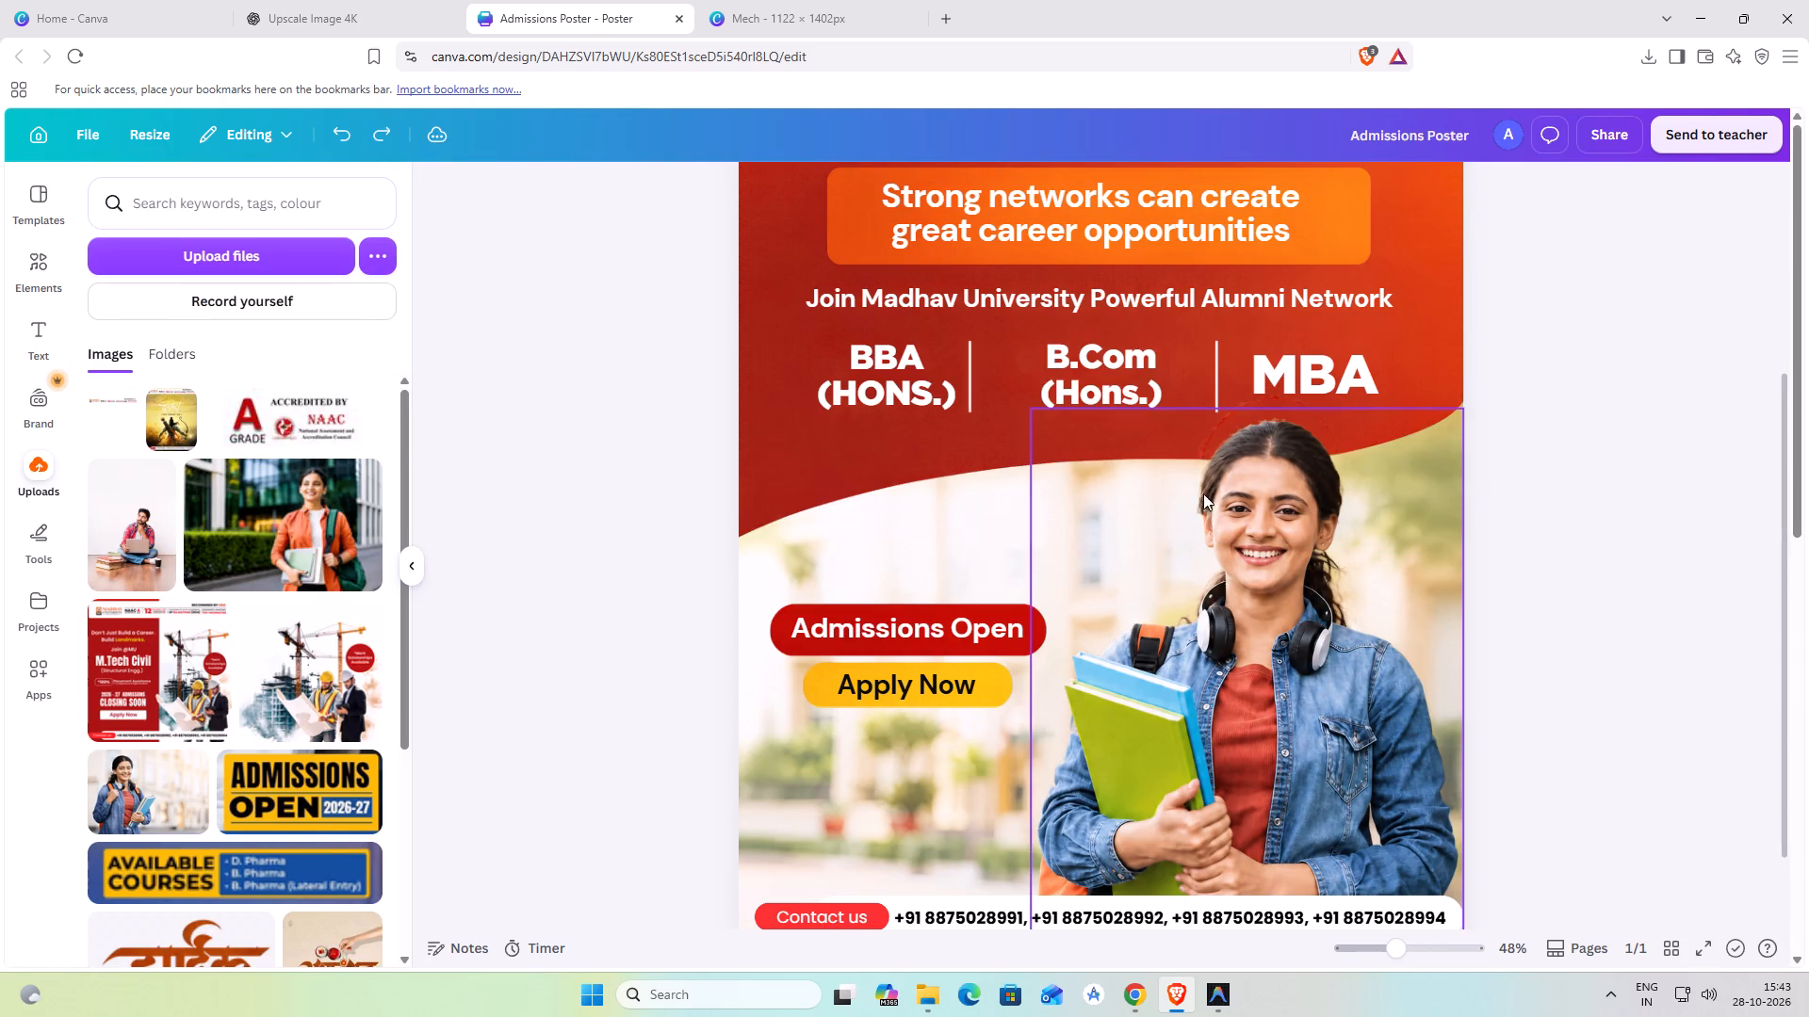
Erase the faint outline above the student's head from the red background image using Magic Eraser at brush size 14.
left_click(1410, 347)
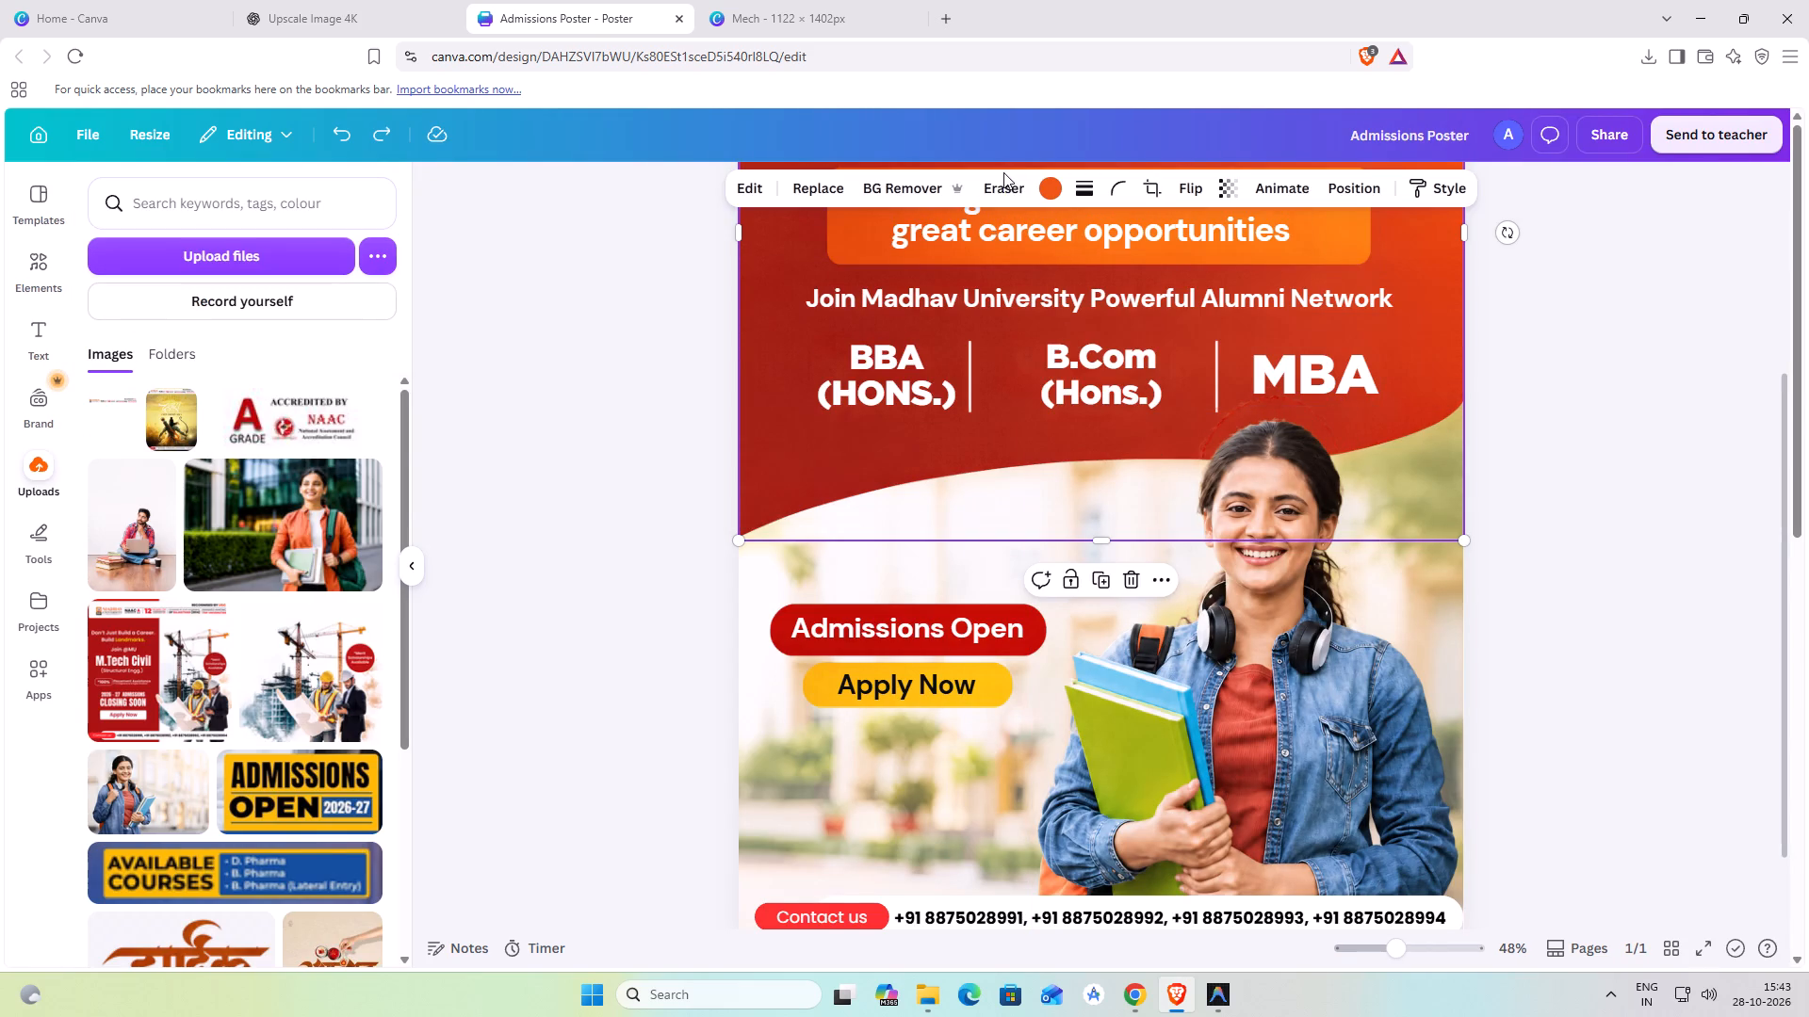
left_click(1003, 172)
left_click(1003, 184)
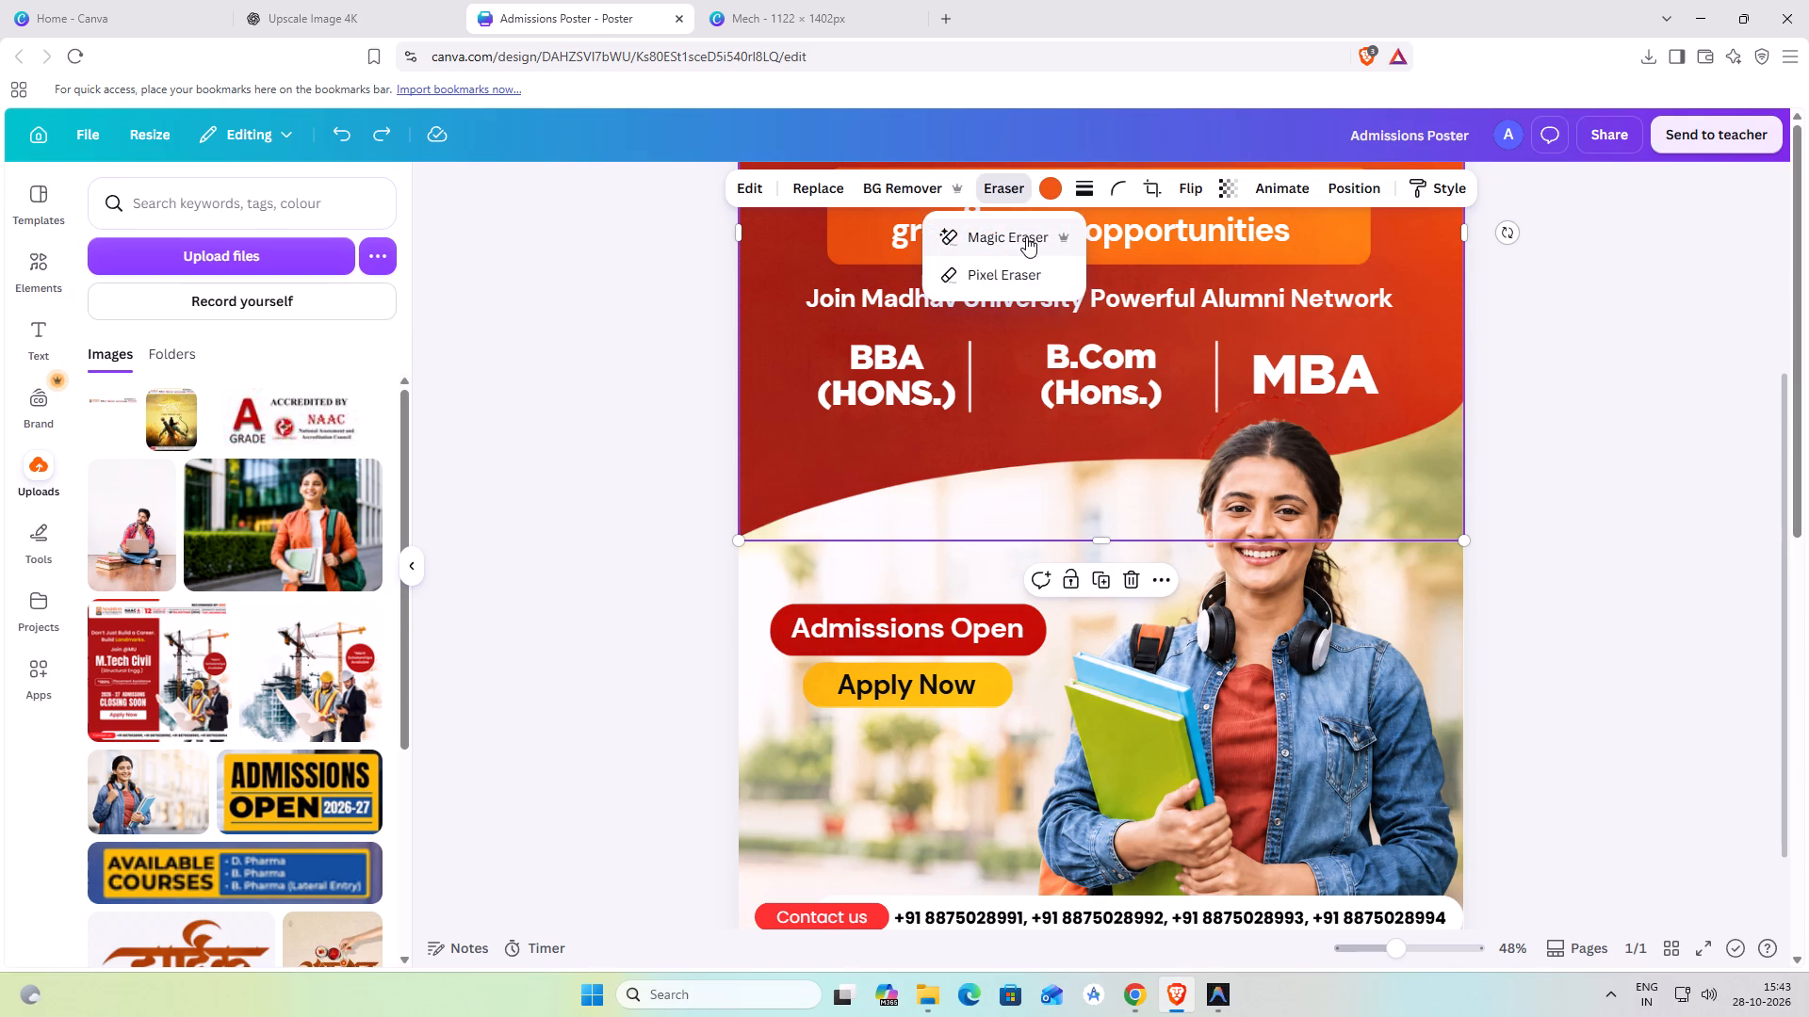
left_click(1026, 236)
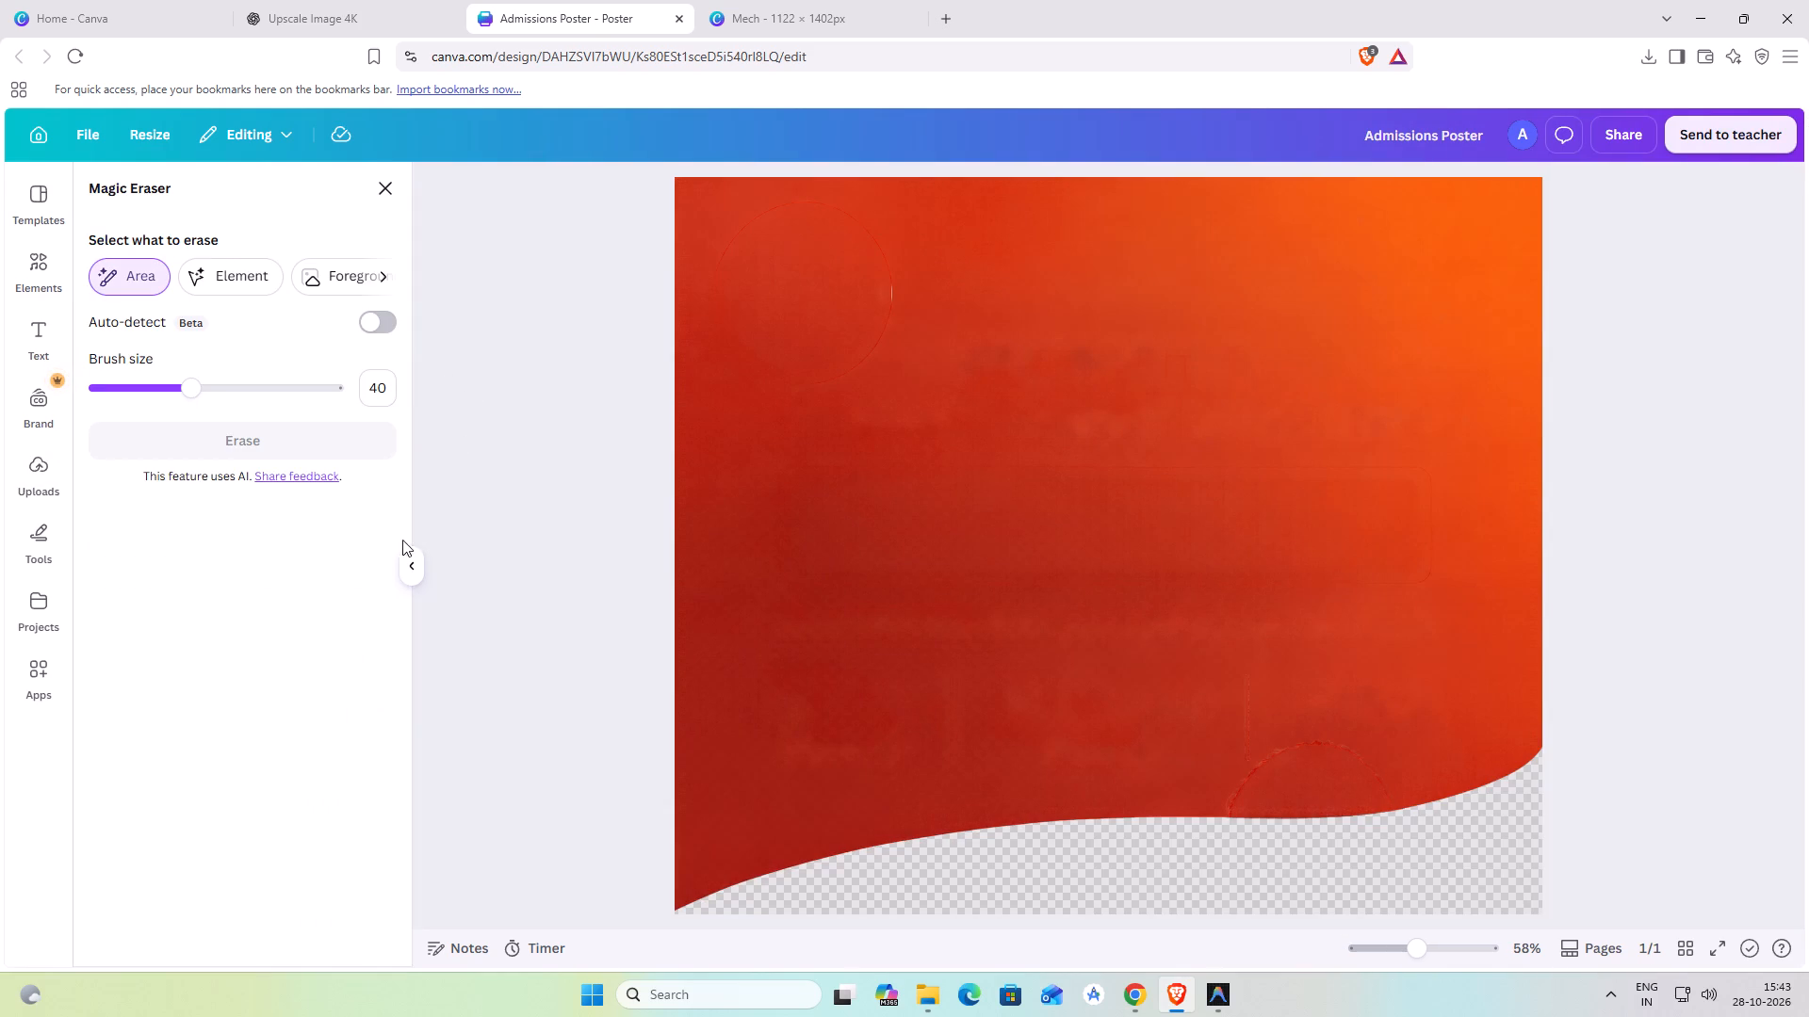
left_click_drag(173, 389, 127, 404)
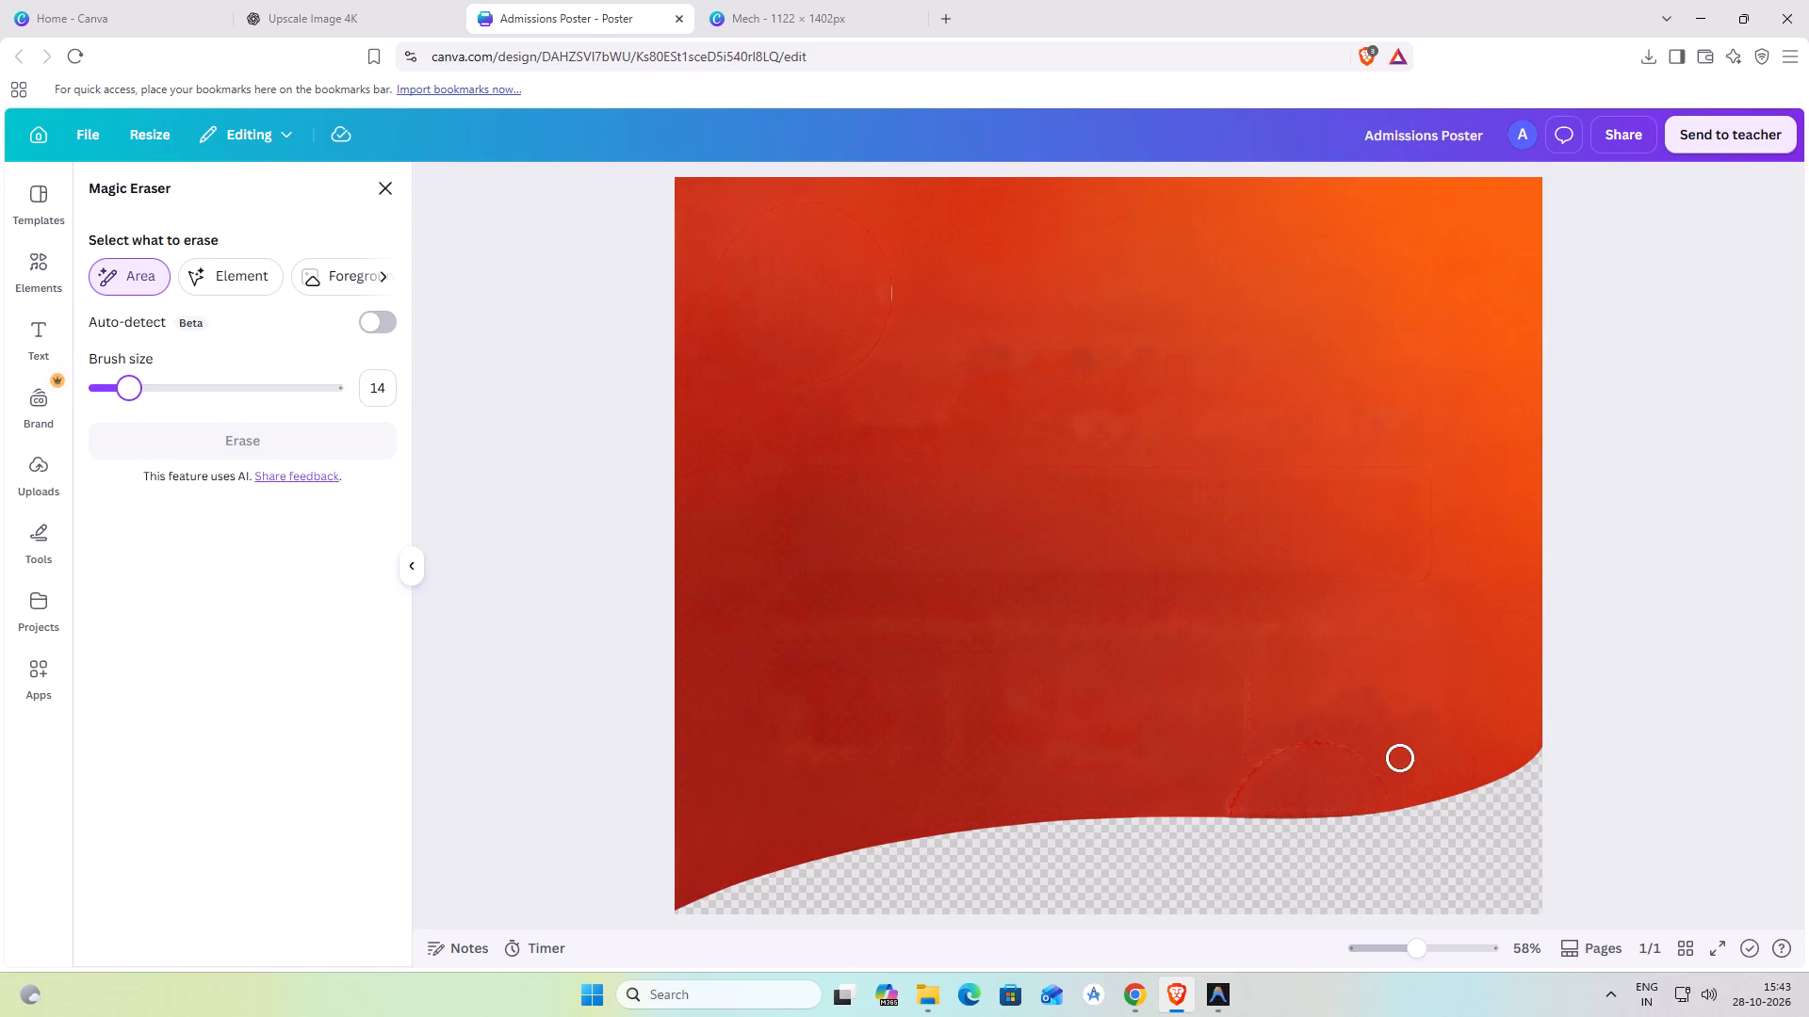
left_click_drag(1230, 802, 1312, 762)
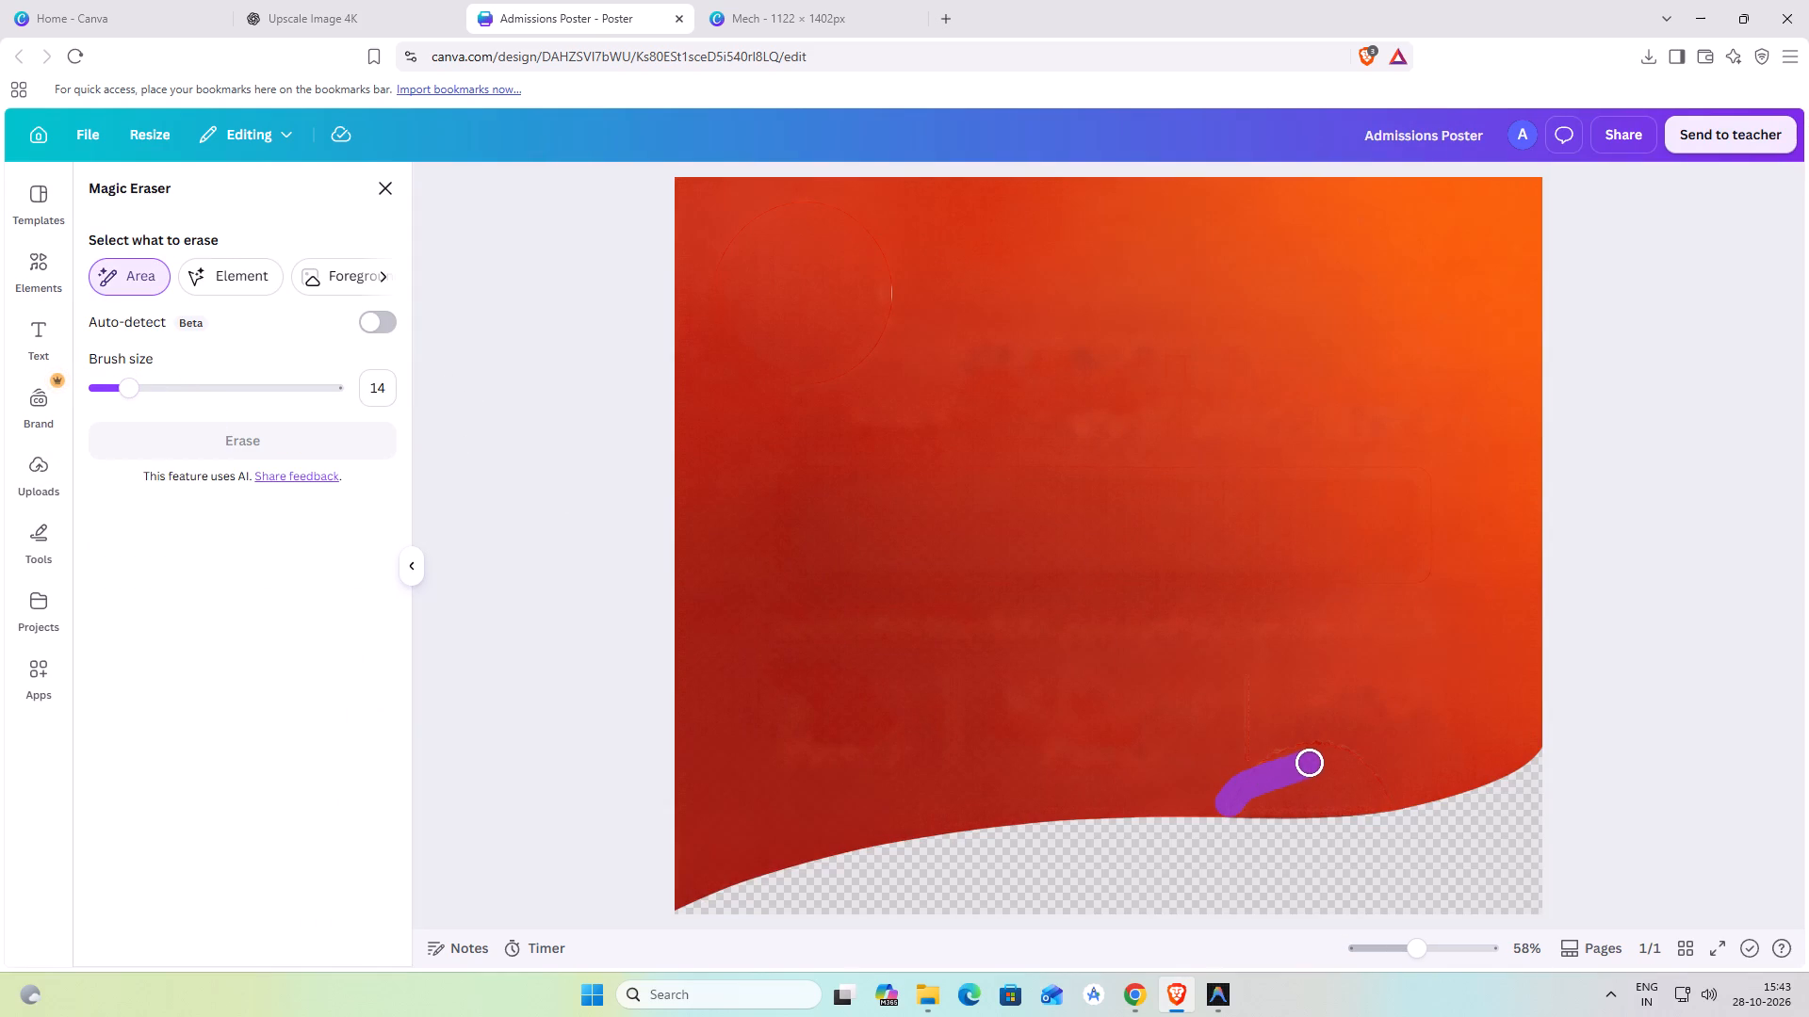
left_click_drag(1312, 762, 1263, 761)
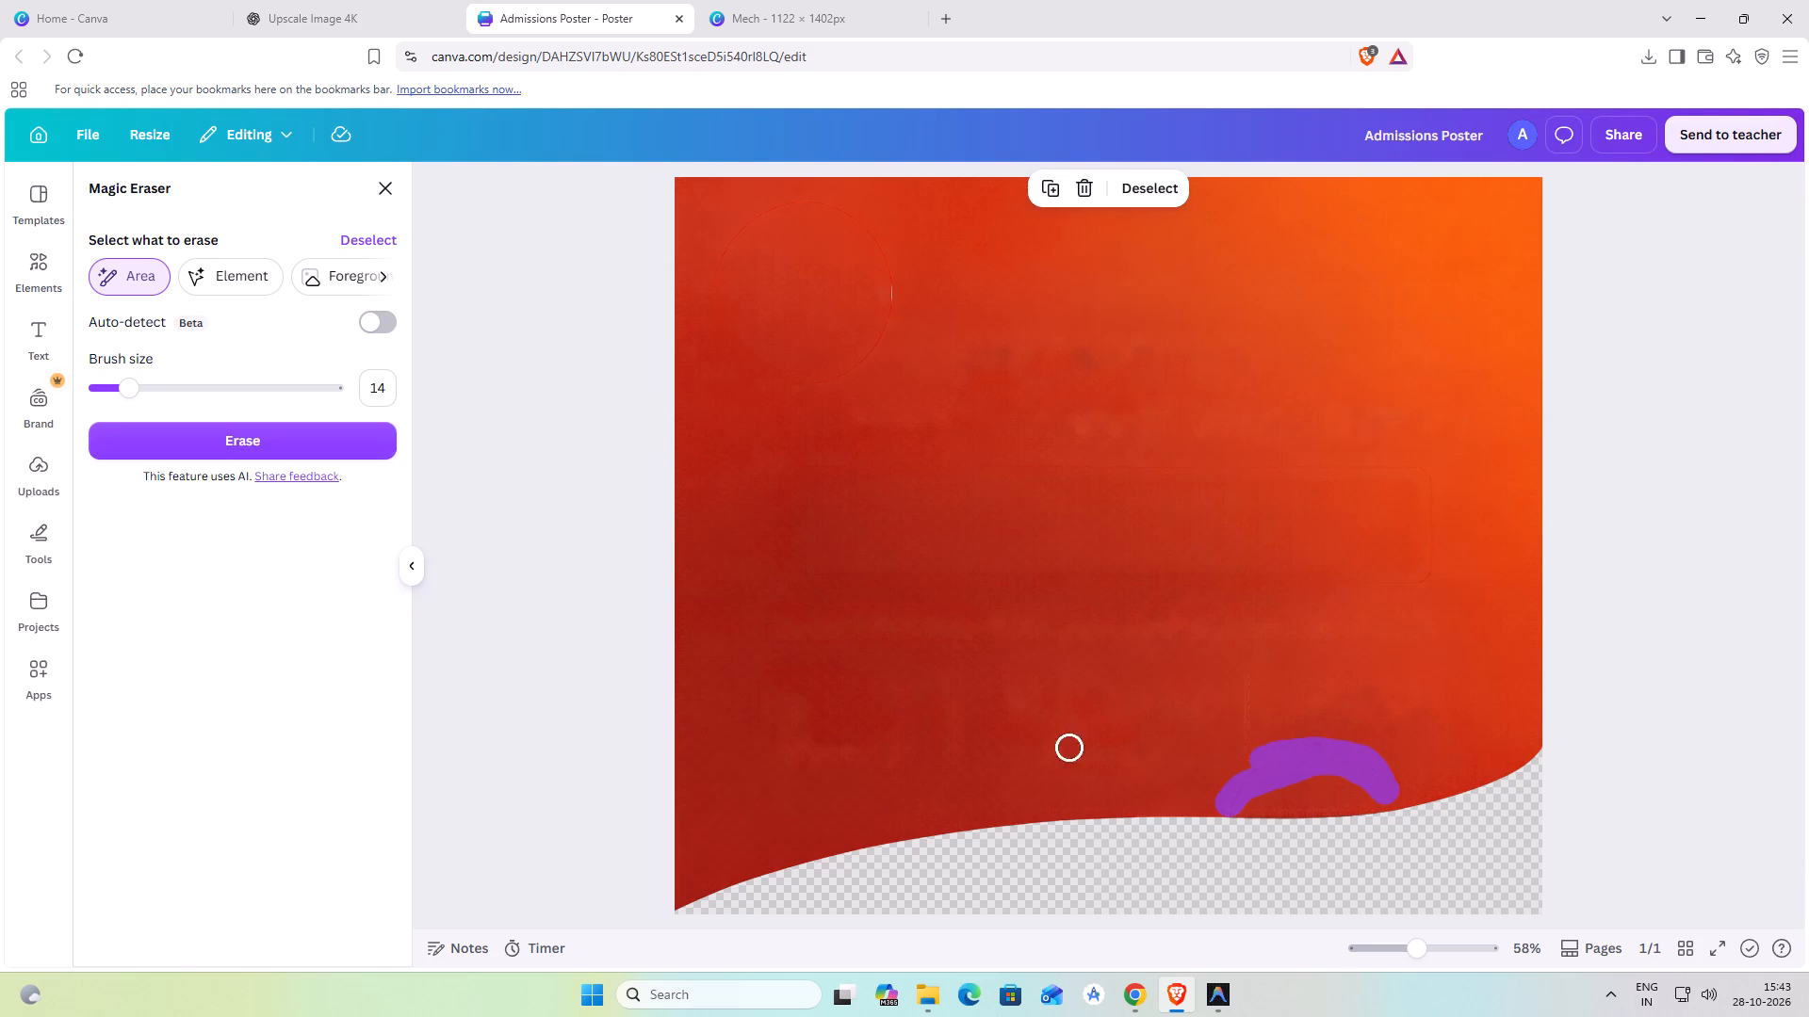
left_click(207, 438)
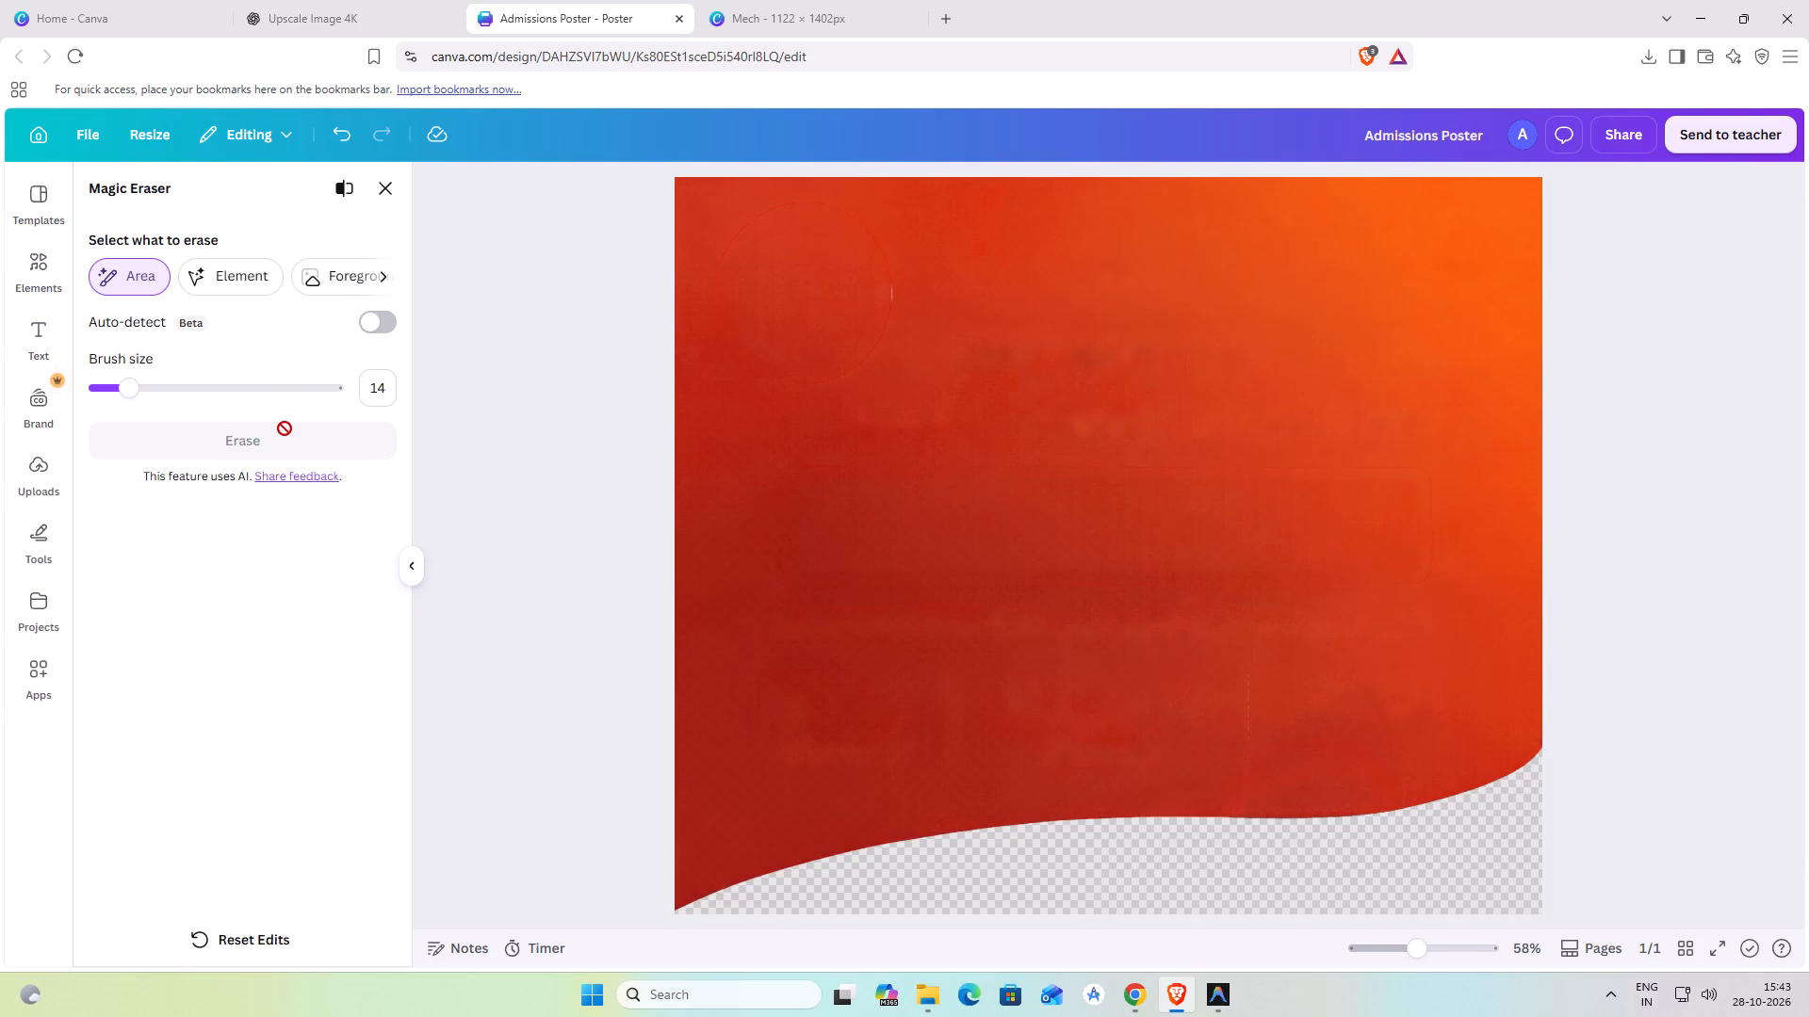
left_click(385, 189)
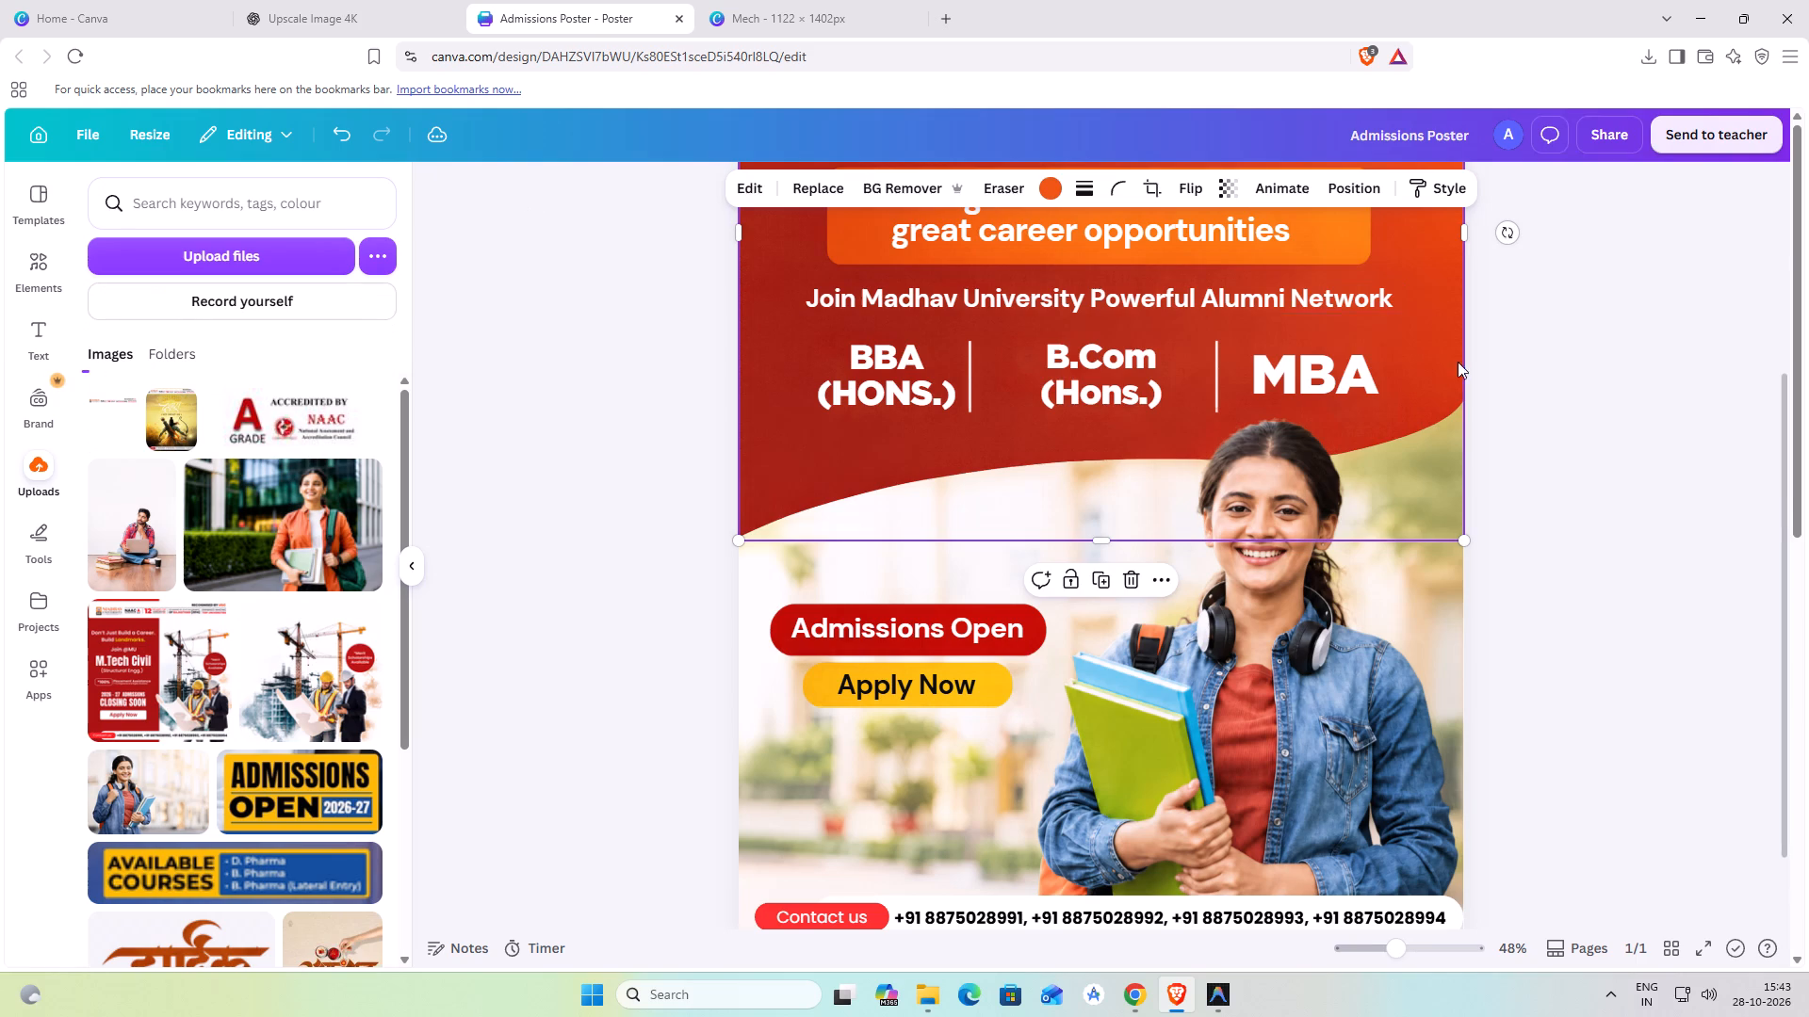
left_click(1732, 445)
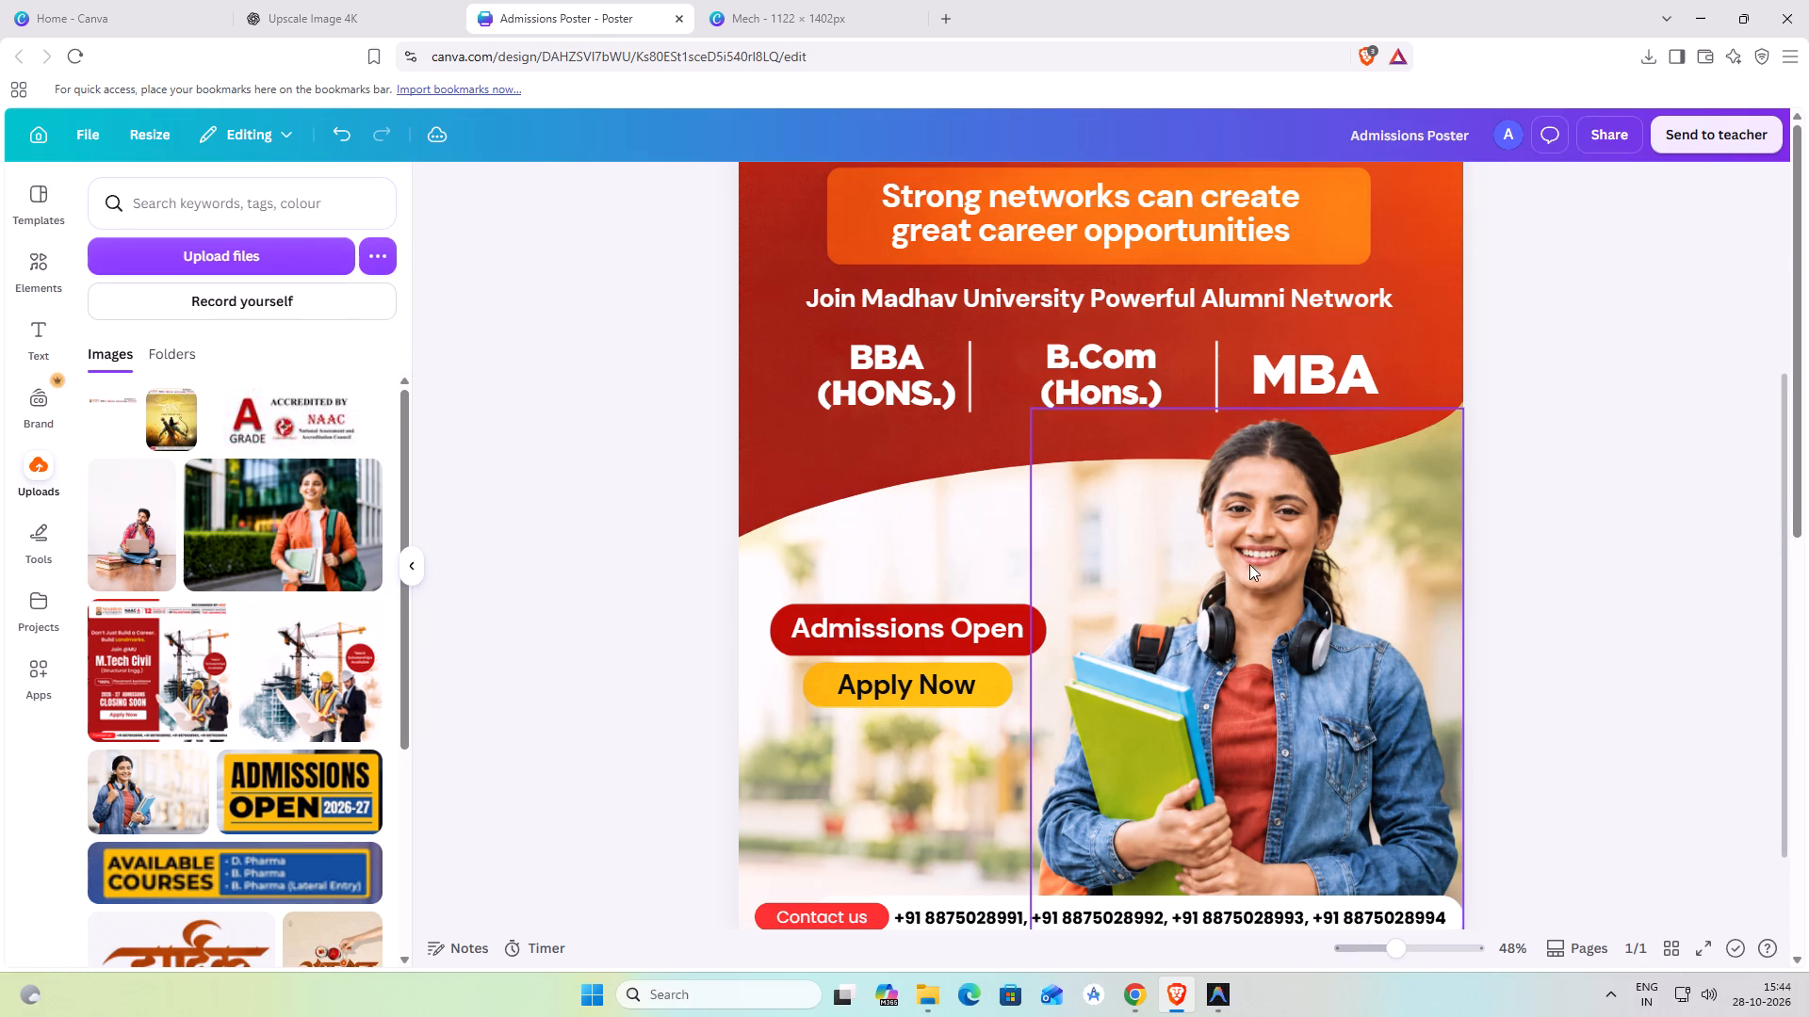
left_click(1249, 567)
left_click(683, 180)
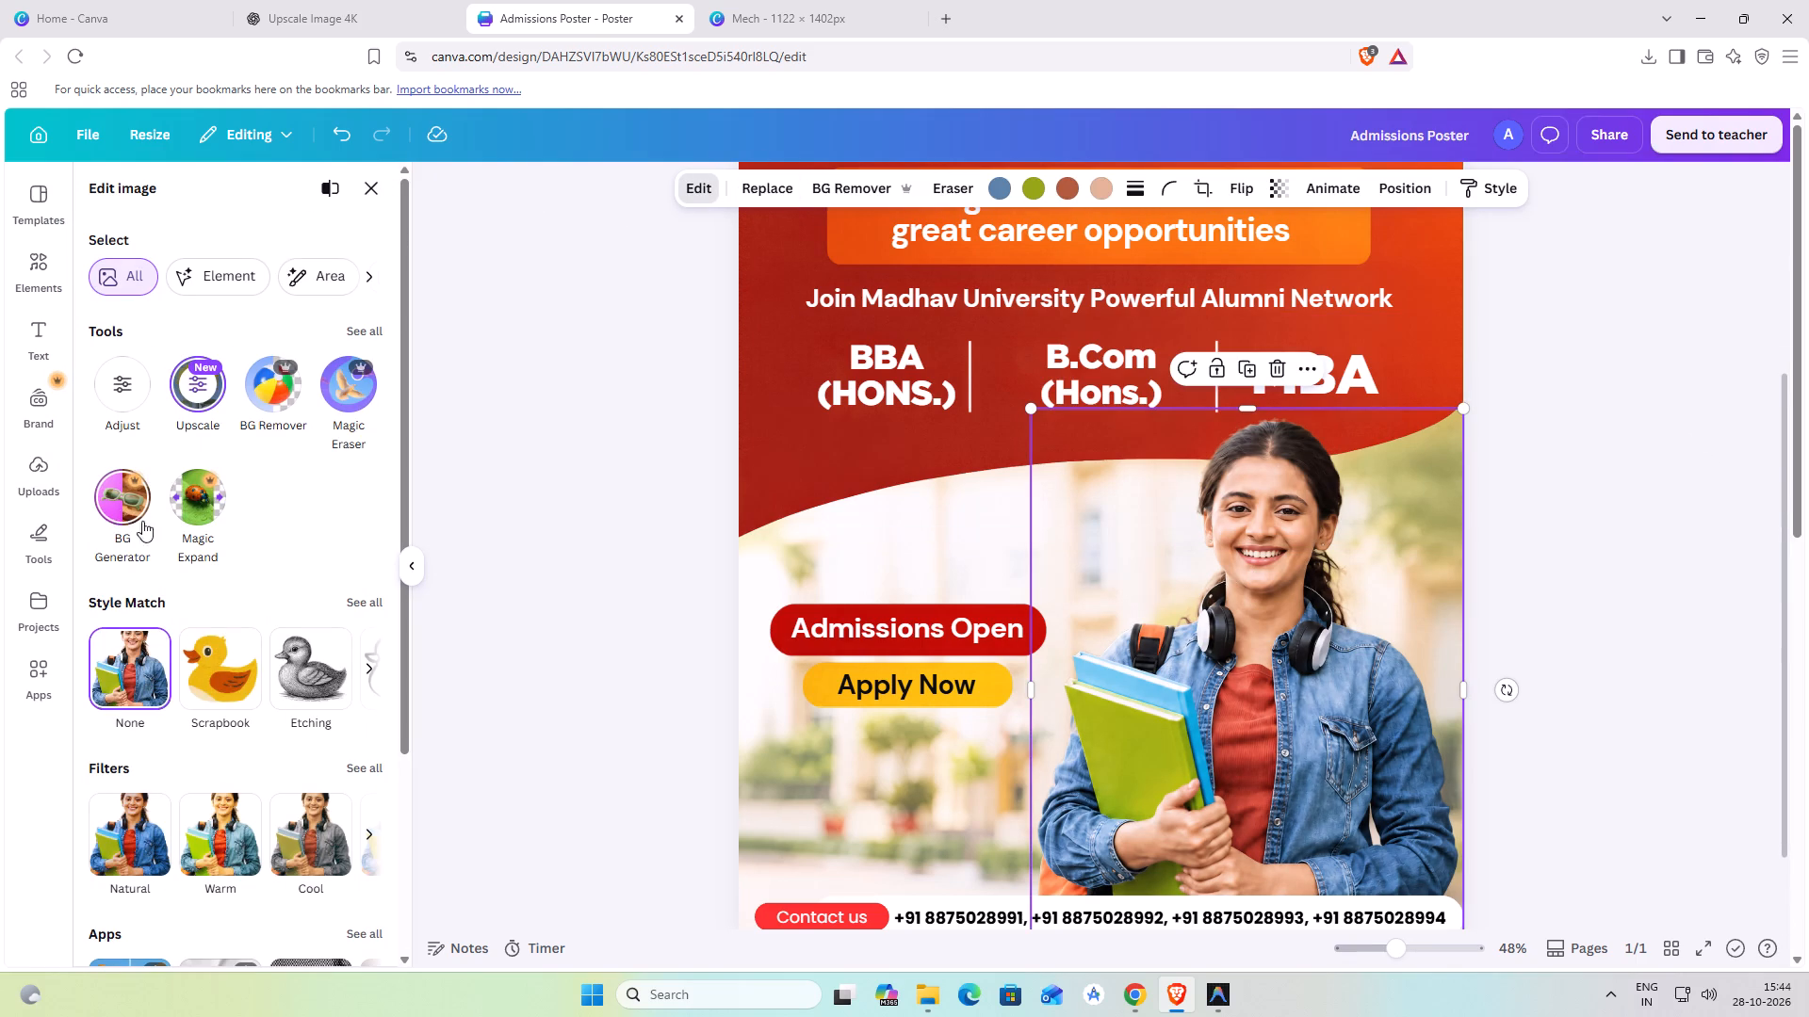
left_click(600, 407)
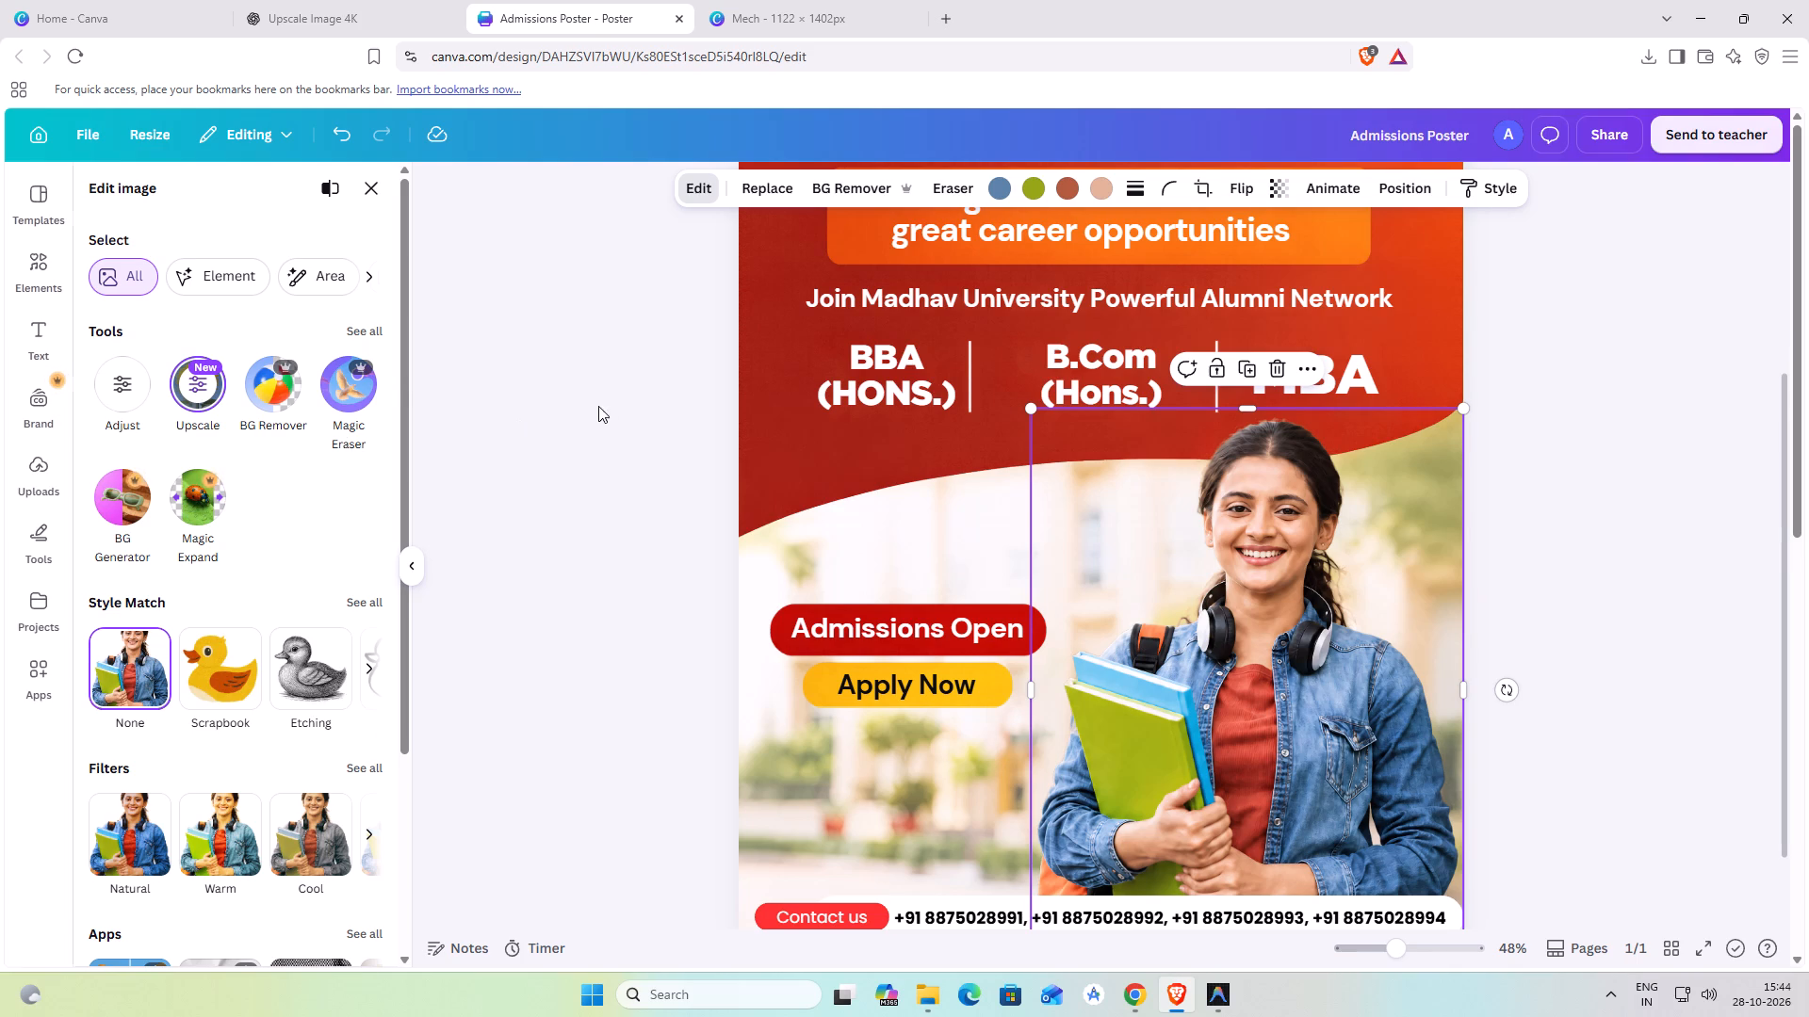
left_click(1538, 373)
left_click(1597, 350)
Look over the retouched poster and export it as a high-quality PNG at size 3.125 (4,961 × 7,016 px).
scroll(1597, 350, "up", 3)
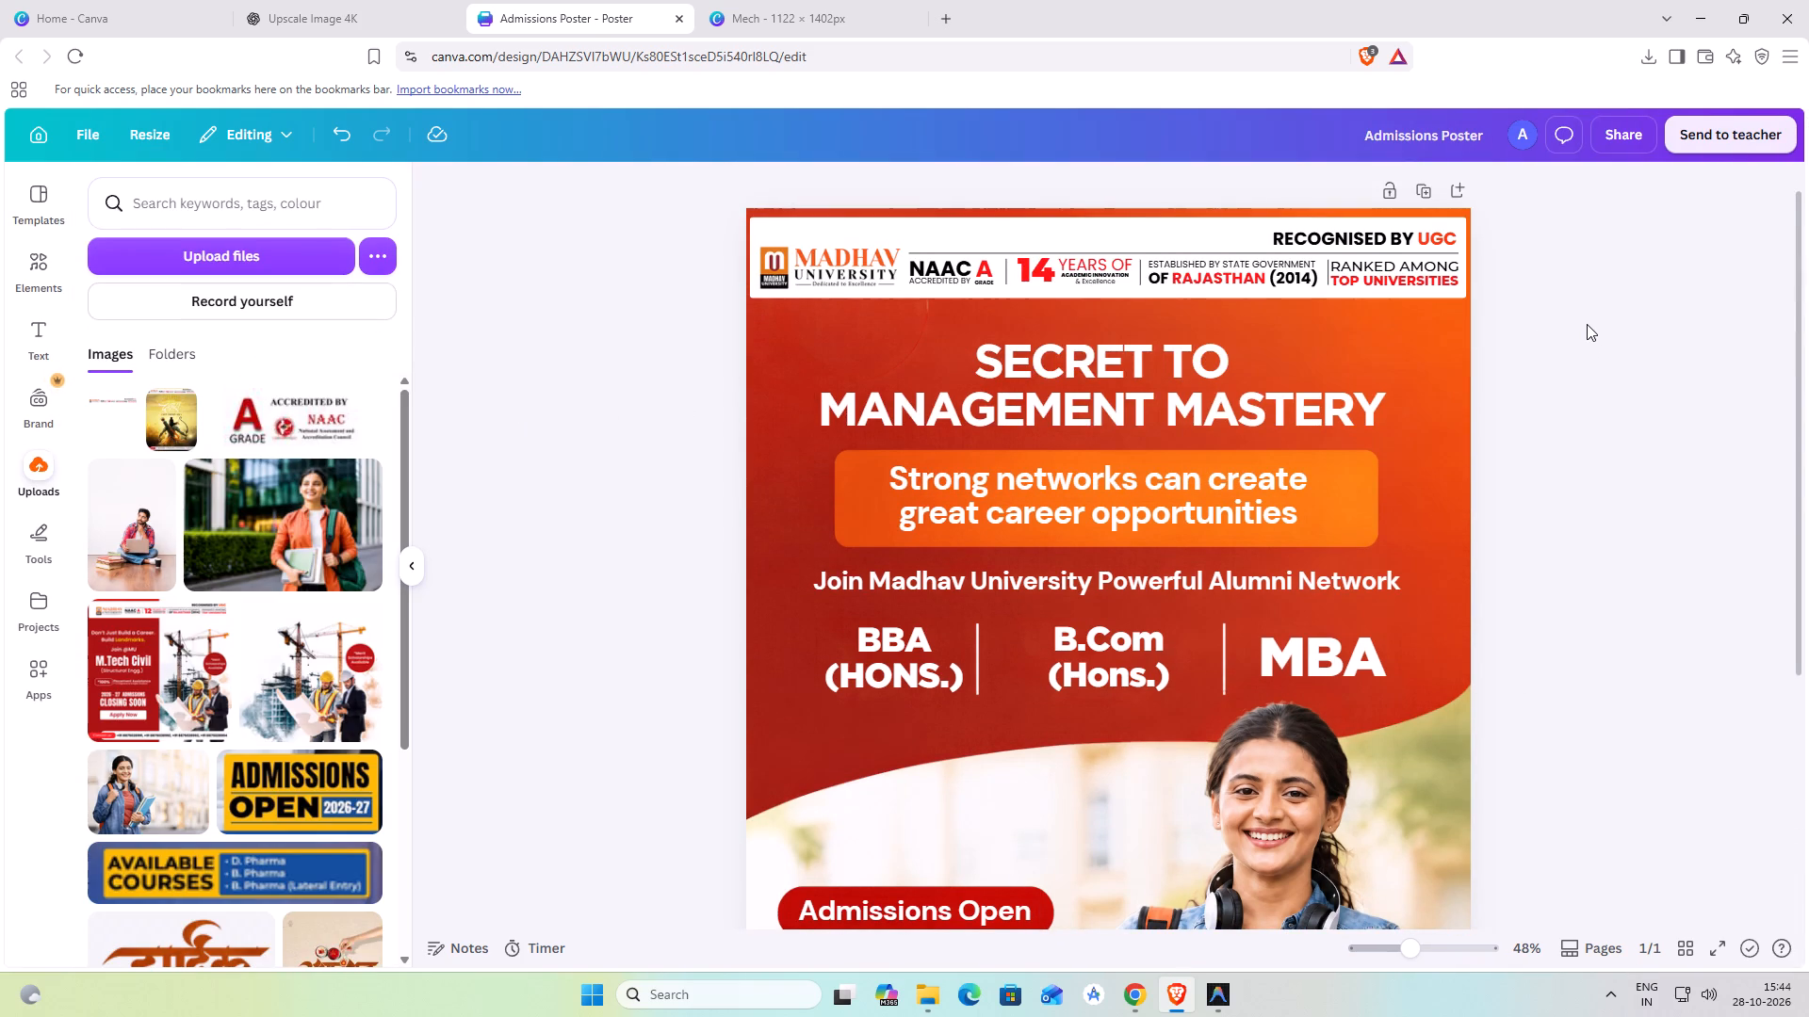
scroll(1587, 324, "down", 2)
scroll(1677, 301, "down", 6)
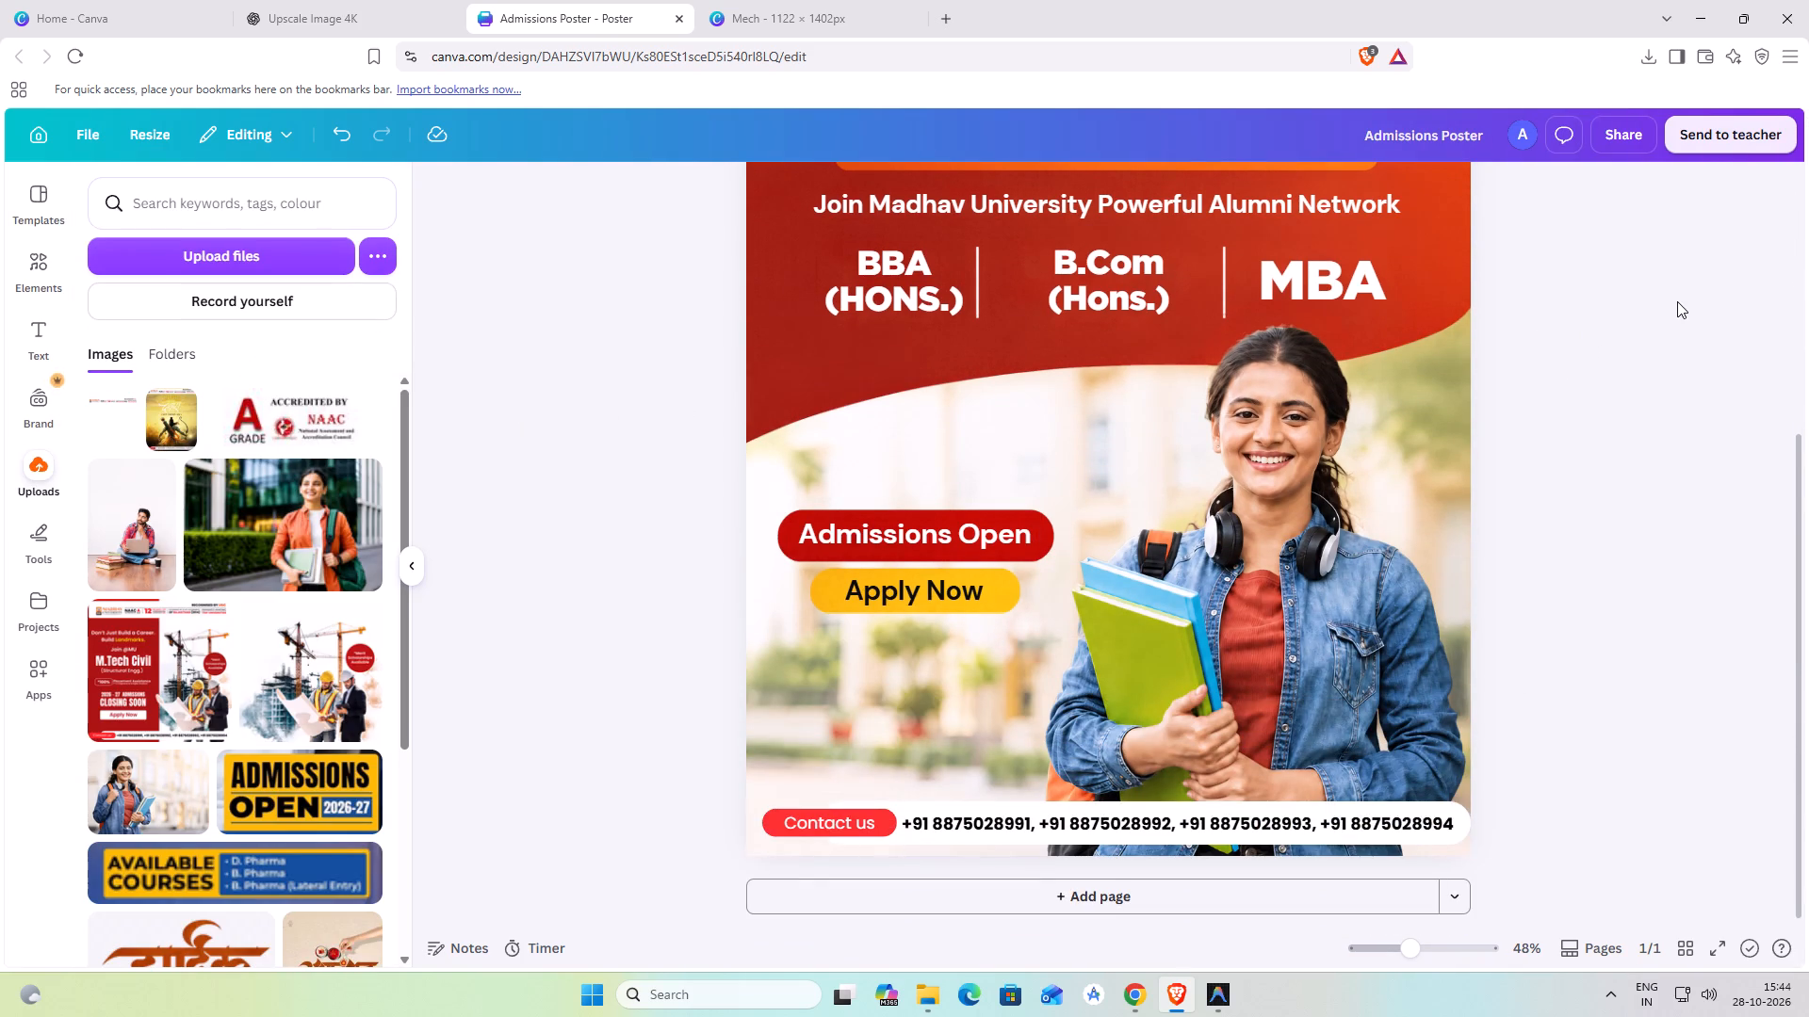
scroll(1677, 301, "up", 4)
left_click(1637, 119)
left_click(1475, 574)
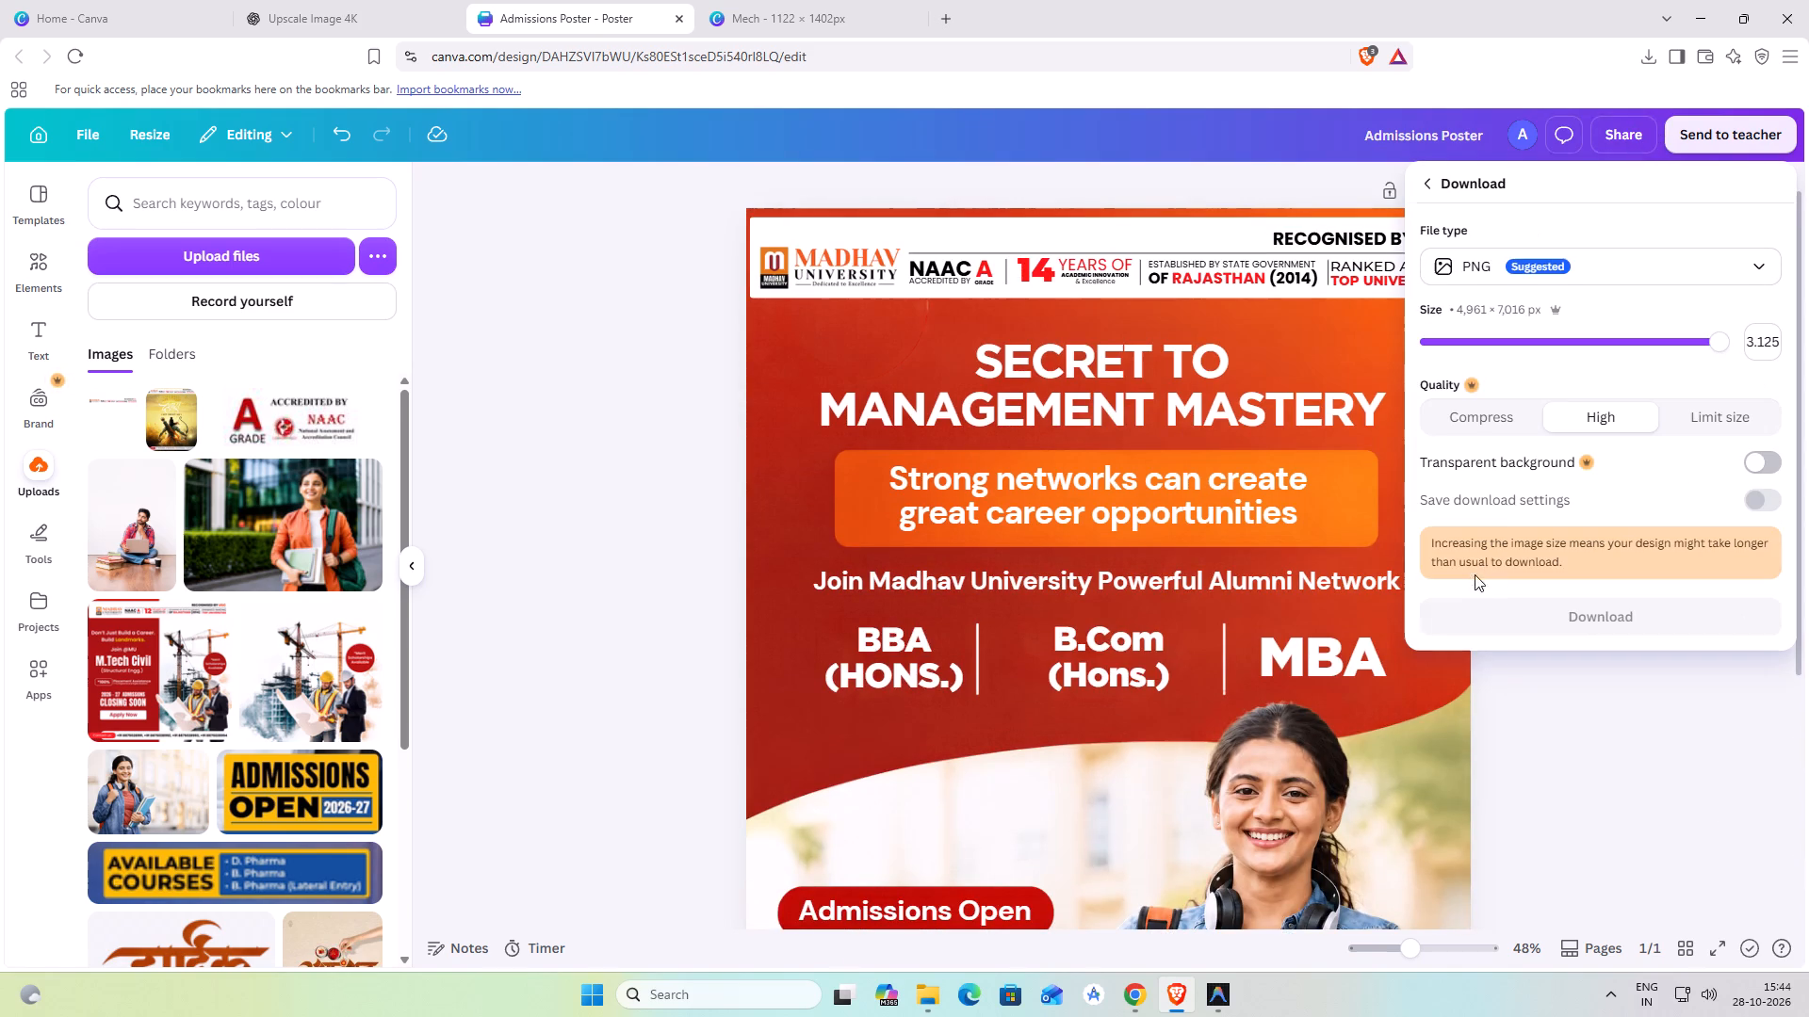
left_click(1642, 625)
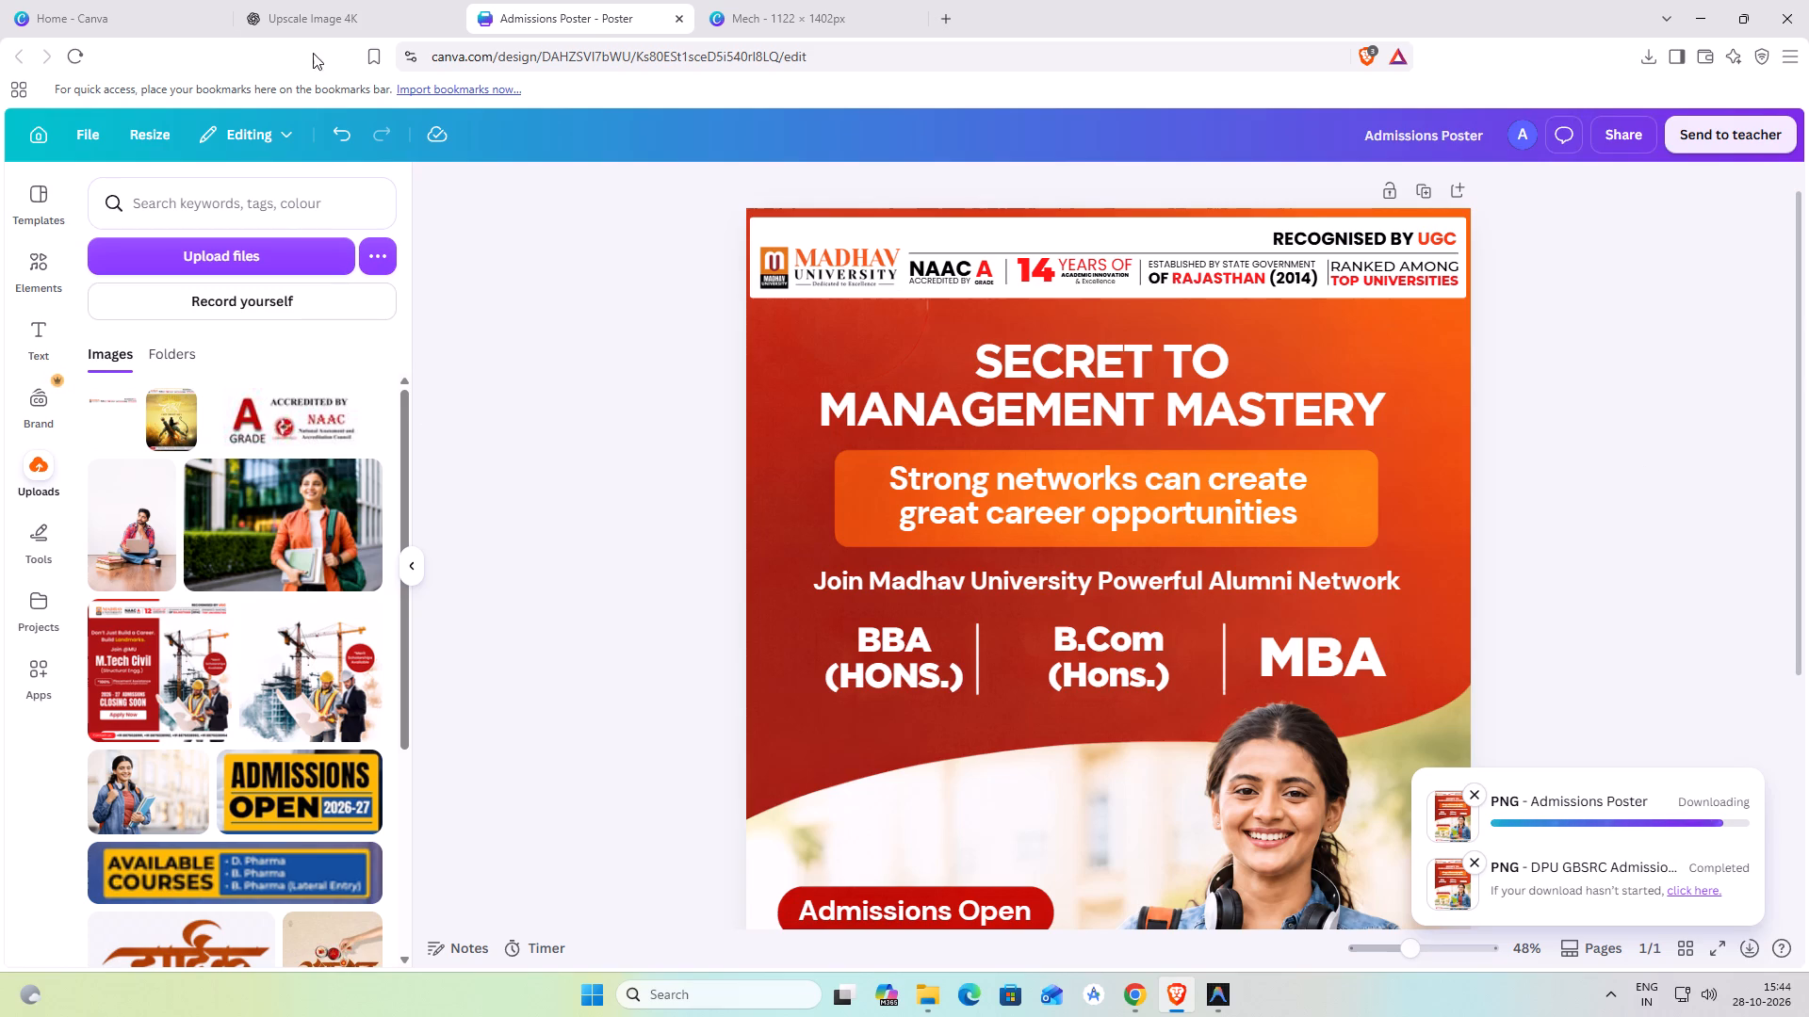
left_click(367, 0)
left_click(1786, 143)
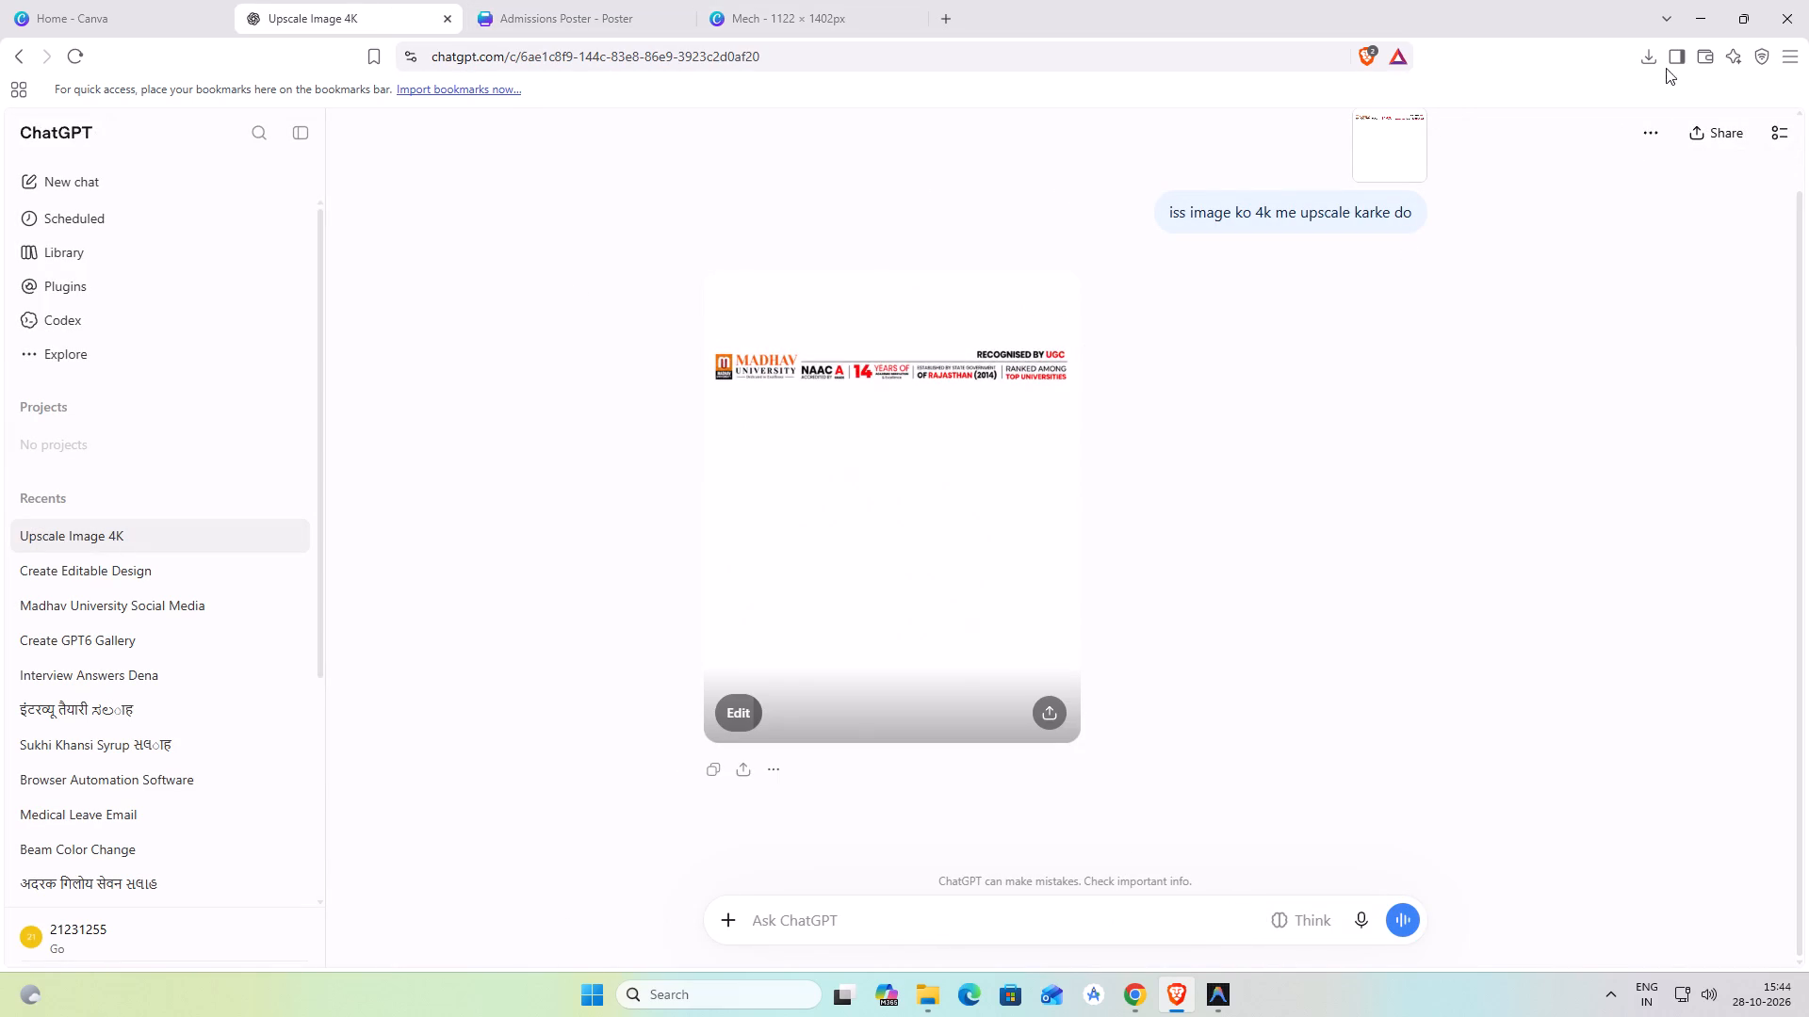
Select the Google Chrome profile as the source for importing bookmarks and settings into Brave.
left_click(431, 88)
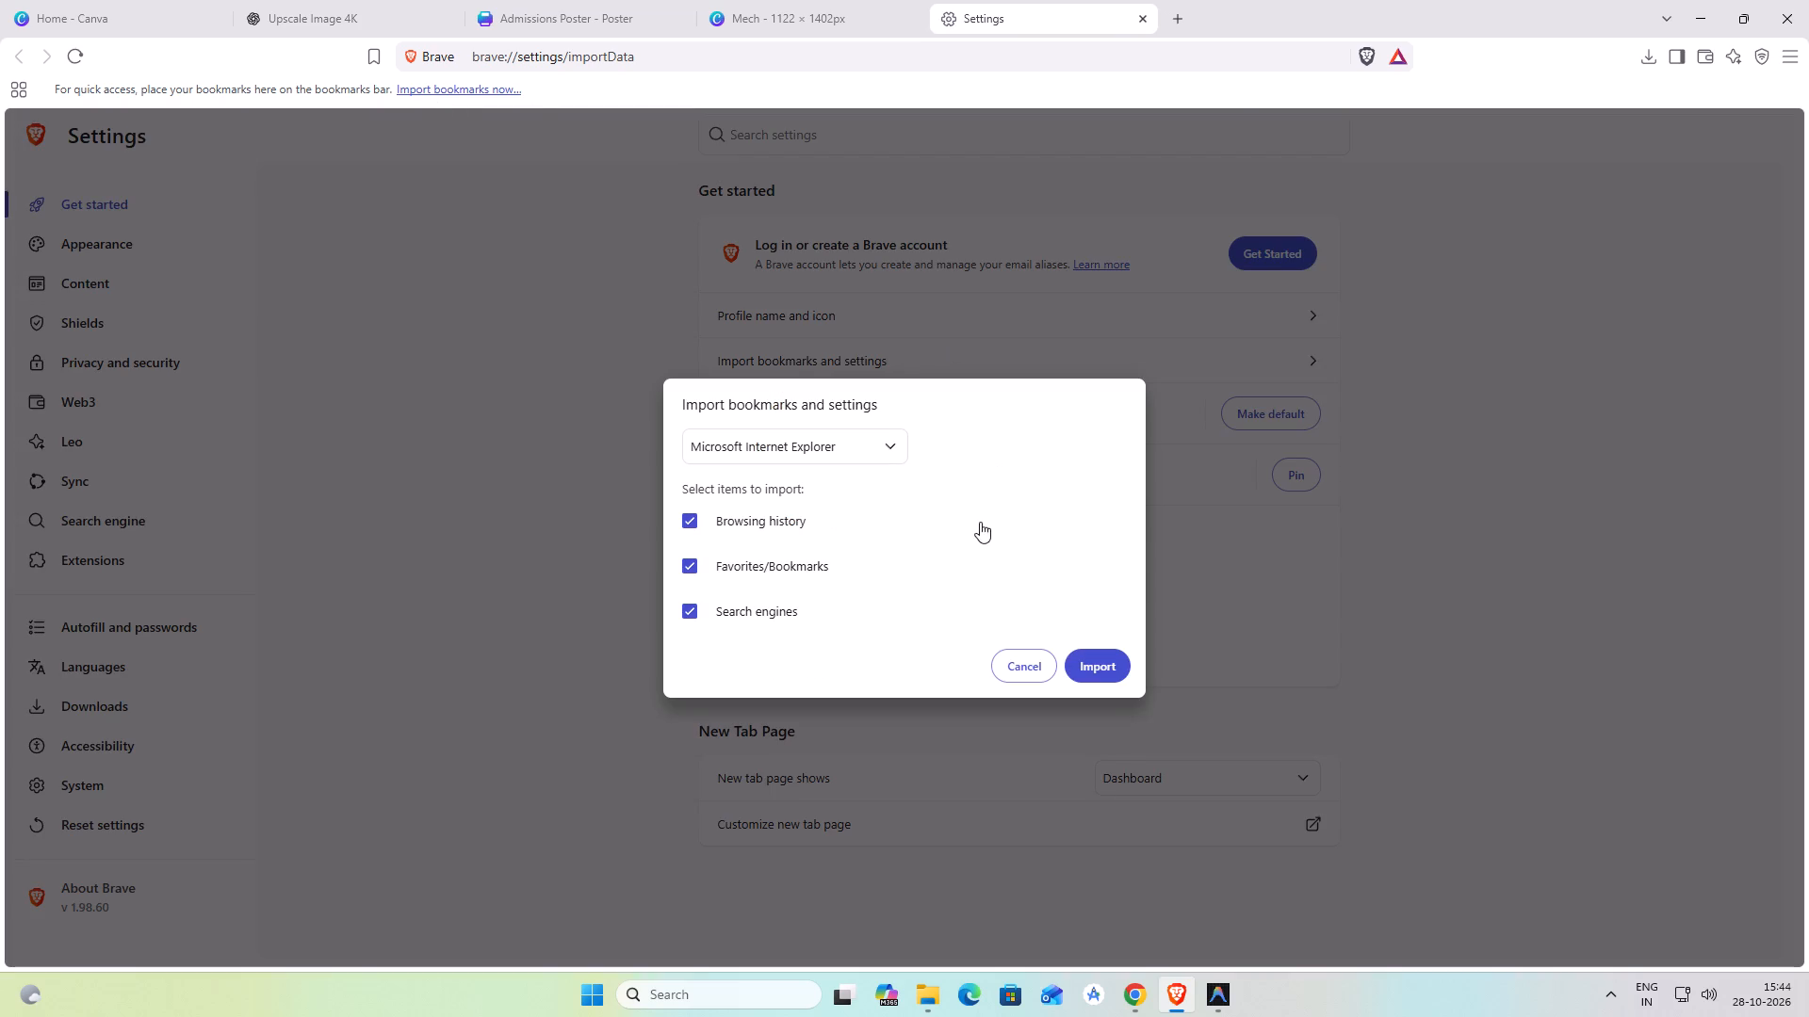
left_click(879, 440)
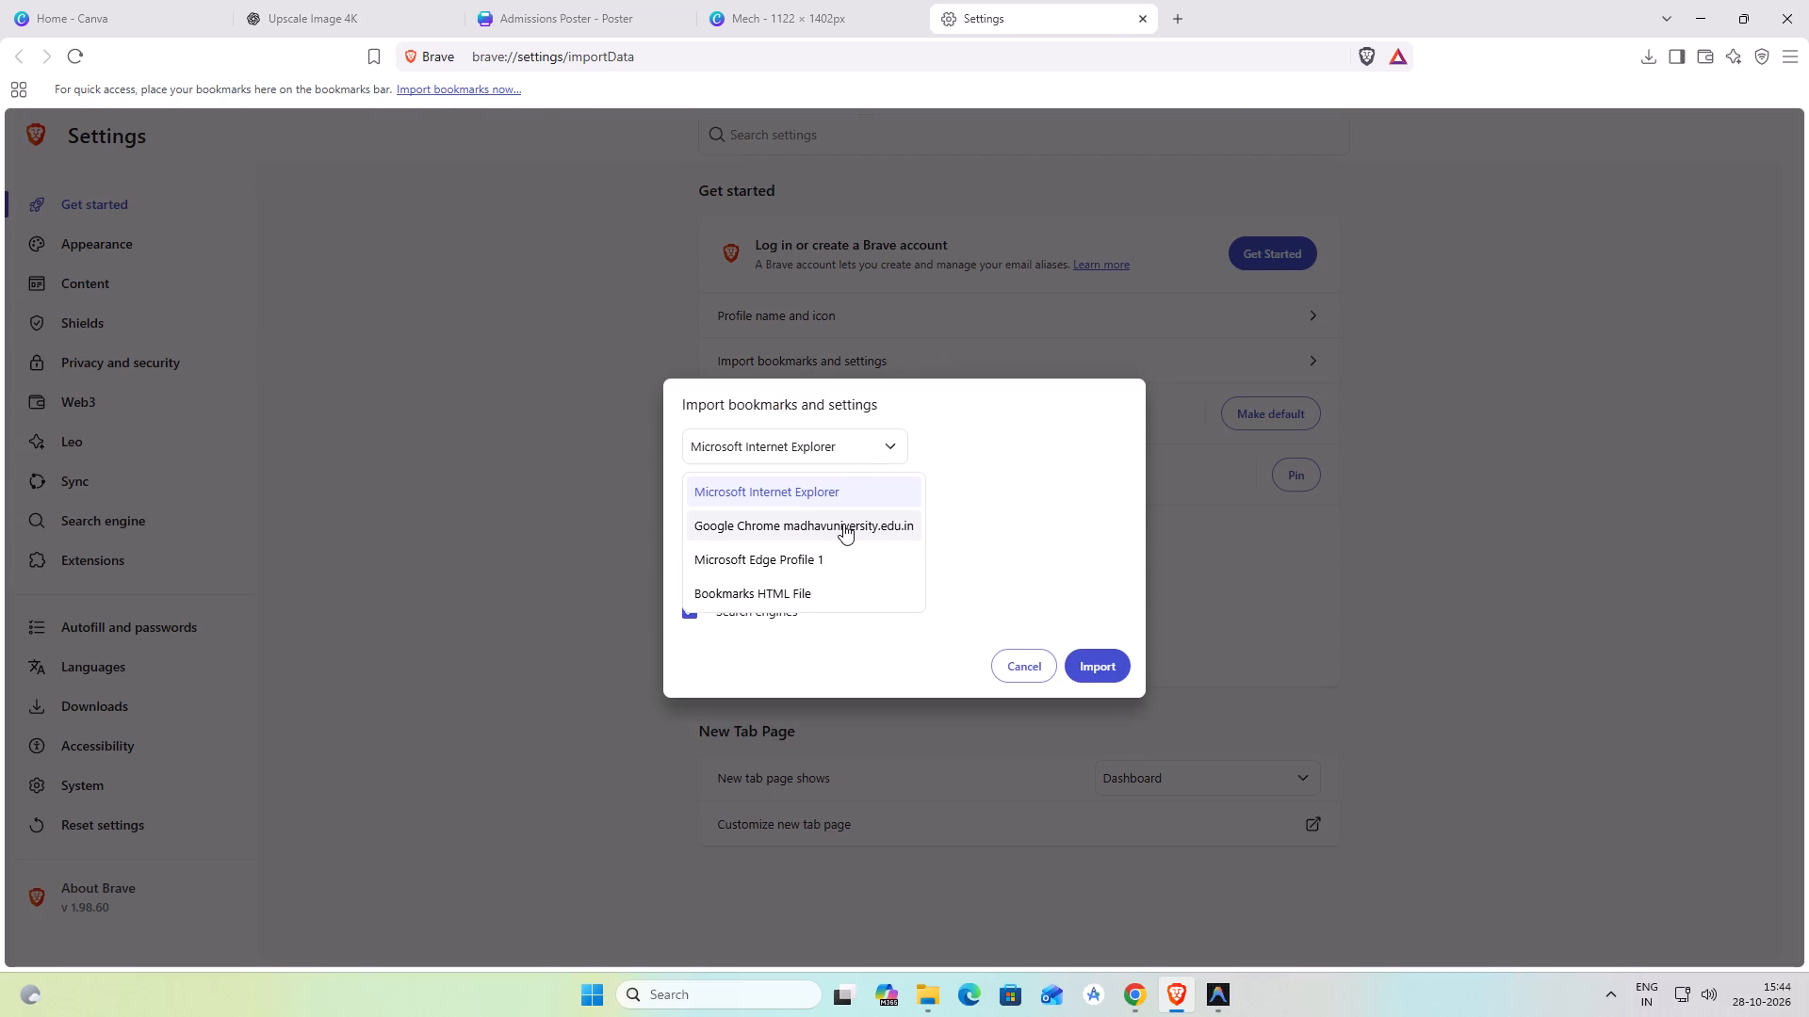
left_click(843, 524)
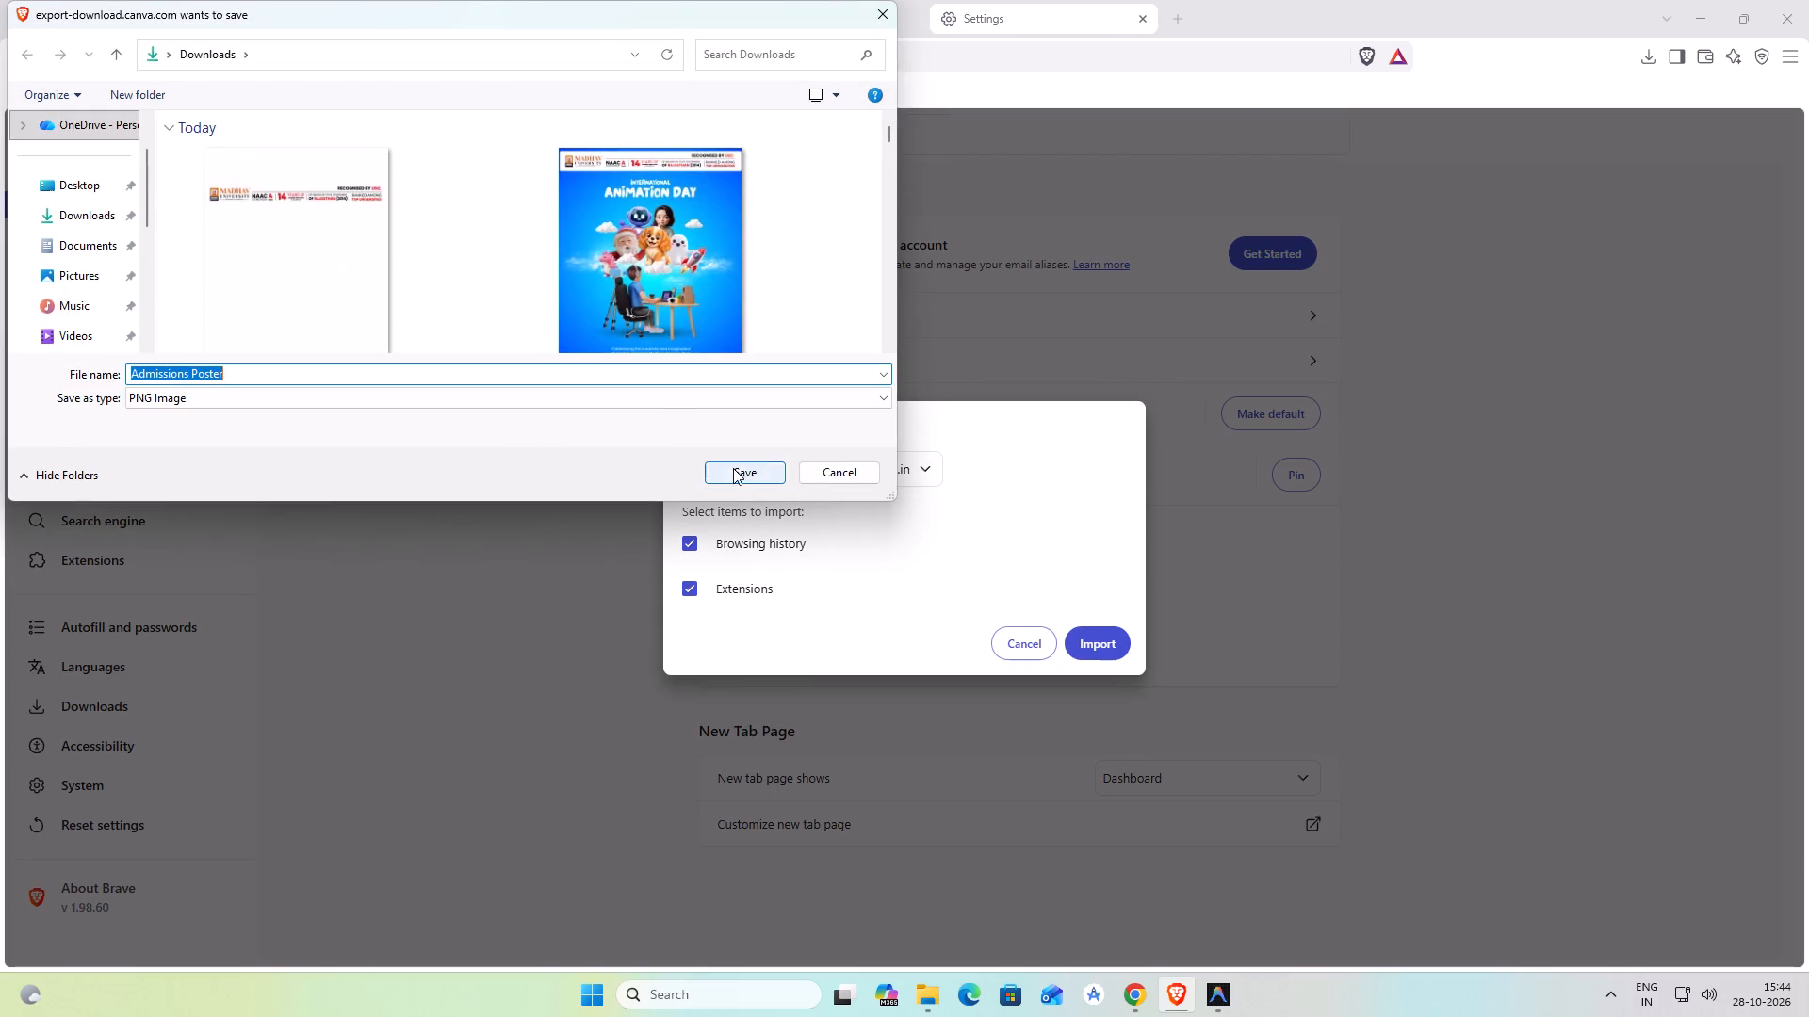
Save the exported PNG as Admissions Poster in the Downloads folder.
left_click(733, 468)
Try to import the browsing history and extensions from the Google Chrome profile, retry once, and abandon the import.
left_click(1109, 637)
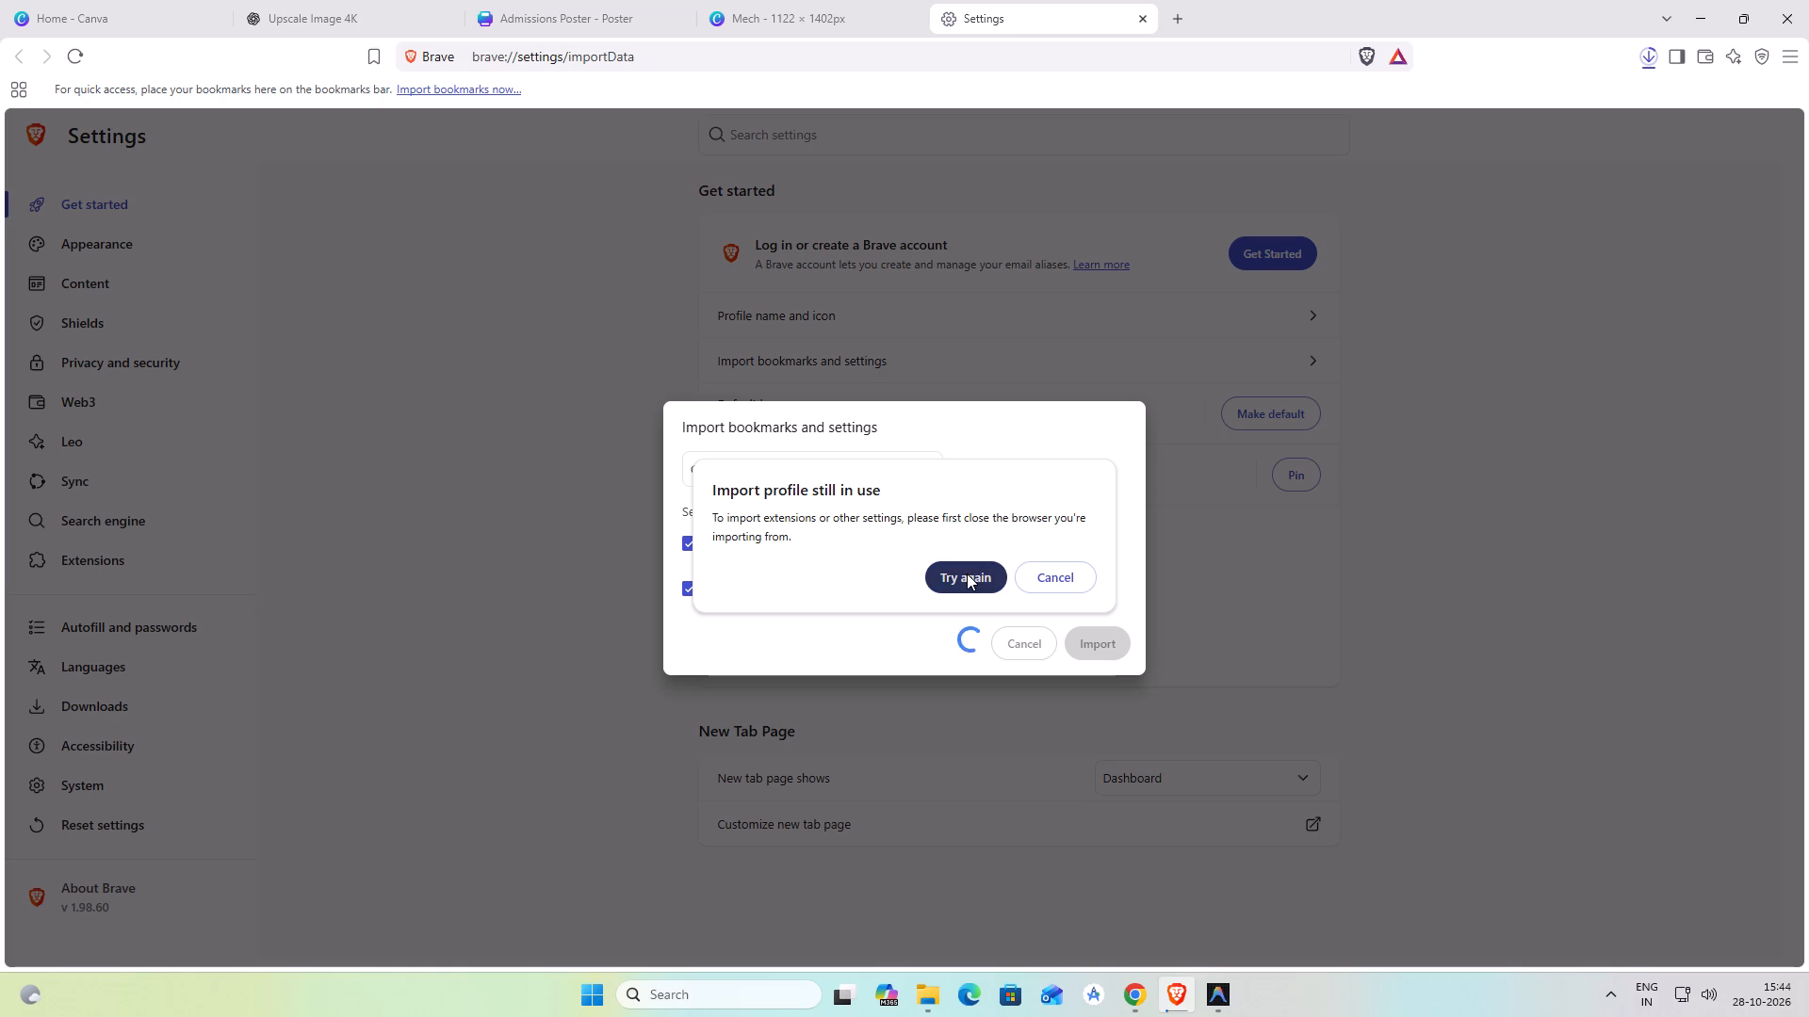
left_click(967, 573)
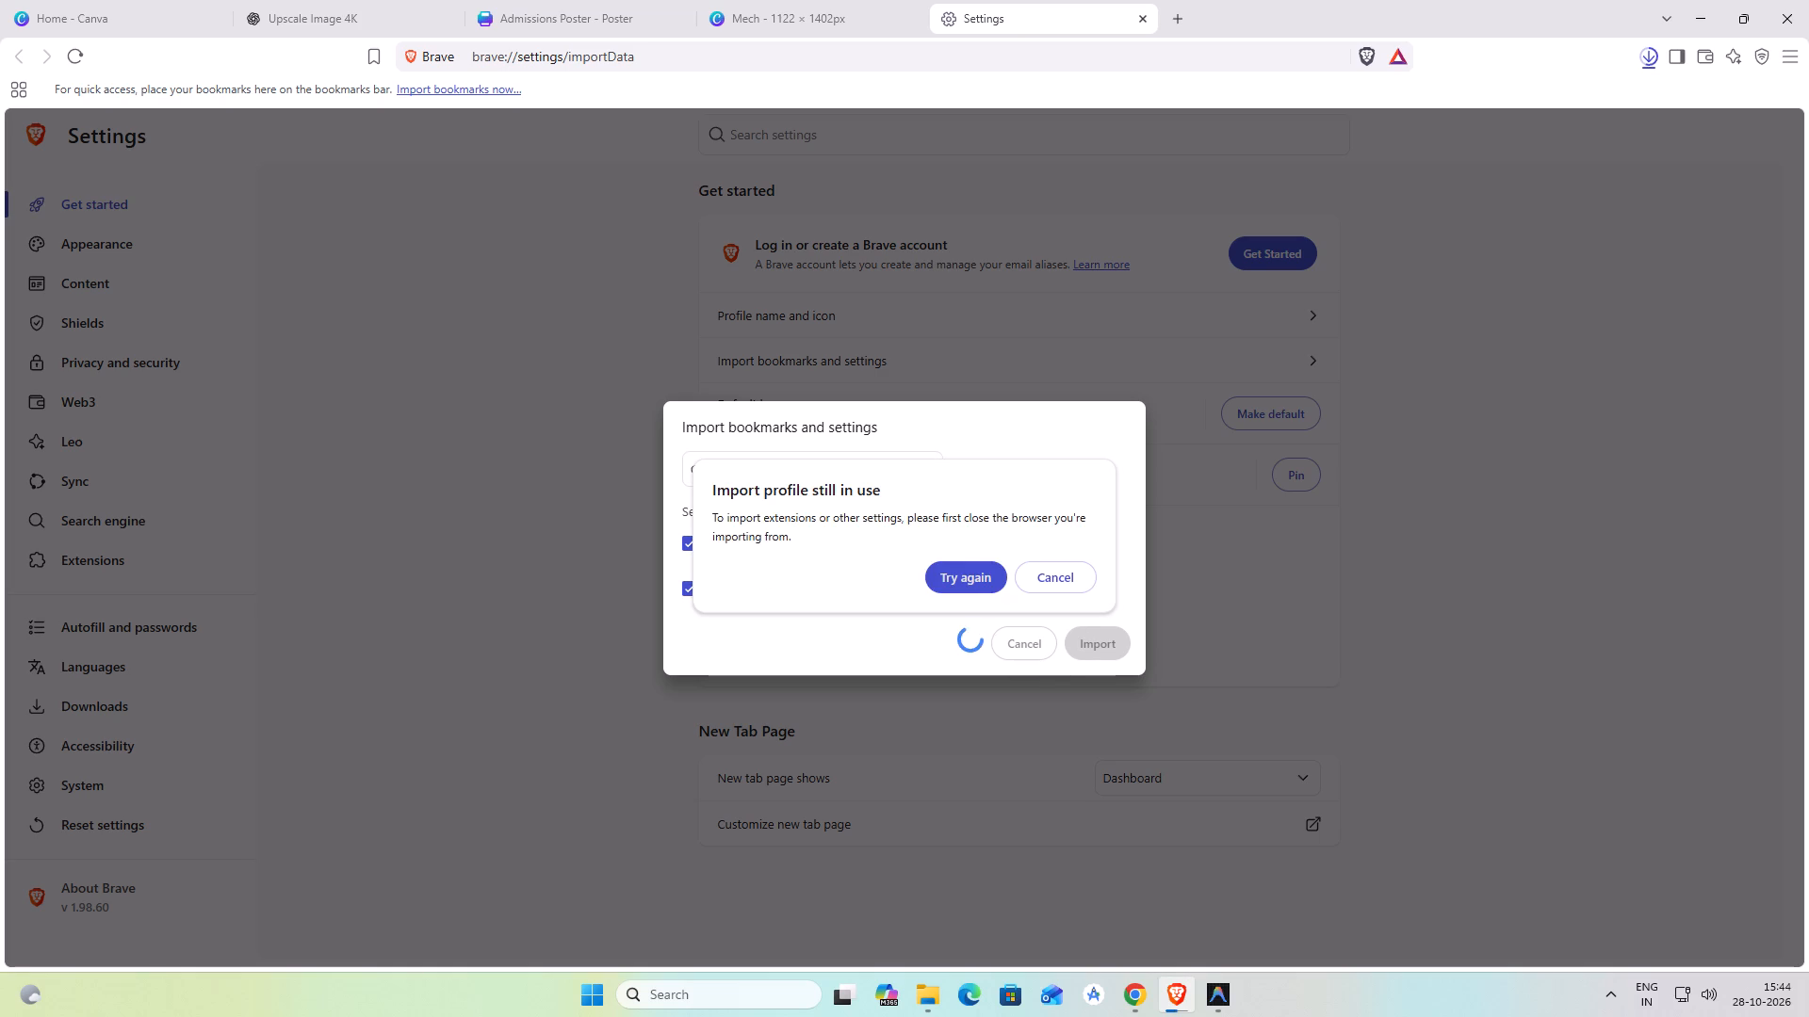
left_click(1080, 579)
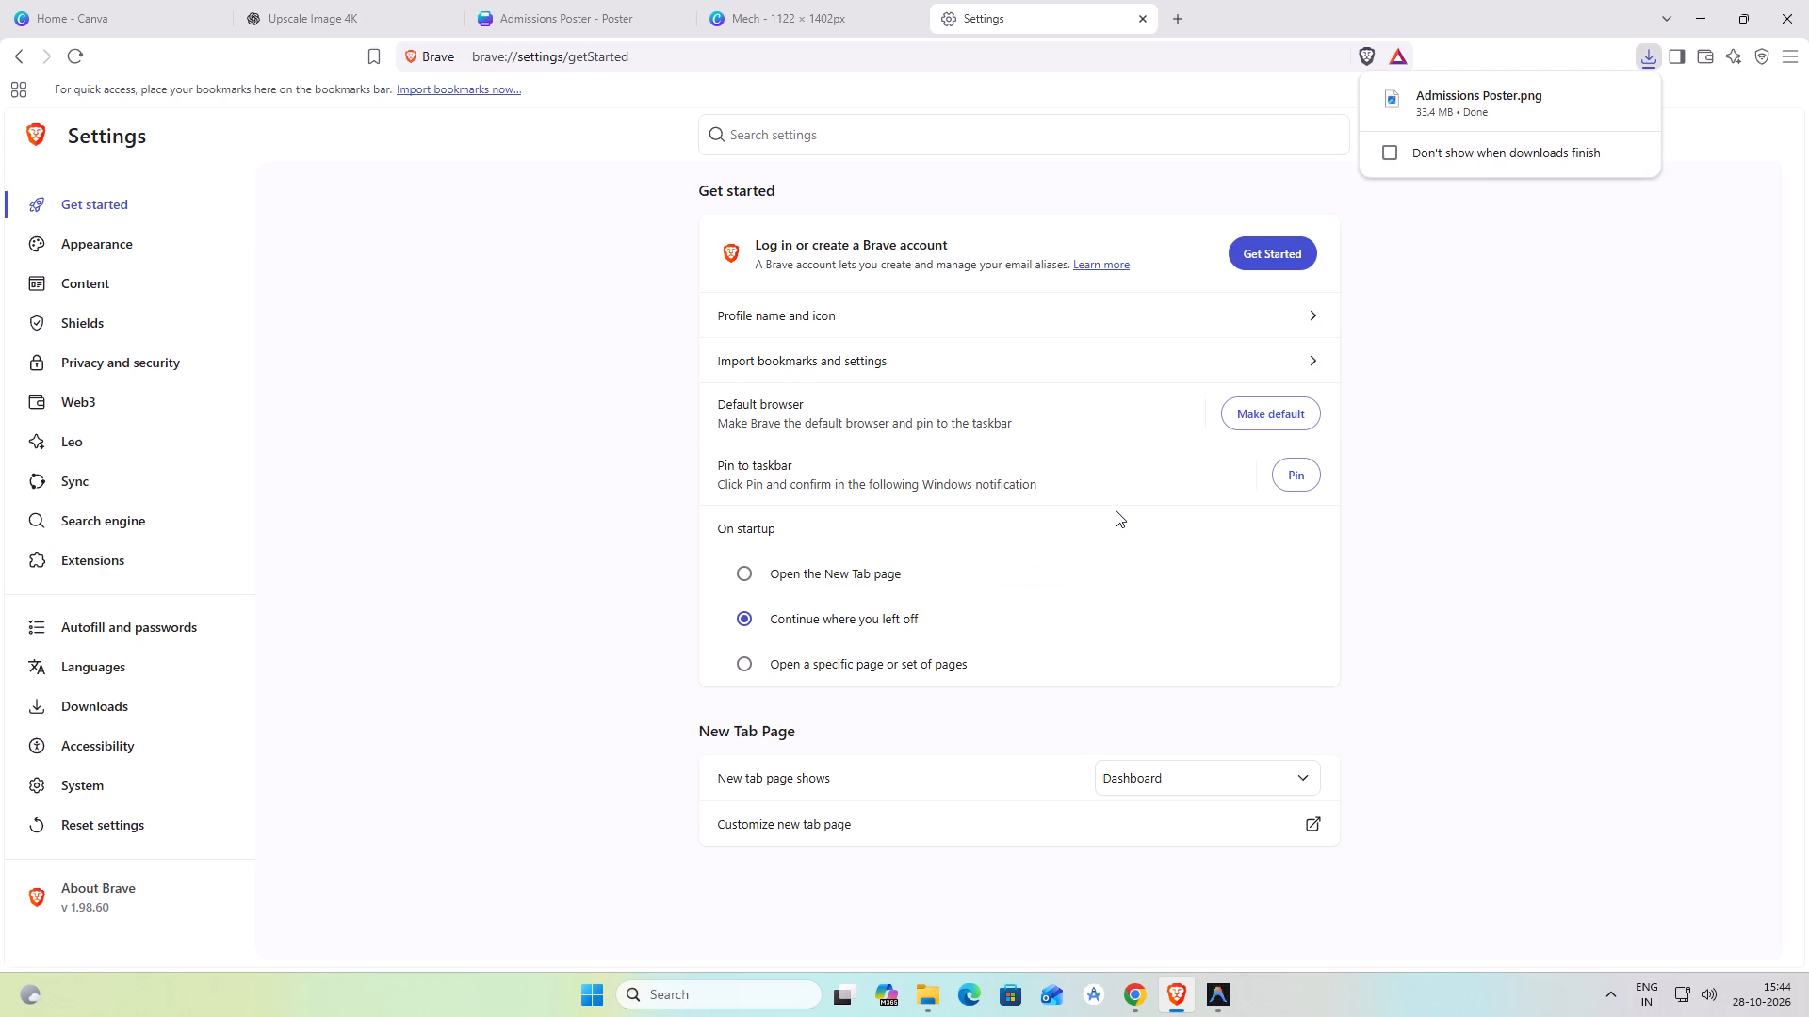
Open the downloaded Admissions Poster.png in the image viewer to review it, and check the recent download history.
left_click(1475, 100)
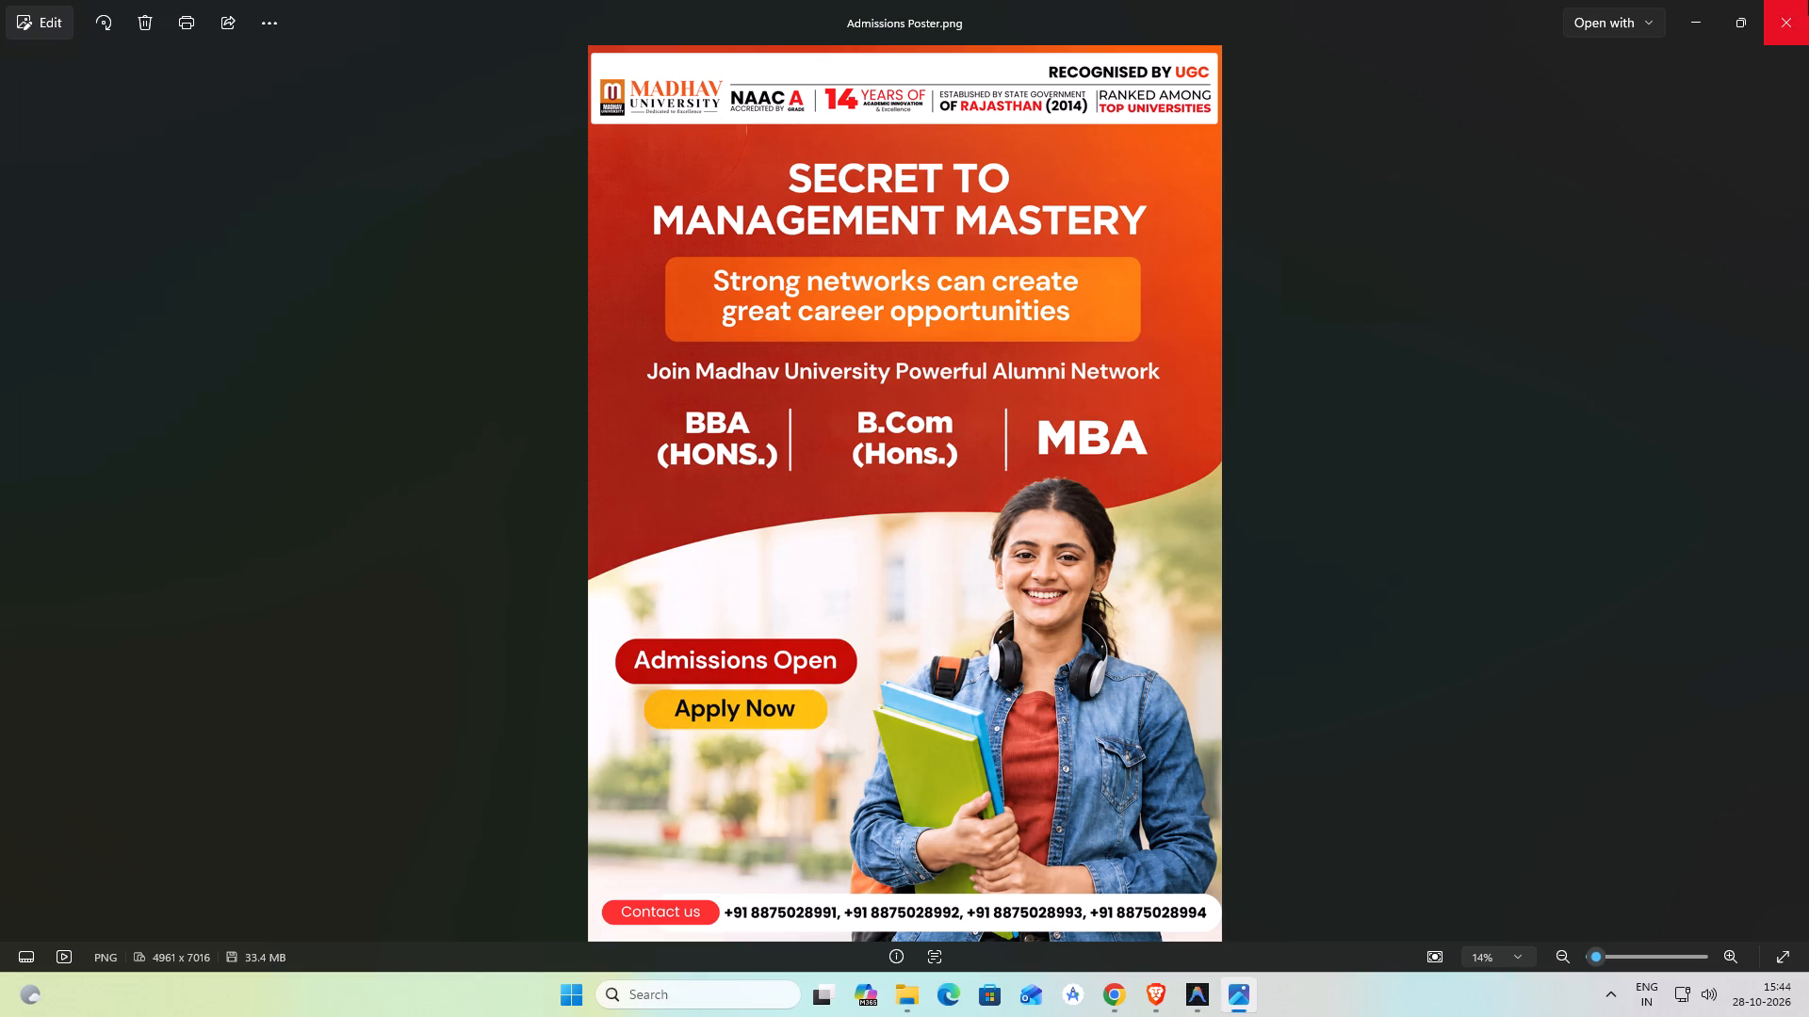
left_click(1808, 0)
left_click(1649, 46)
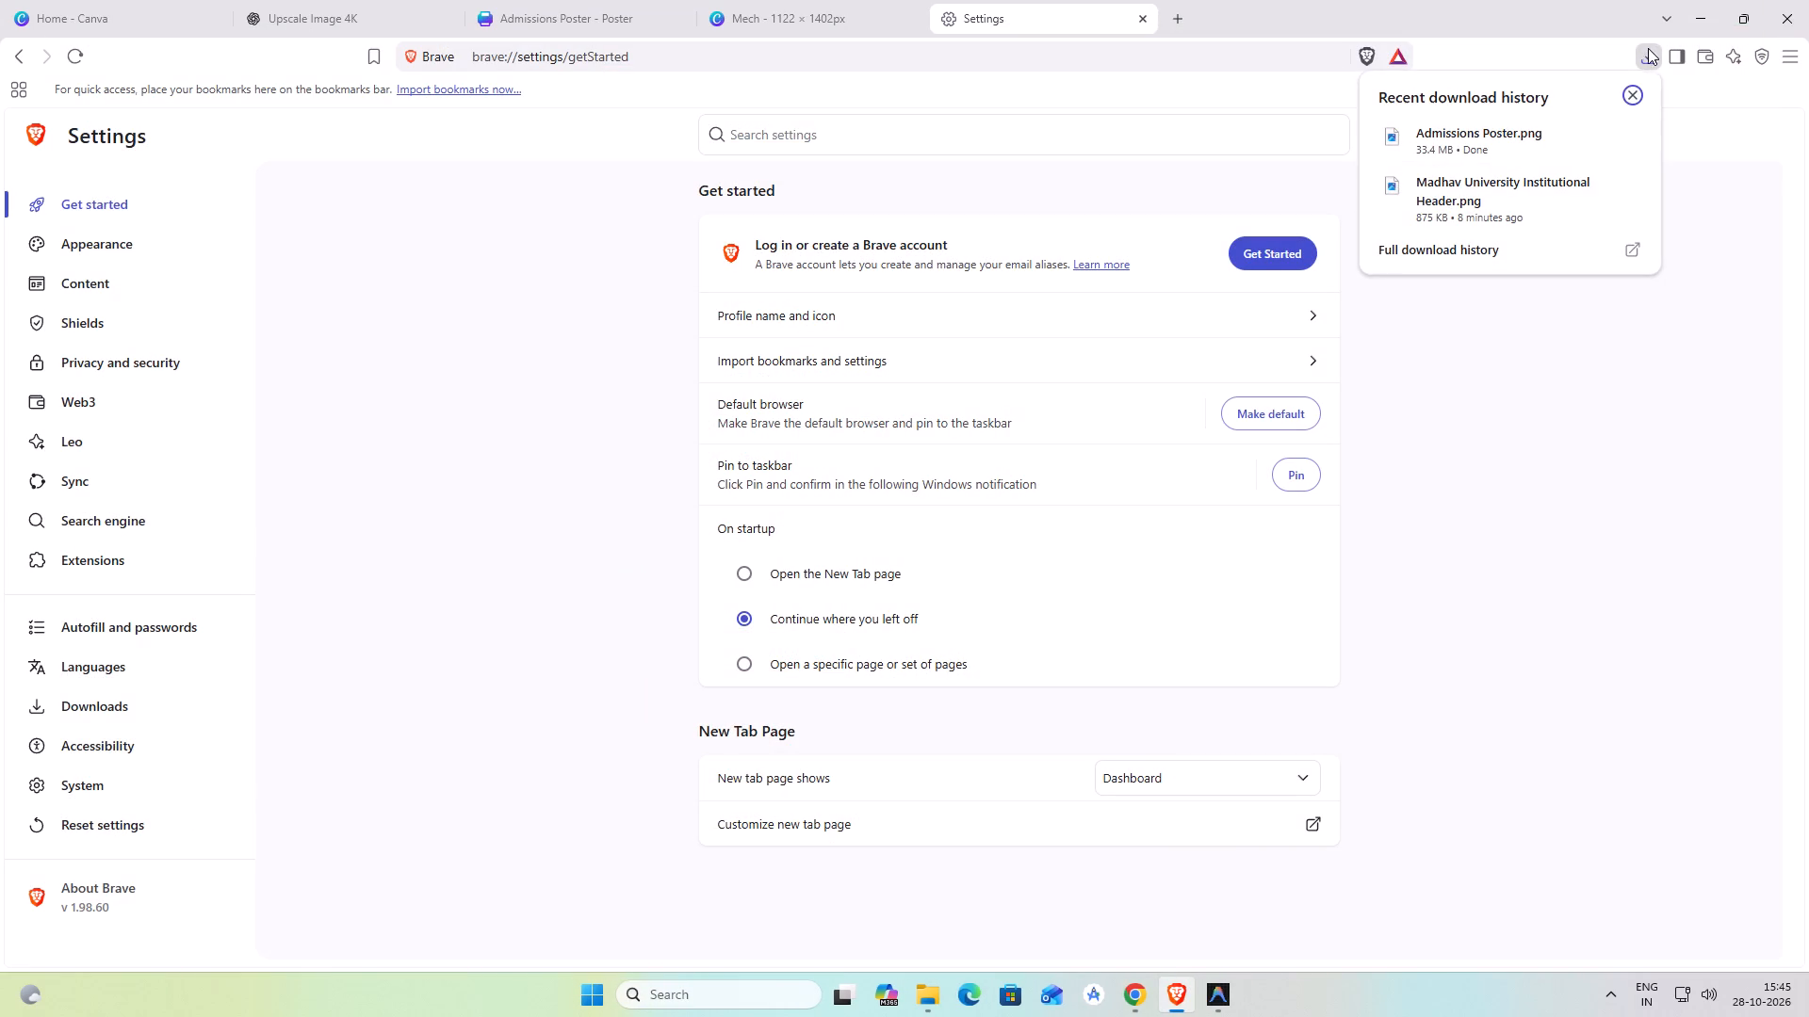
Export the Admissions Poster design again as a high-quality PNG at a reduced size scale.
left_click(851, 0)
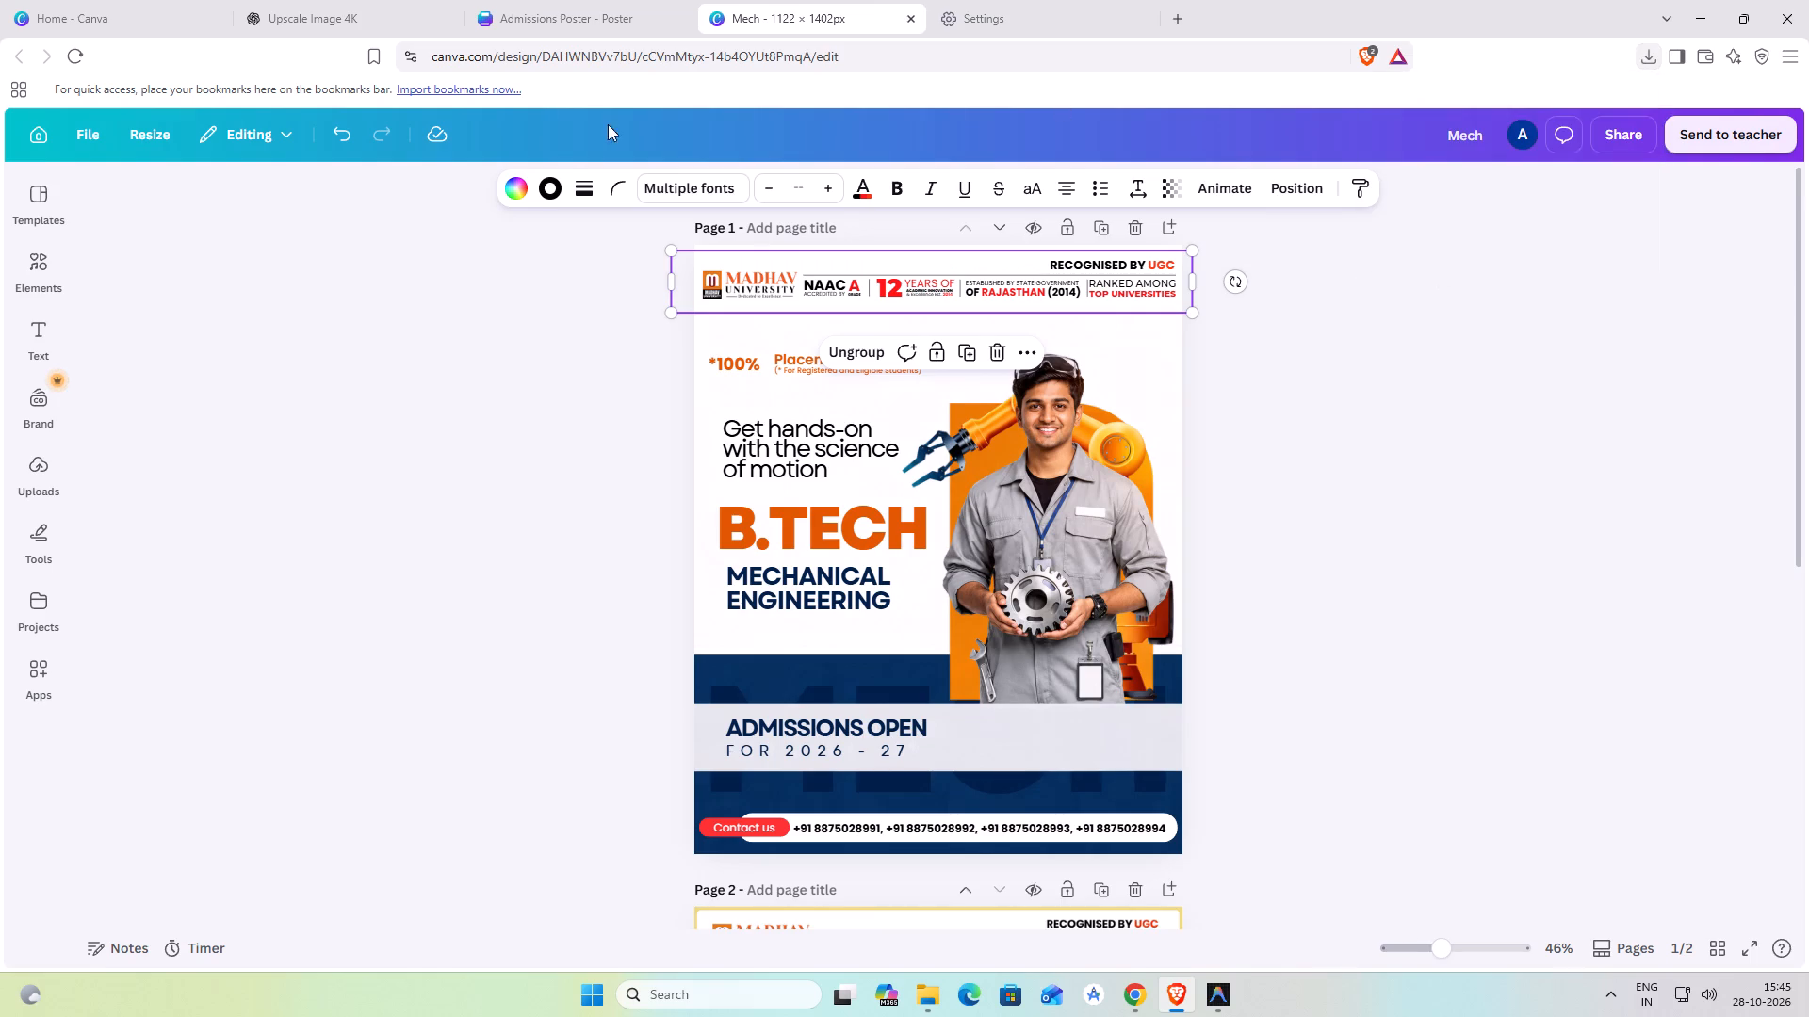
left_click(565, 0)
left_click(1577, 302)
left_click(1608, 131)
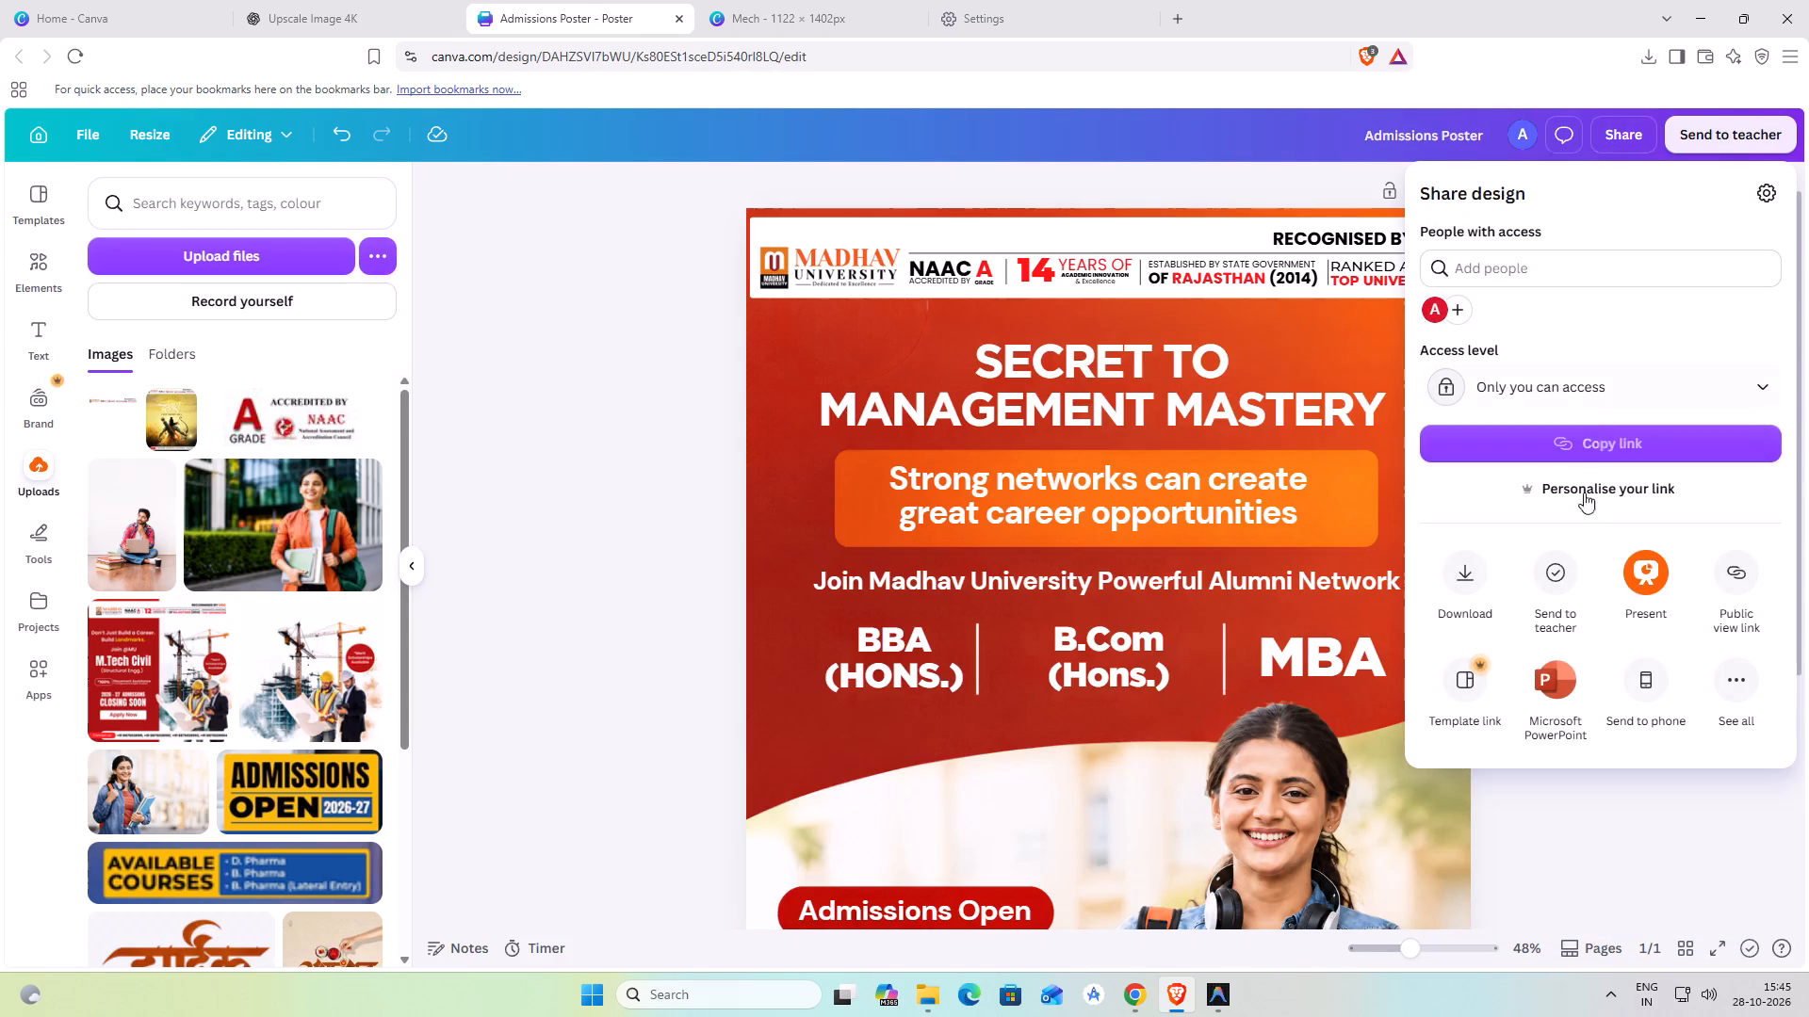
left_click(1468, 570)
left_click(1418, 185)
left_click(1475, 565)
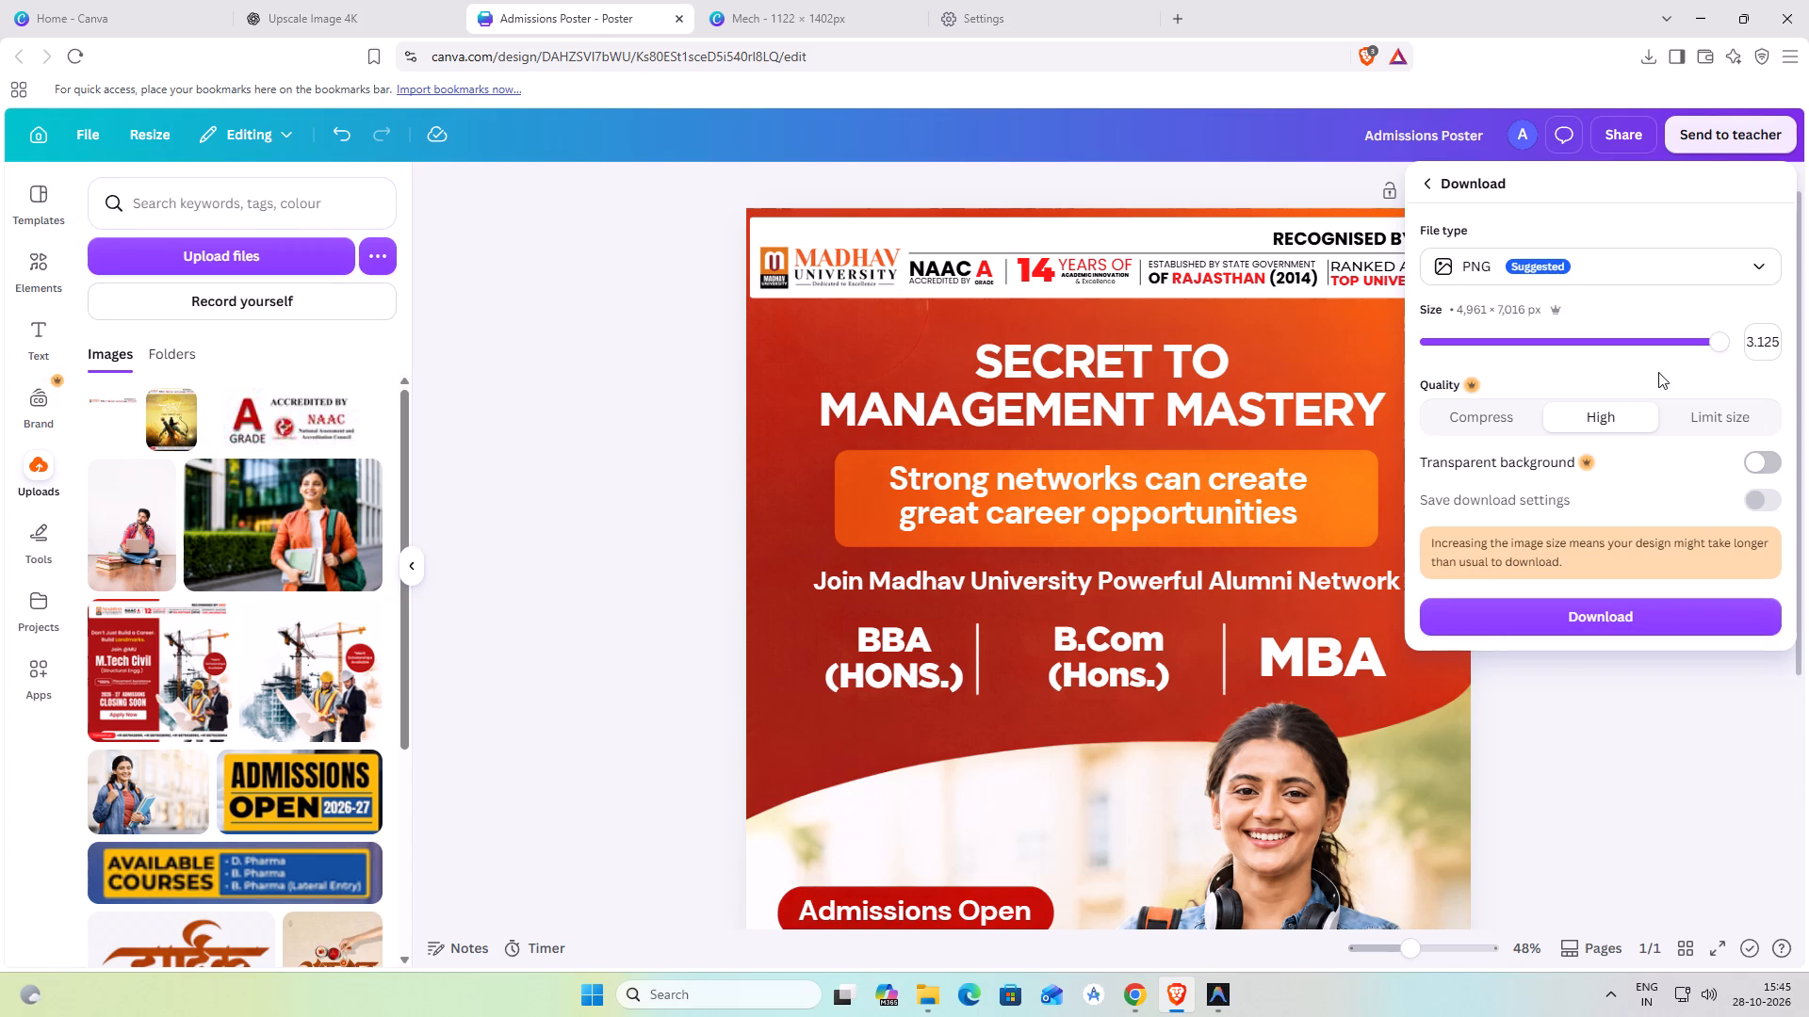
left_click_drag(1723, 345, 1657, 347)
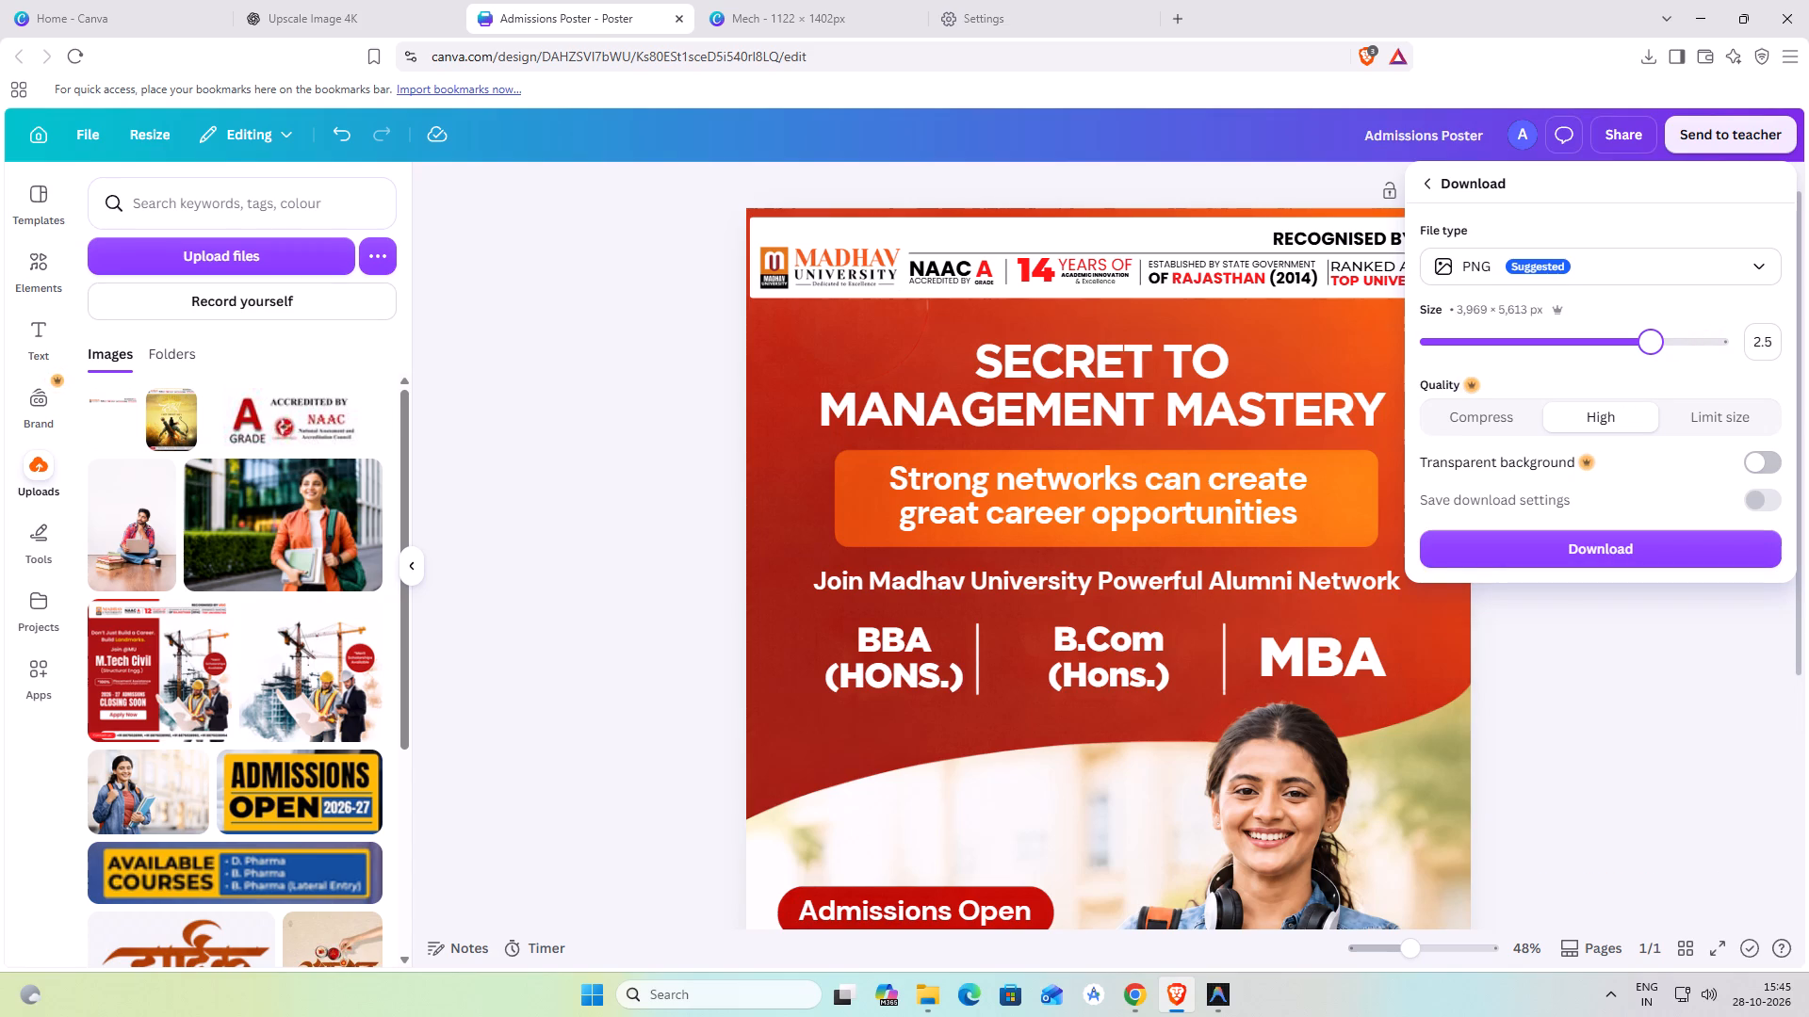
left_click_drag(1657, 347, 1638, 351)
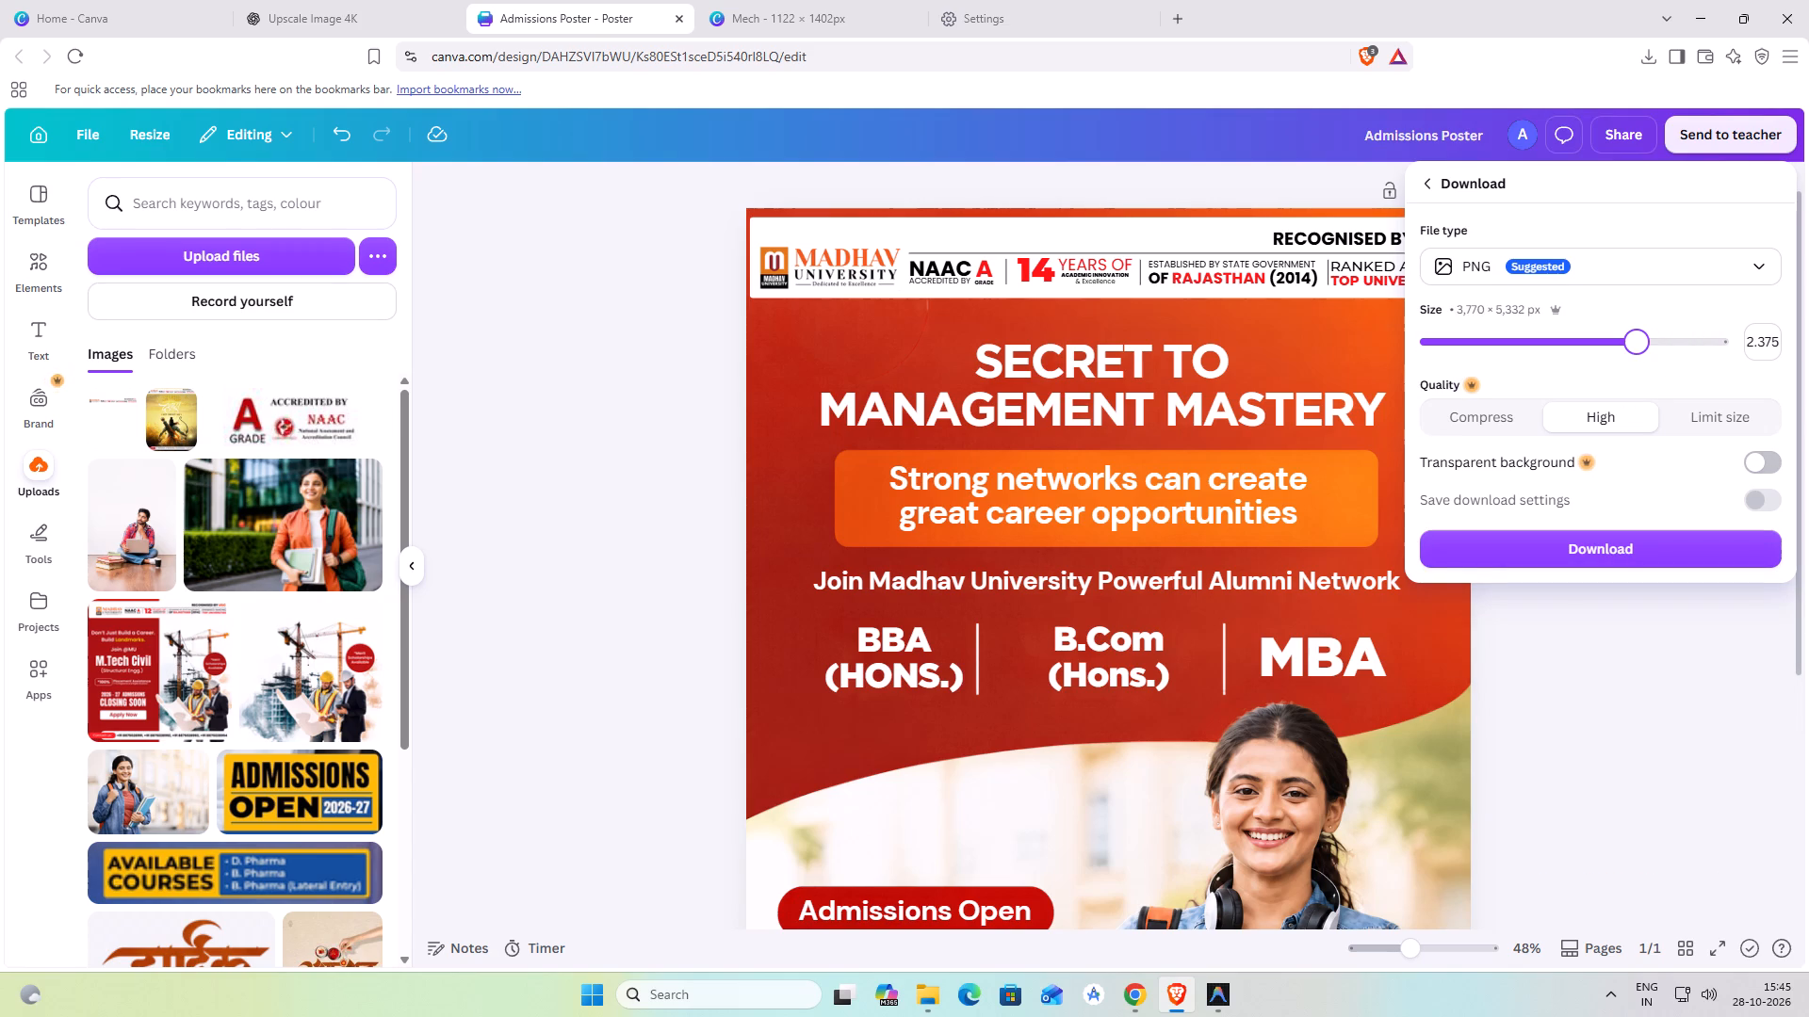
left_click_drag(1638, 351, 1647, 348)
left_click(1637, 542)
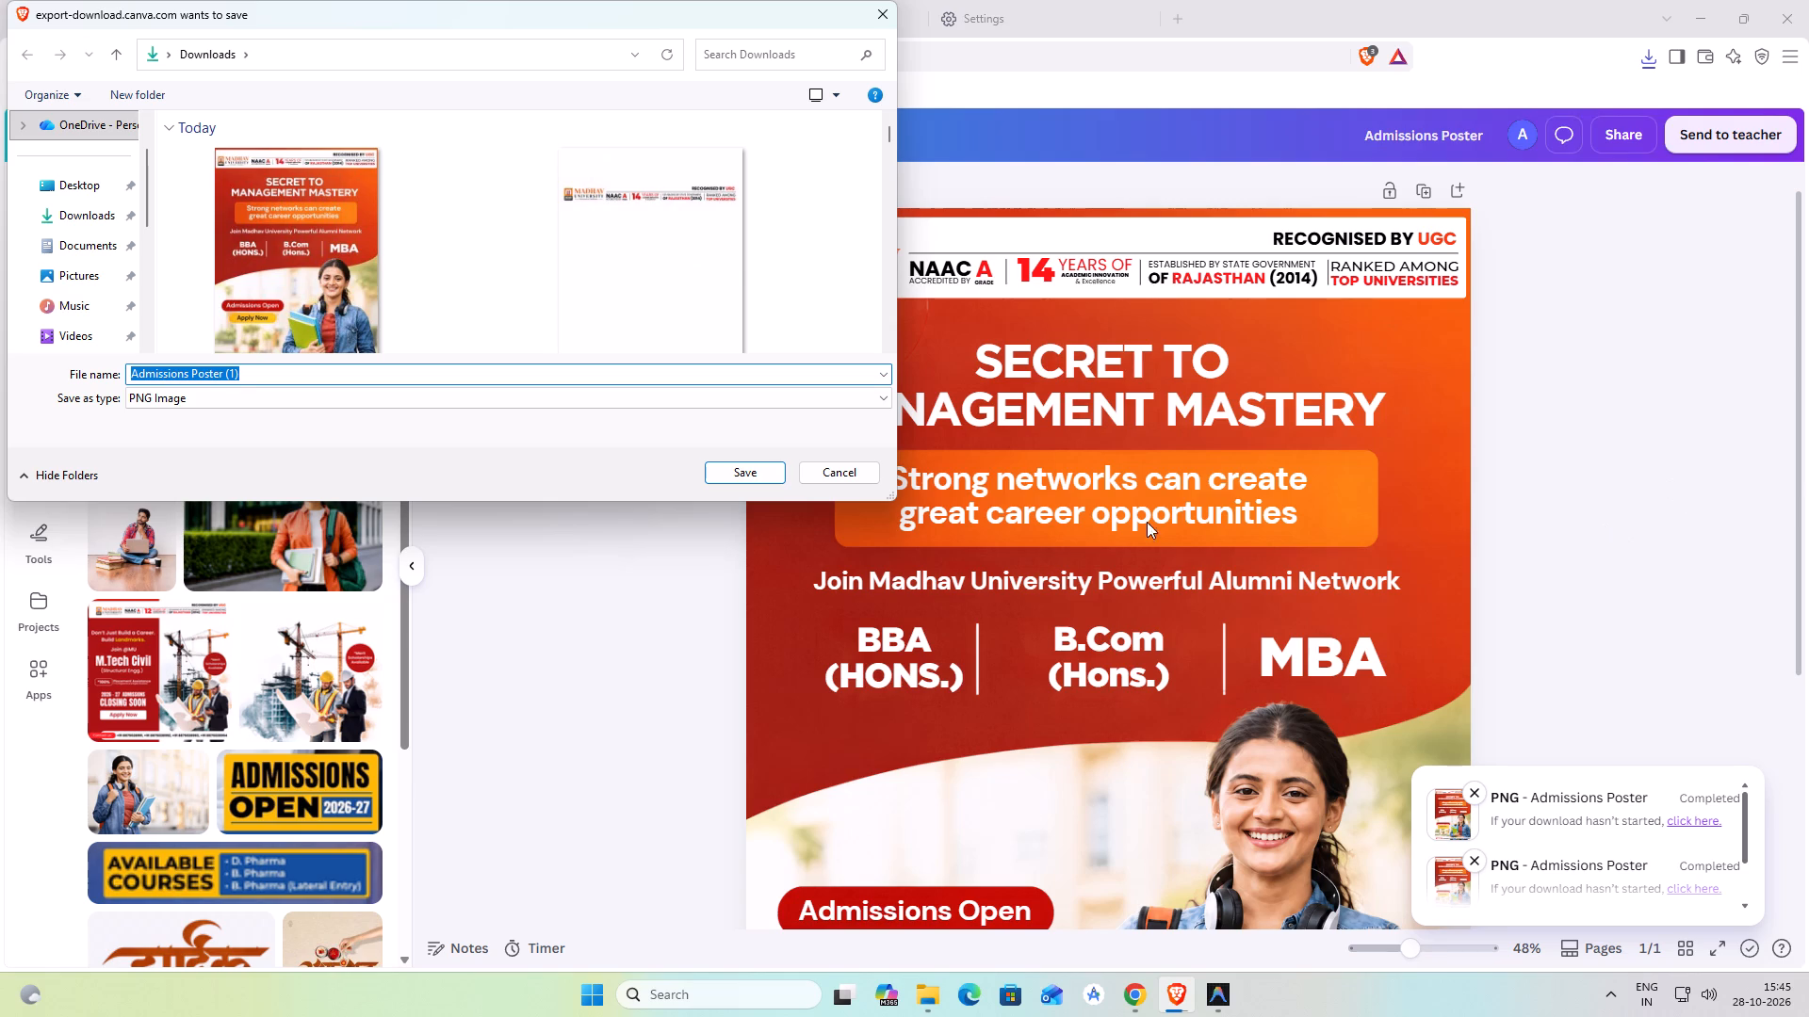
Save the reduced-size poster PNG in the Downloads folder.
left_click(97, 212)
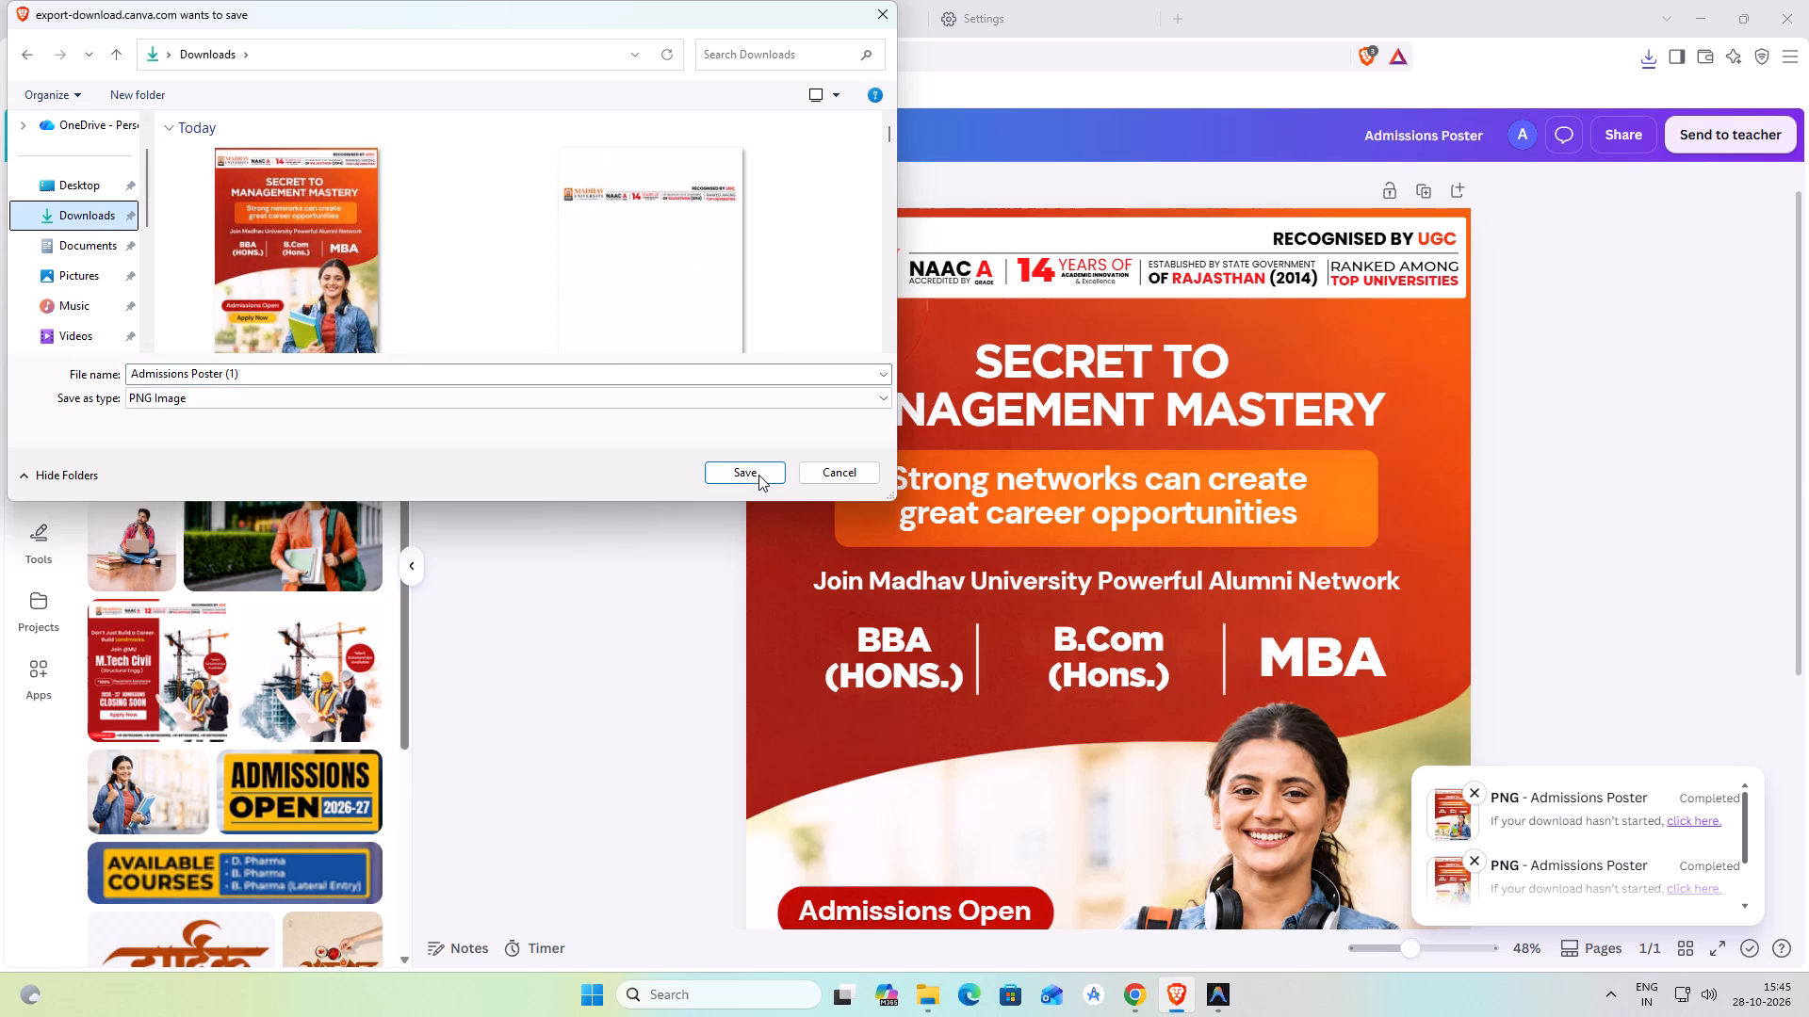
Save the exported poster PNG in the Downloads folder under the suggested file name and dismiss the download notice.
left_click(758, 475)
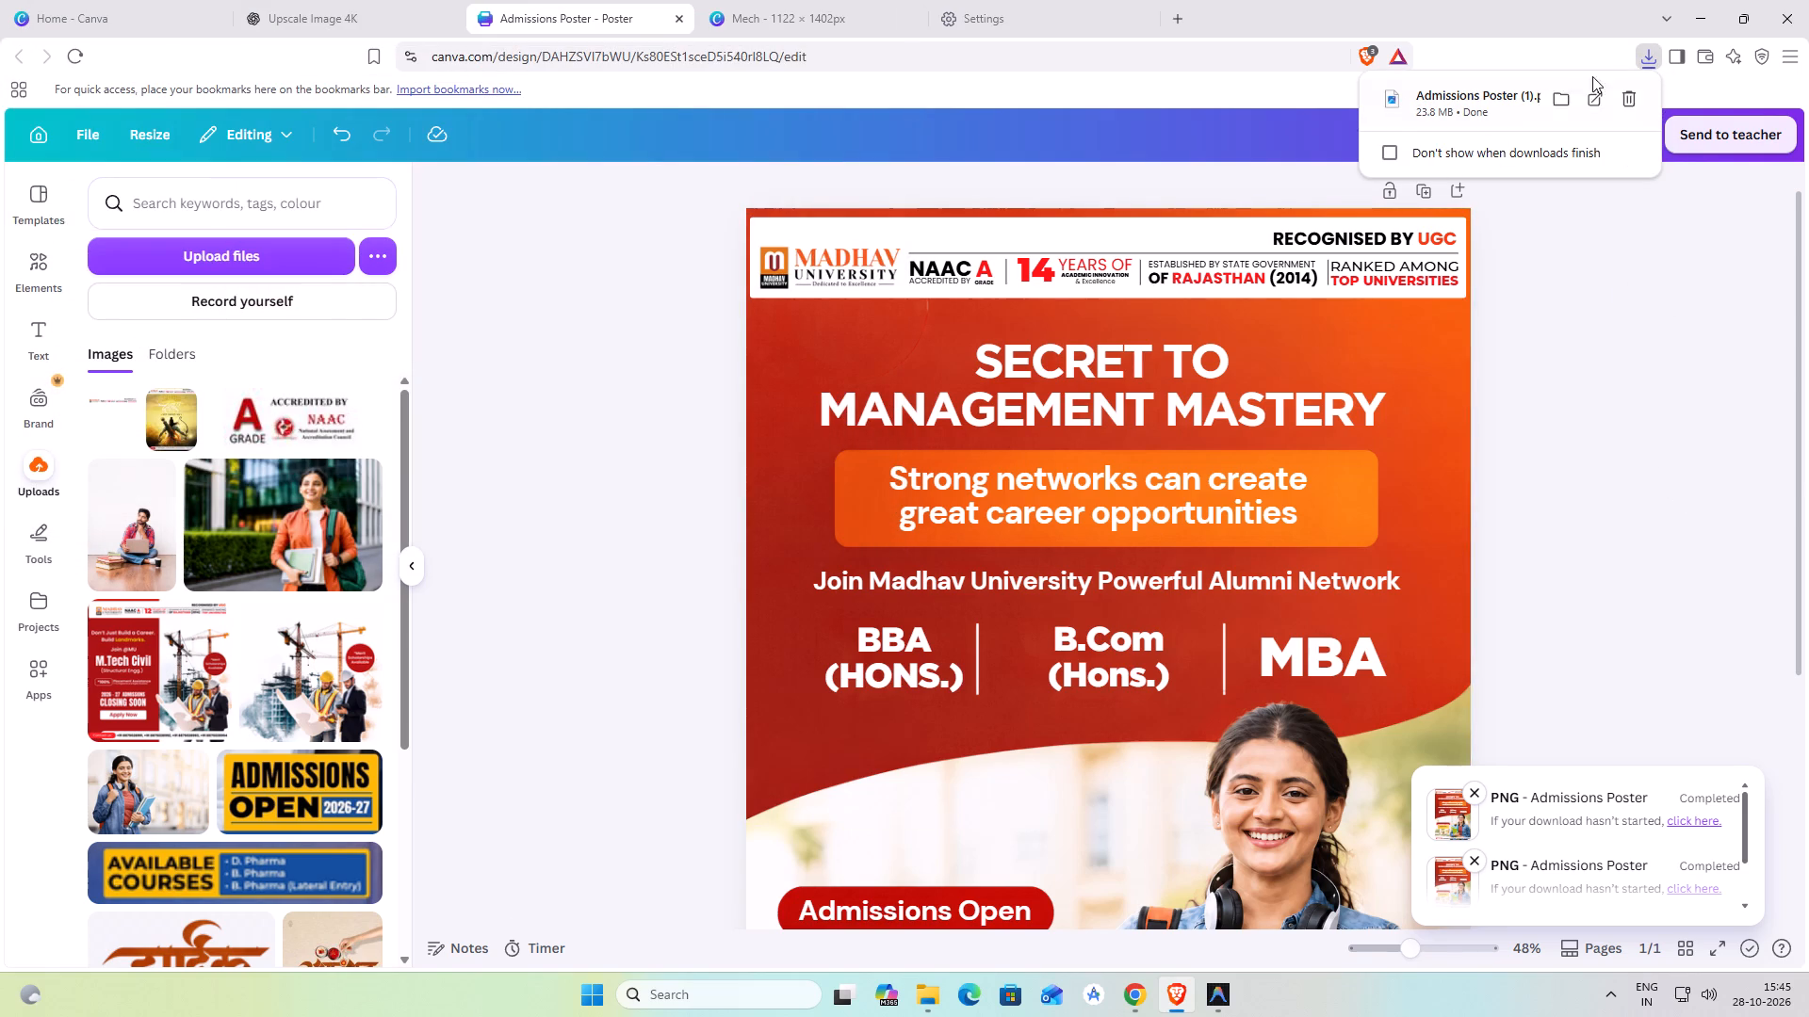
left_click(1701, 271)
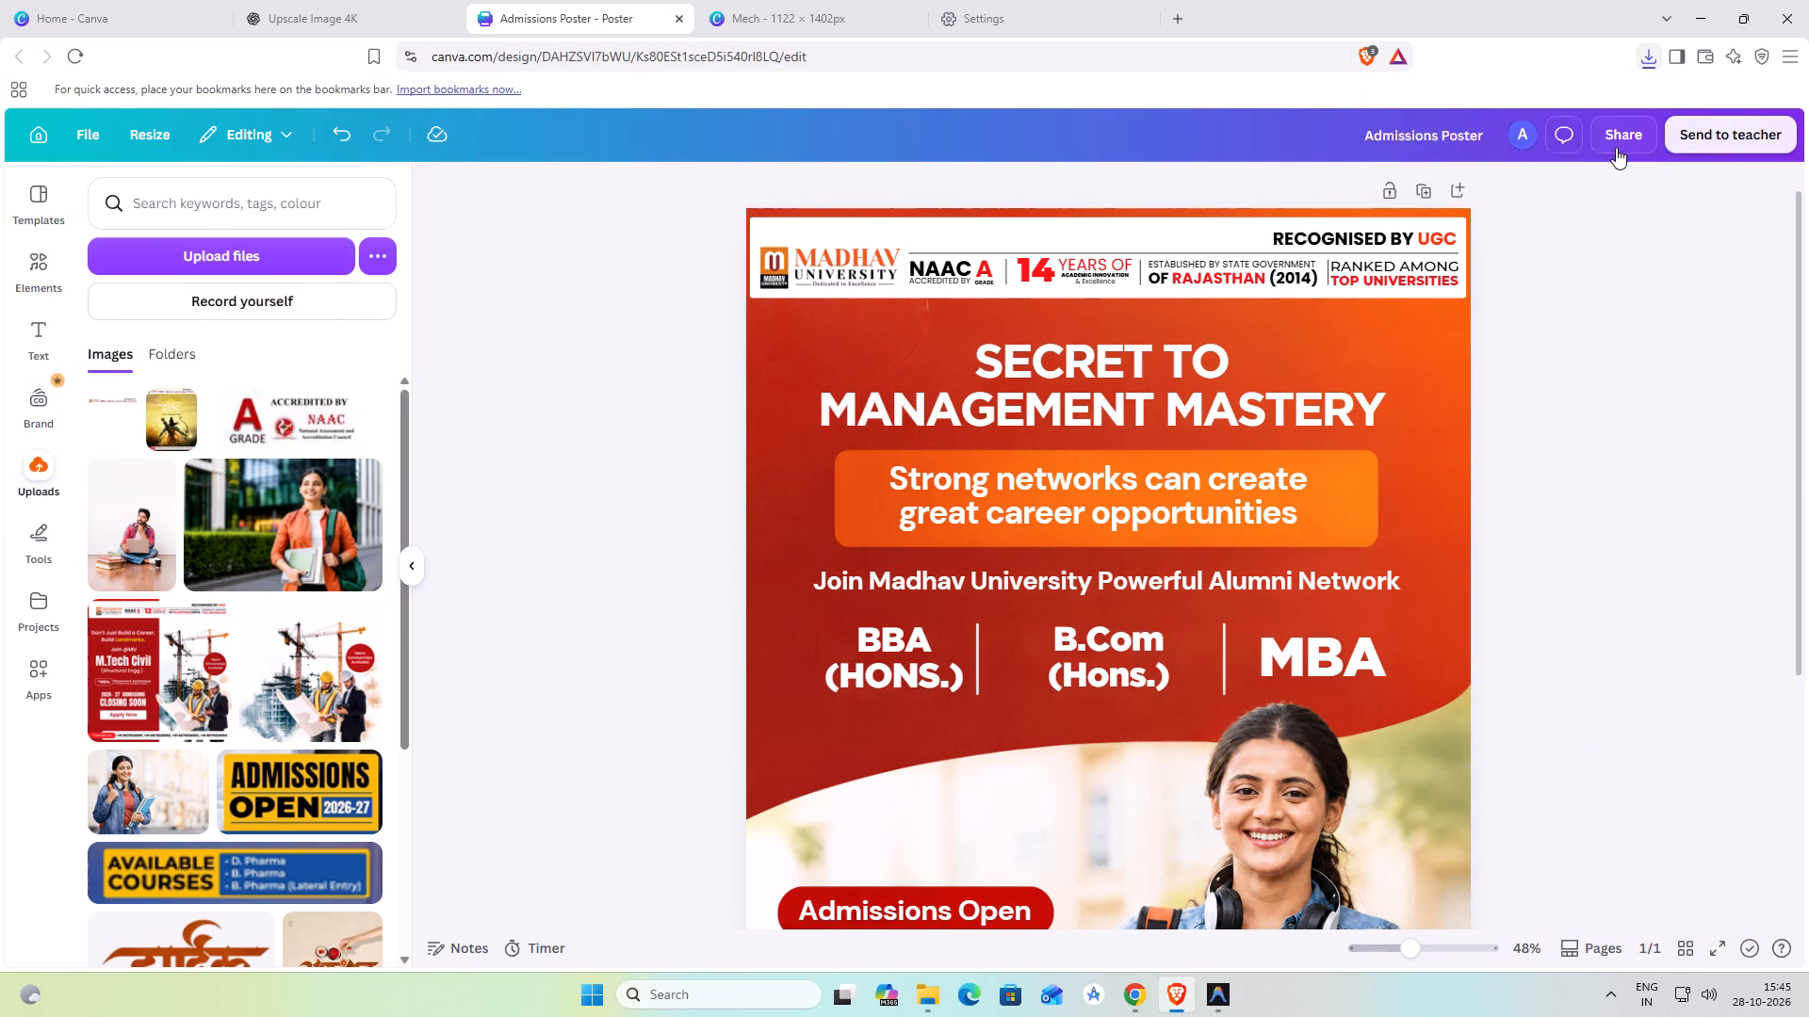
Export the Admissions Poster again as a high-quality PNG at size scale 2 (3,175 × 4,490 px).
left_click(1616, 147)
left_click(1472, 588)
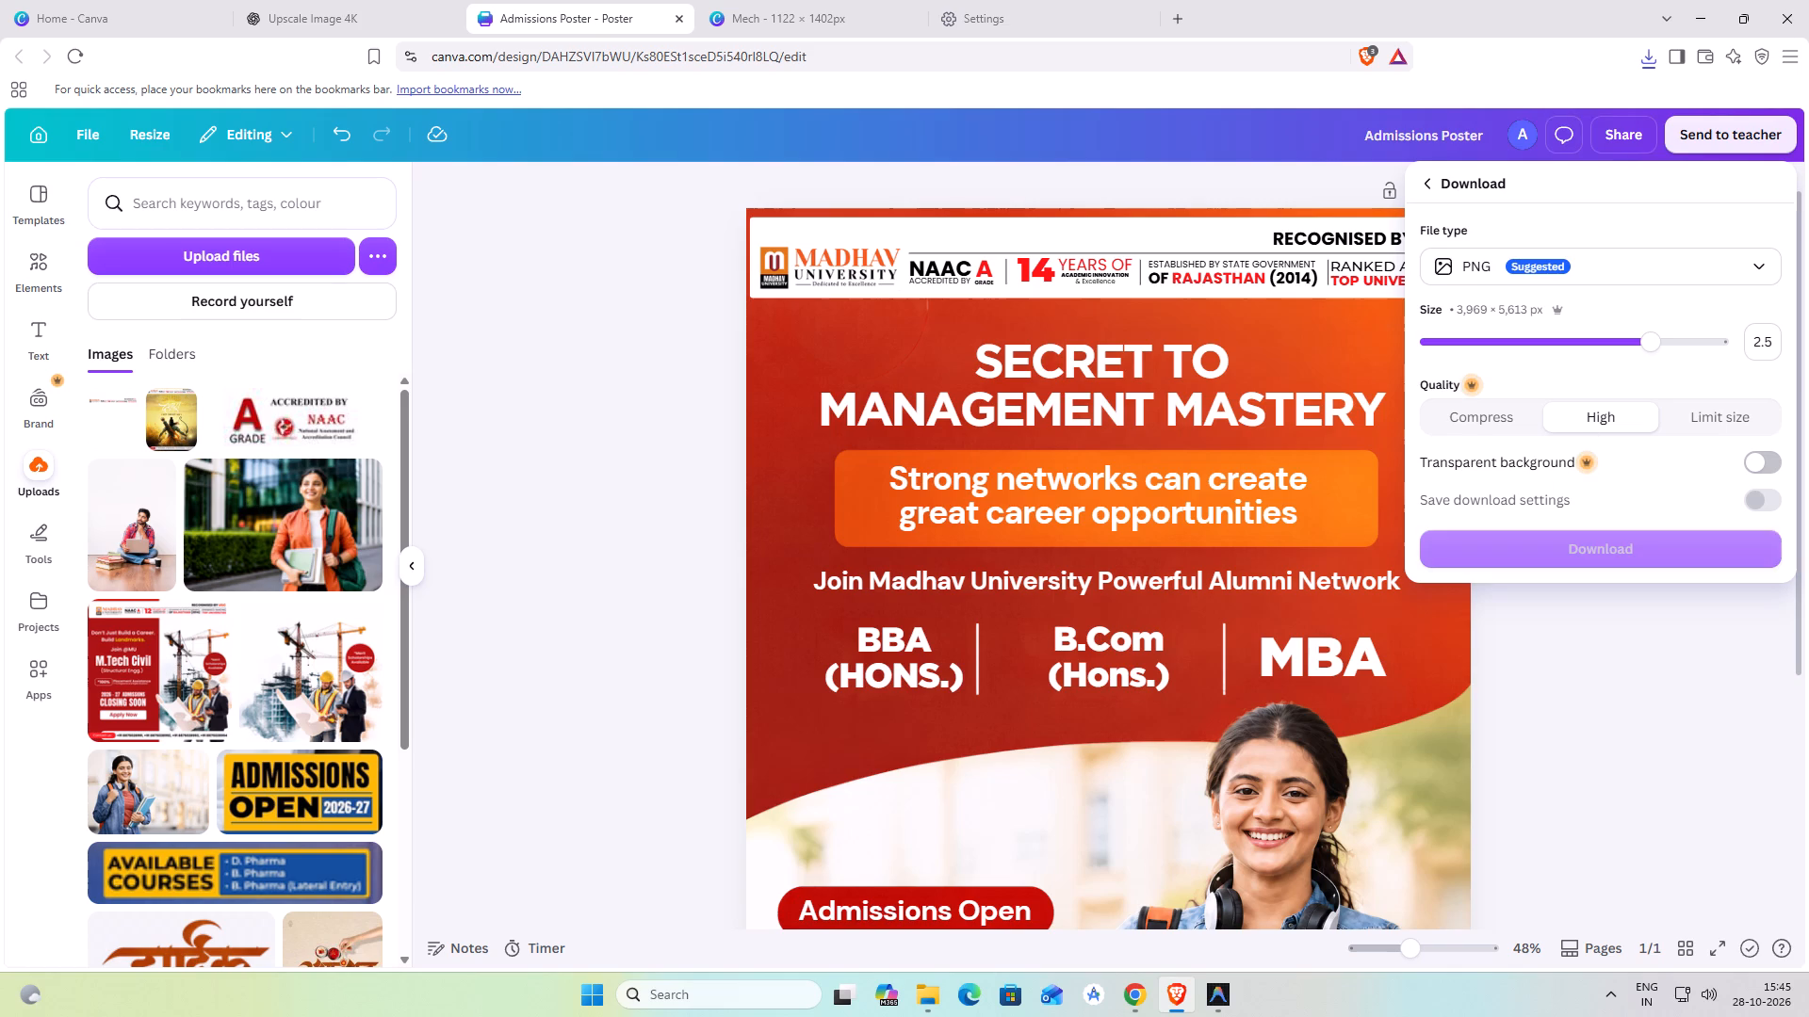
left_click_drag(1648, 352, 1597, 356)
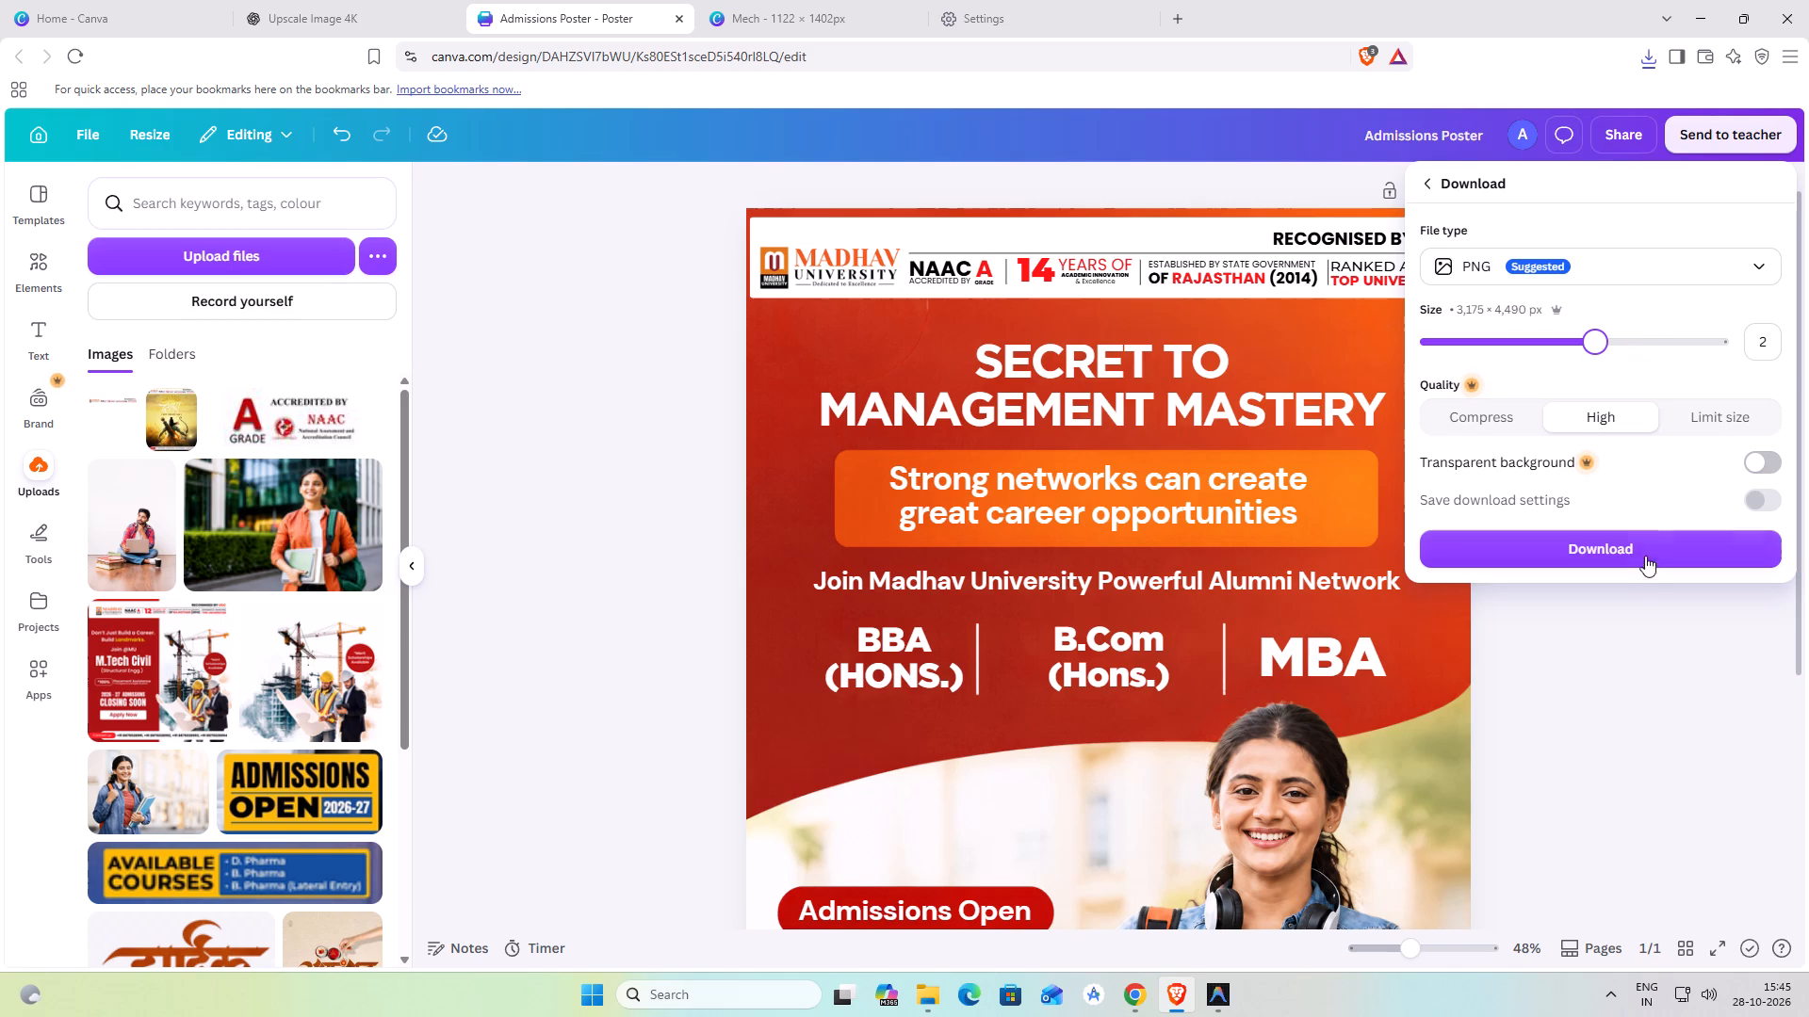
left_click(1630, 541)
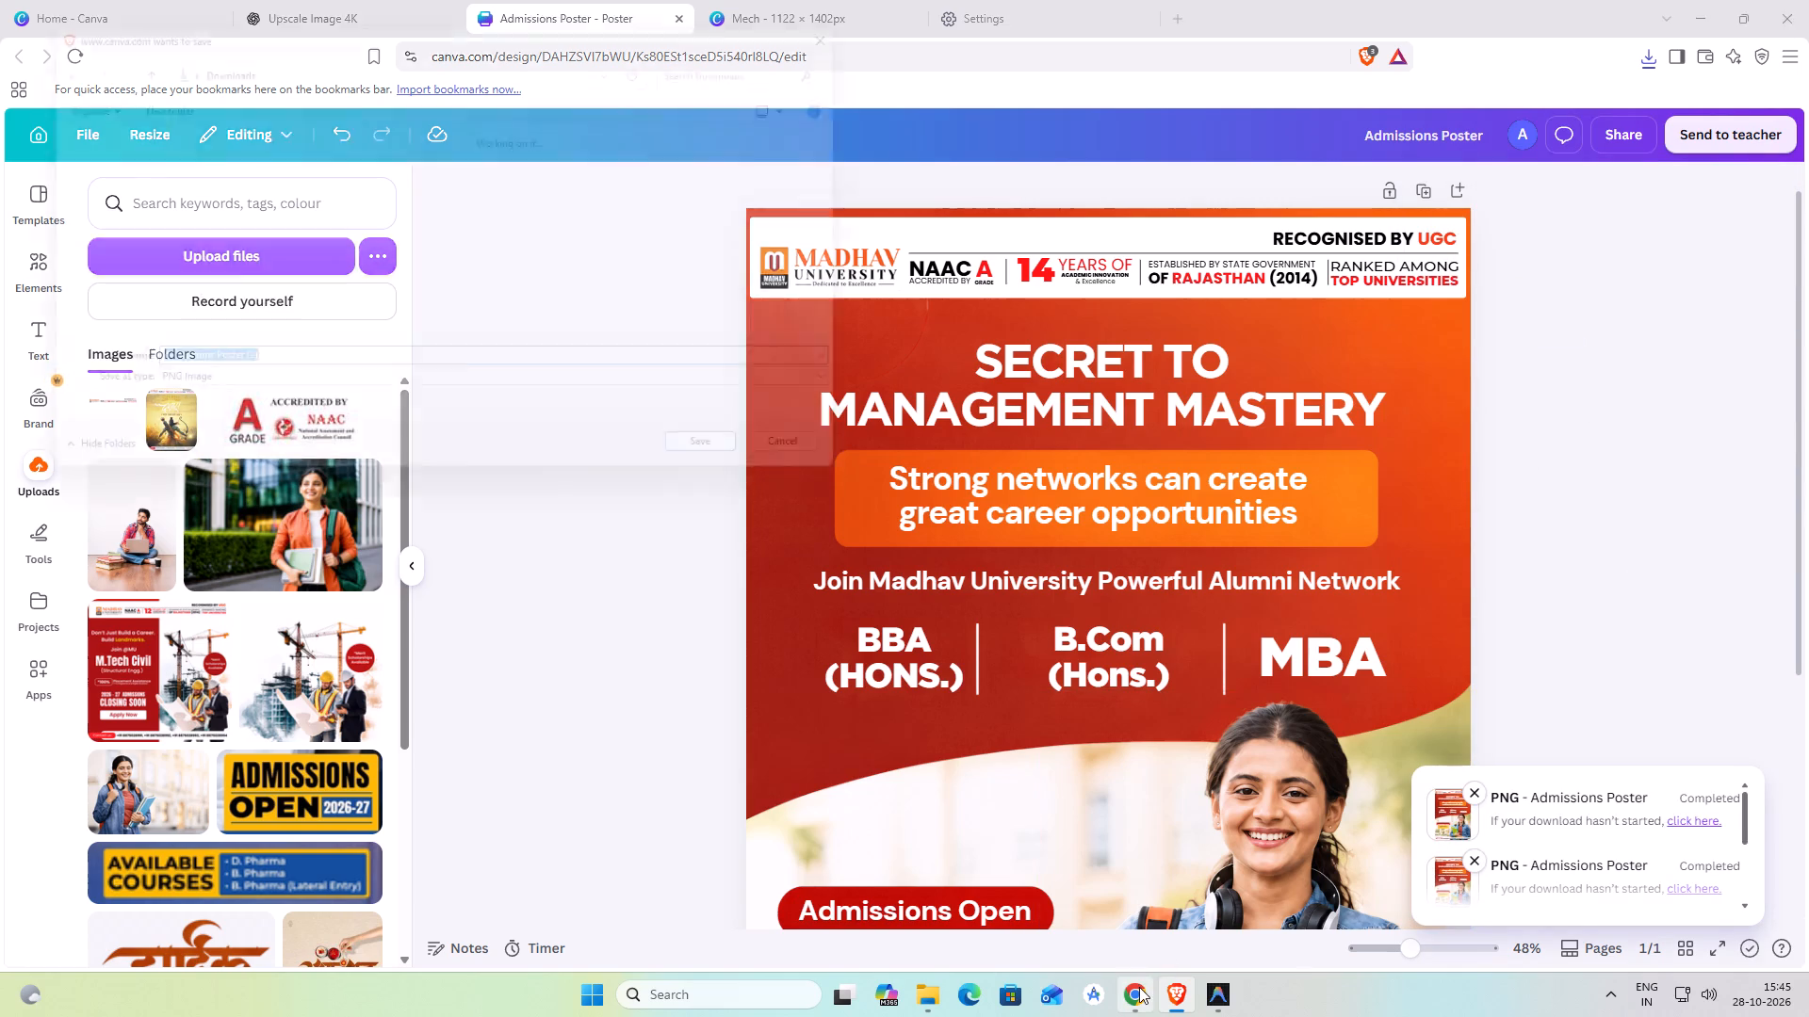